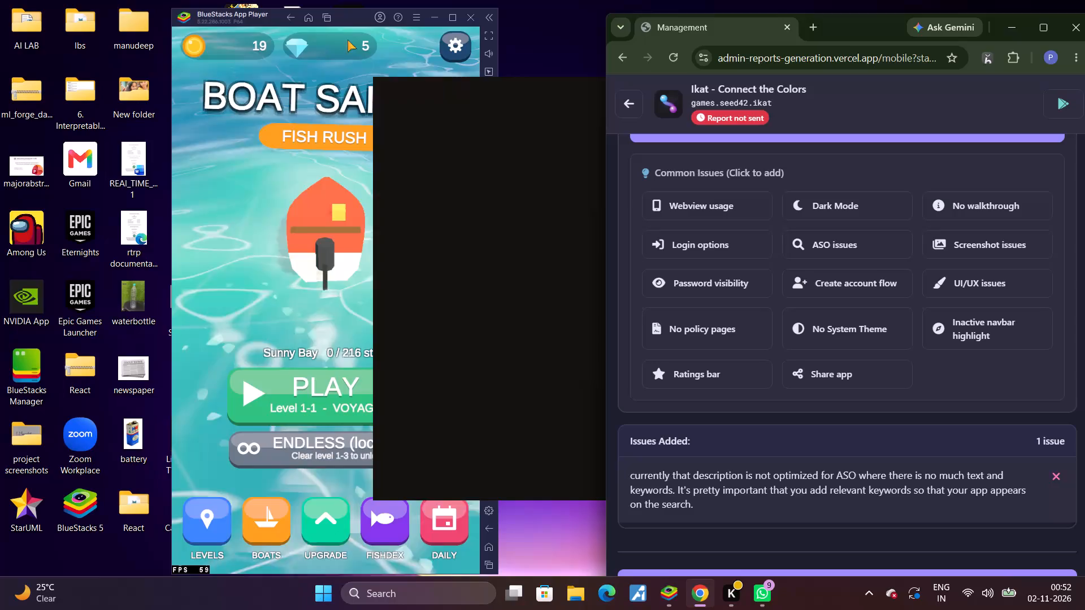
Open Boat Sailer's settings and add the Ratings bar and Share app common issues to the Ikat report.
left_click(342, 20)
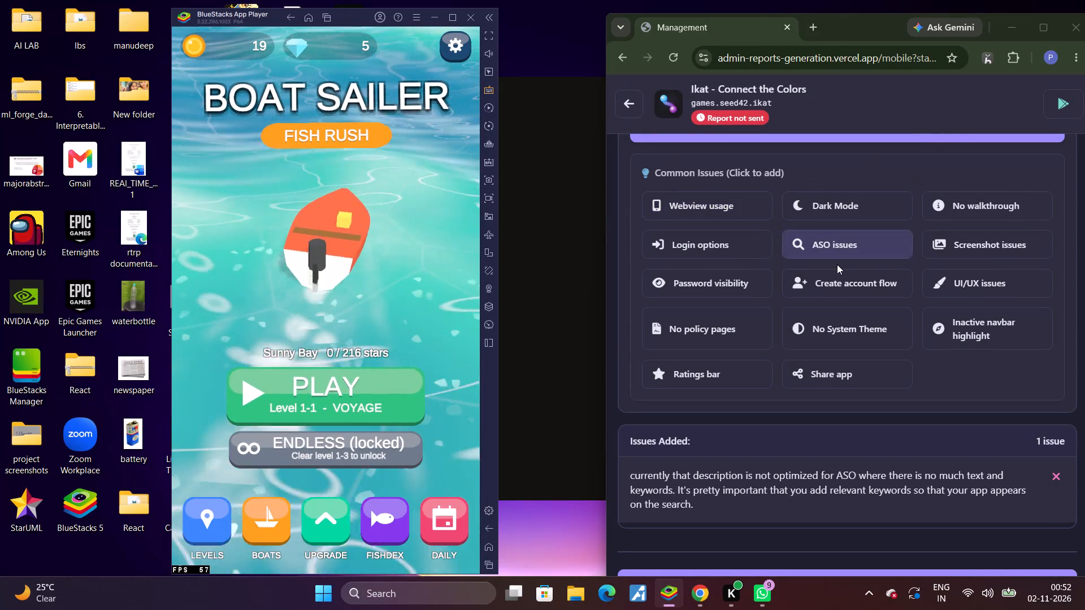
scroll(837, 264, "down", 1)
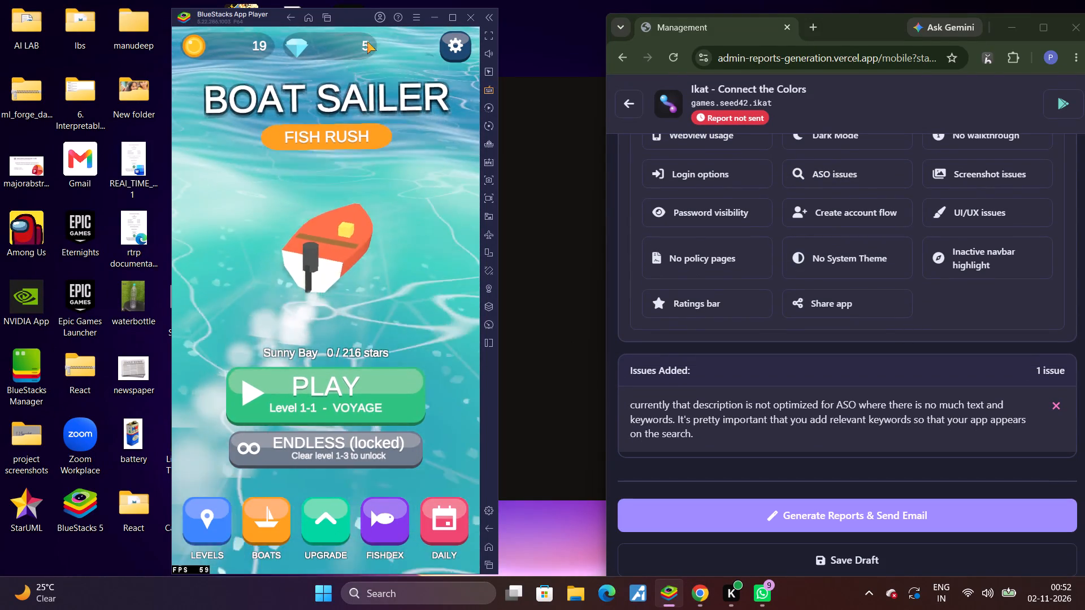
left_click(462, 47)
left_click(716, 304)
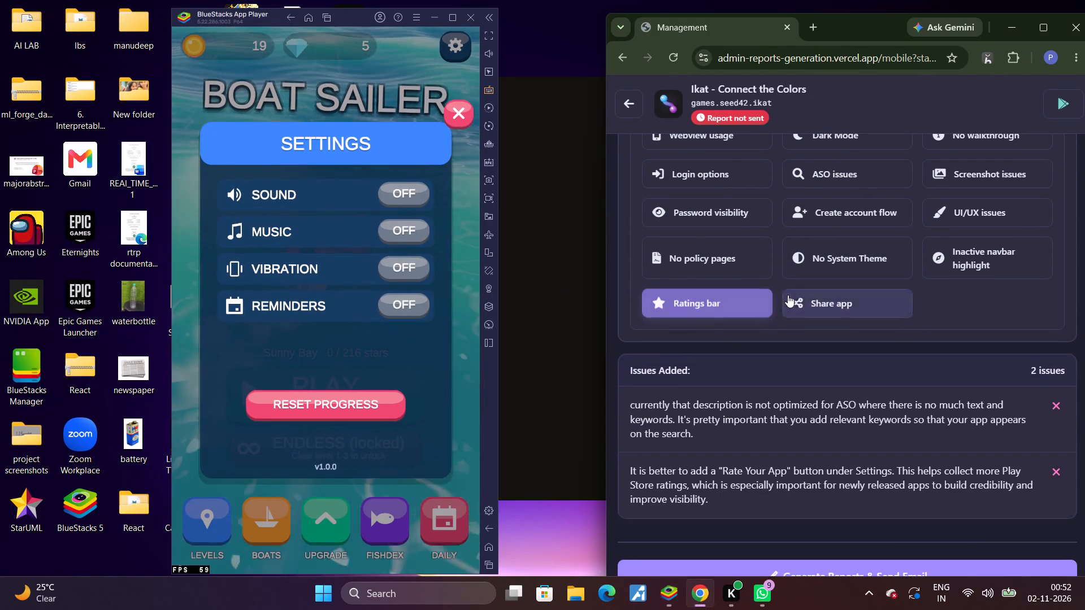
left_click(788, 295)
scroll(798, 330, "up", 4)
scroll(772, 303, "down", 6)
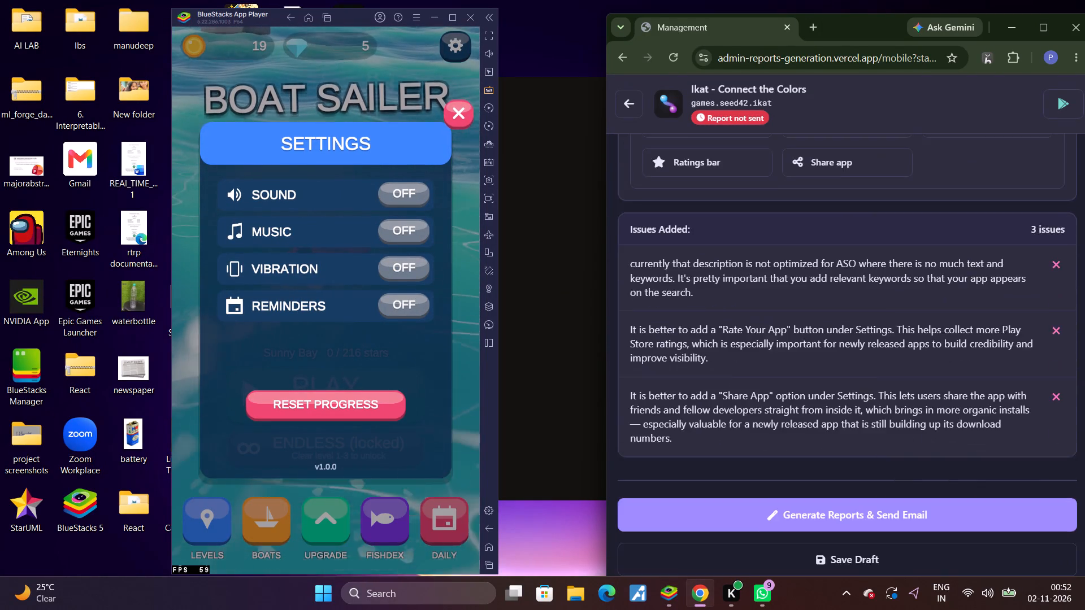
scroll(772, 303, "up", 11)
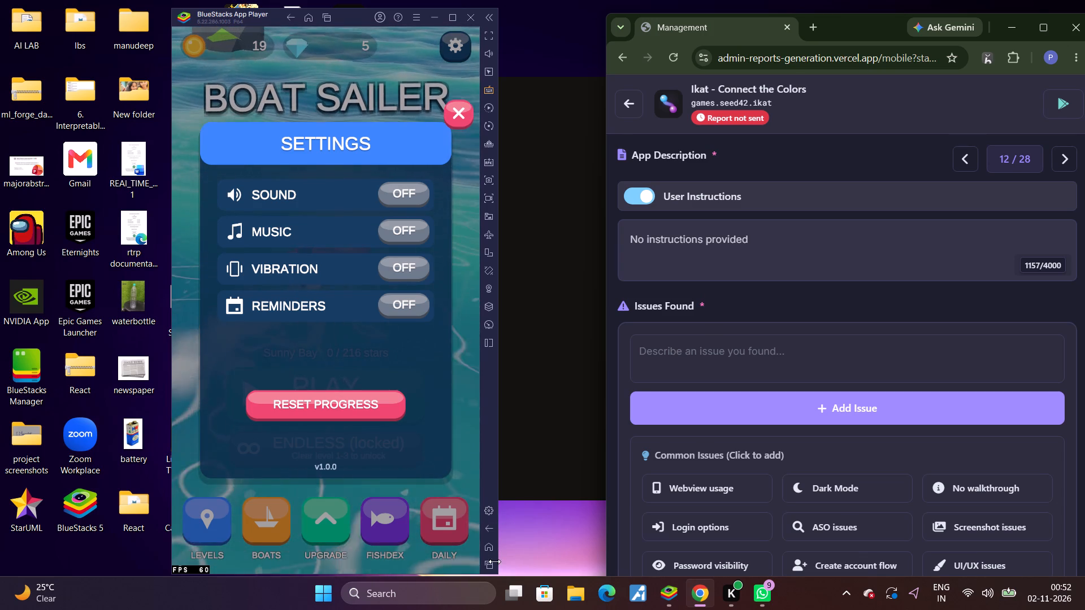
Uninstall Boat Sailer: Fish Jumping Game from its Play Store listing.
left_click(485, 563)
left_click(353, 327)
left_click(274, 226)
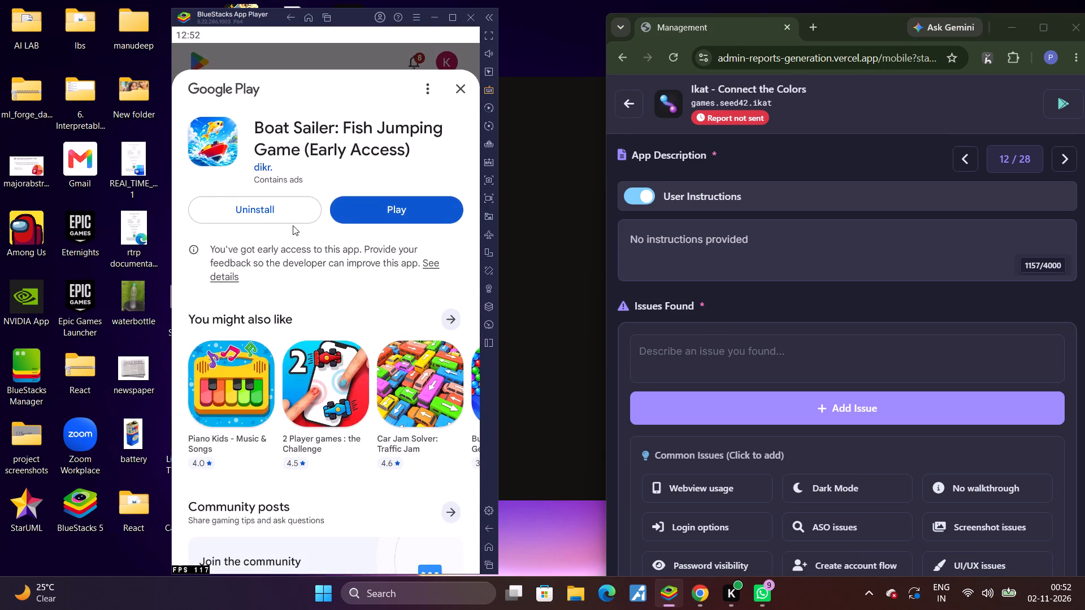
left_click(293, 219)
left_click(423, 321)
Open the next app's Play Store listing from the feedback site in the emulator and install Ikat - Connect the Colors.
left_click(488, 563)
left_click(322, 273)
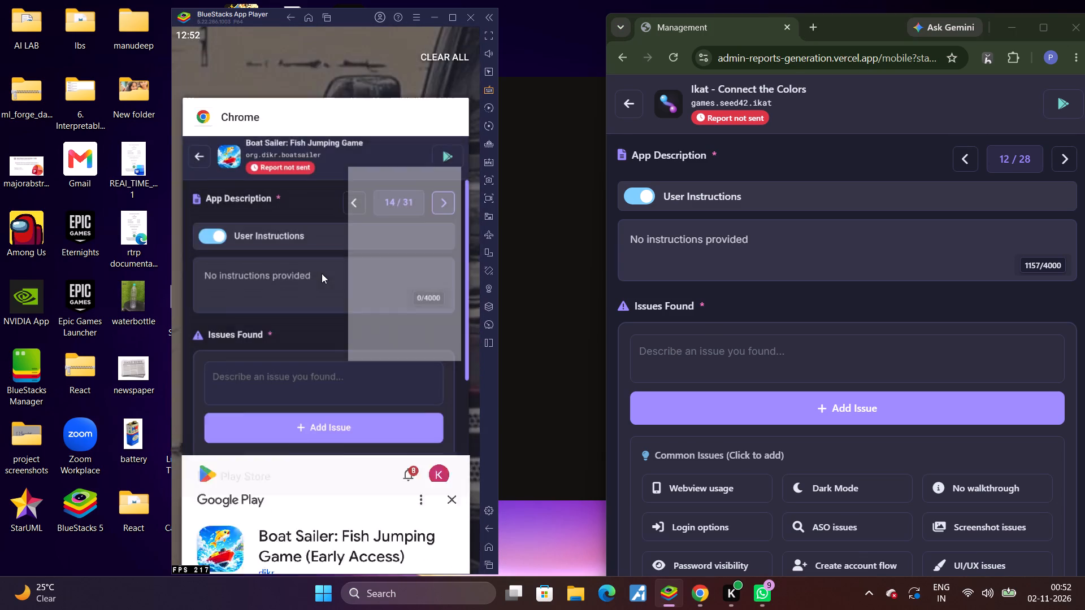
left_click(443, 155)
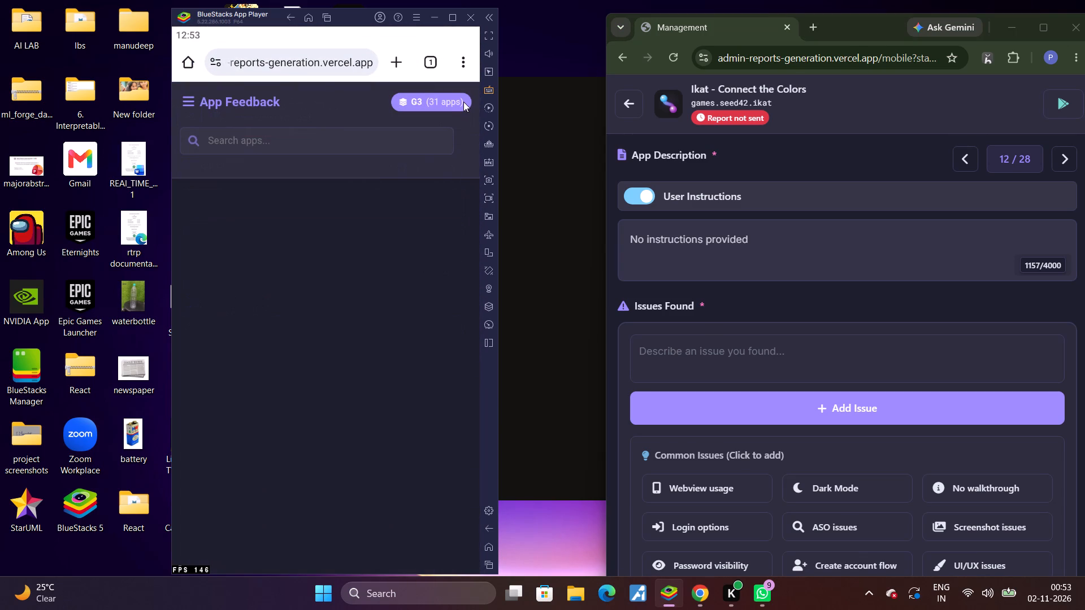
left_click(463, 100)
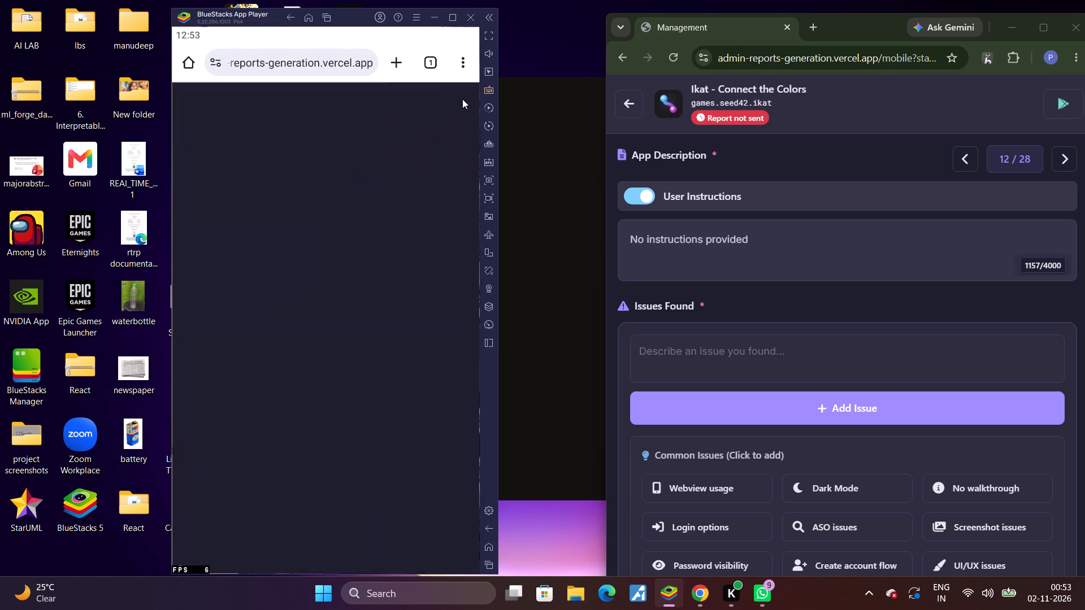
left_click(255, 336)
left_click_drag(373, 485, 377, 473)
left_click(385, 385)
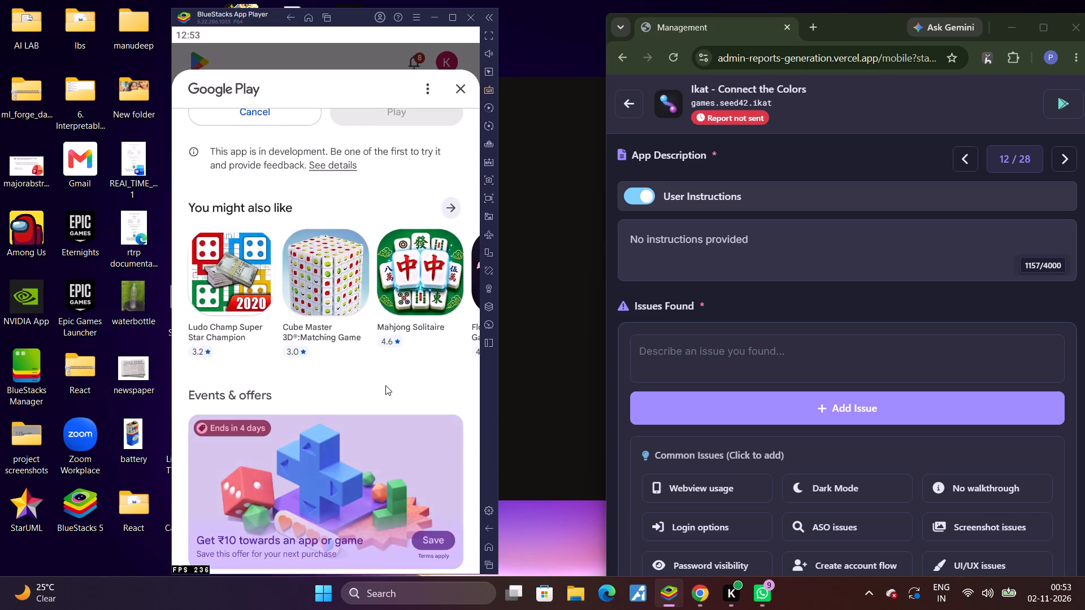
left_click_drag(380, 478, 383, 392)
left_click(377, 337)
left_click_drag(382, 244, 418, 491)
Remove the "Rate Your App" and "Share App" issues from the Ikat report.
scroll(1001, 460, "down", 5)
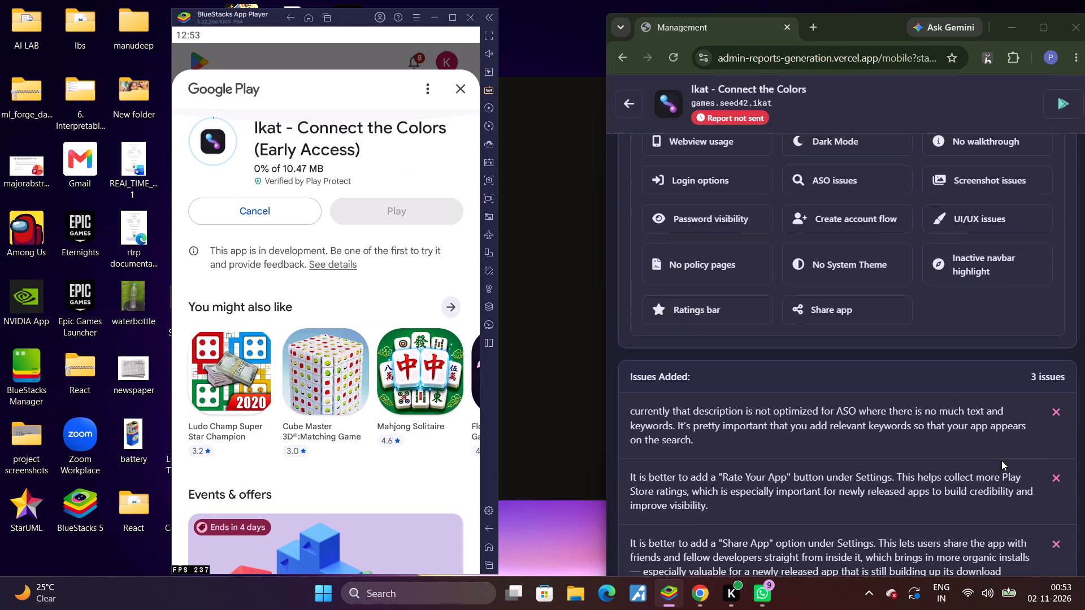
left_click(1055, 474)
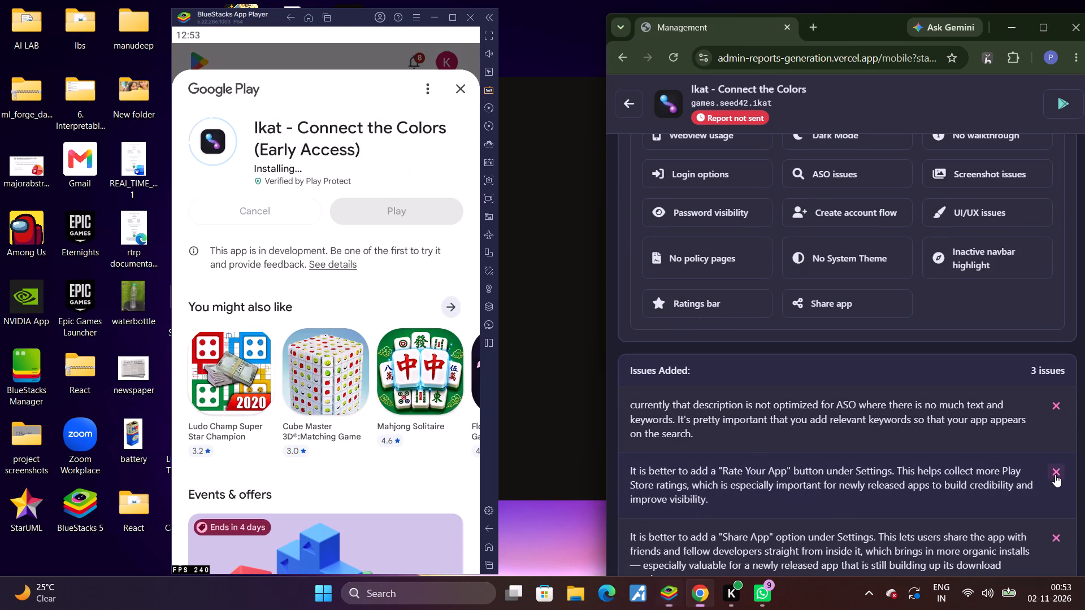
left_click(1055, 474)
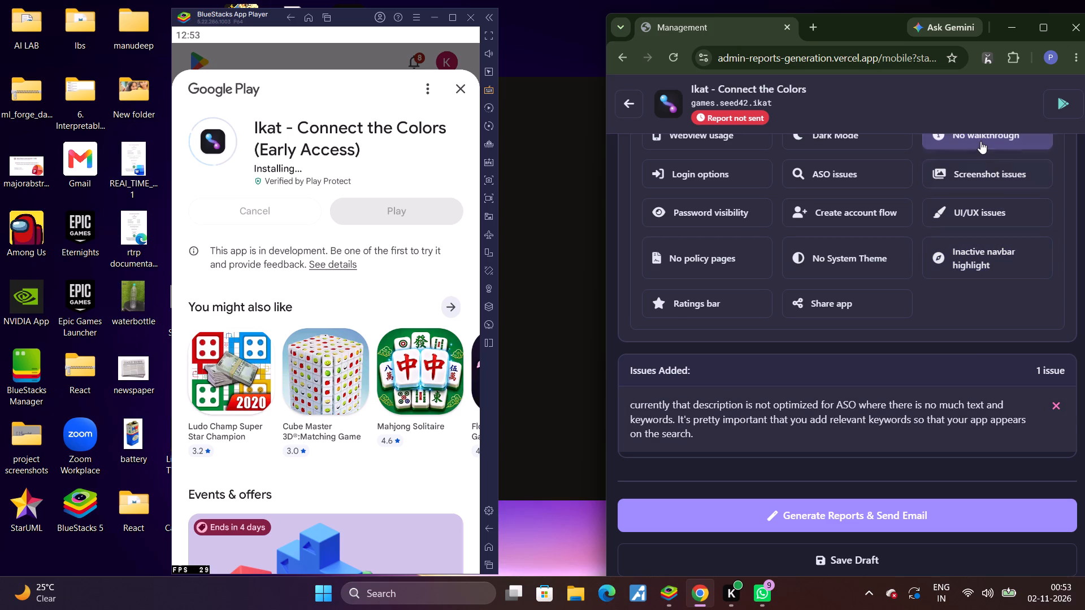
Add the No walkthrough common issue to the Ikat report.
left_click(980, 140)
Launch Ikat and turn off sound effects, music, the Colorway's music and vibration in its settings.
left_click(390, 211)
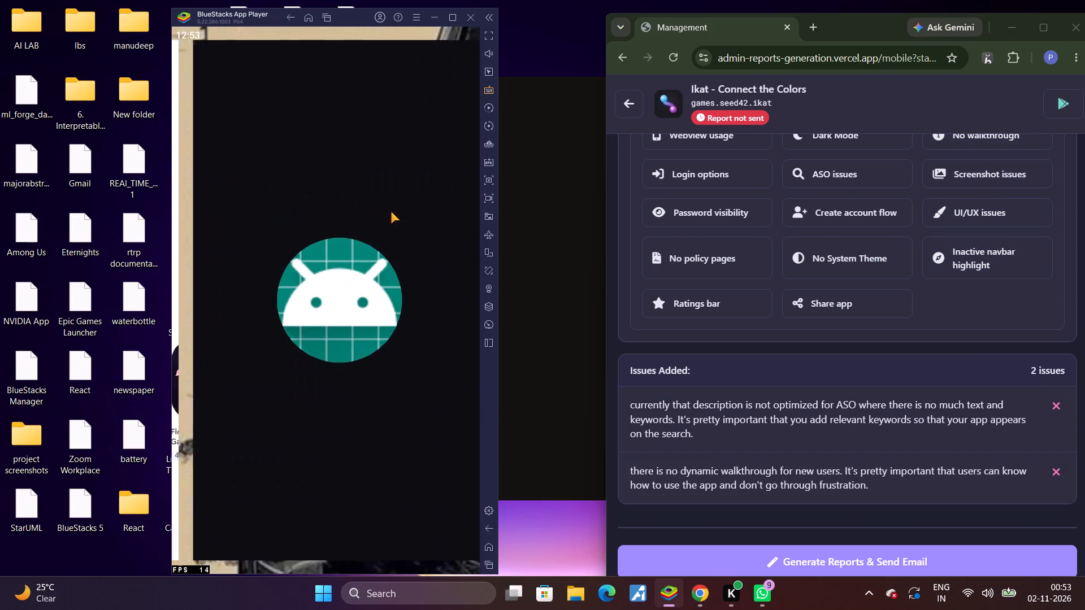
left_click(452, 69)
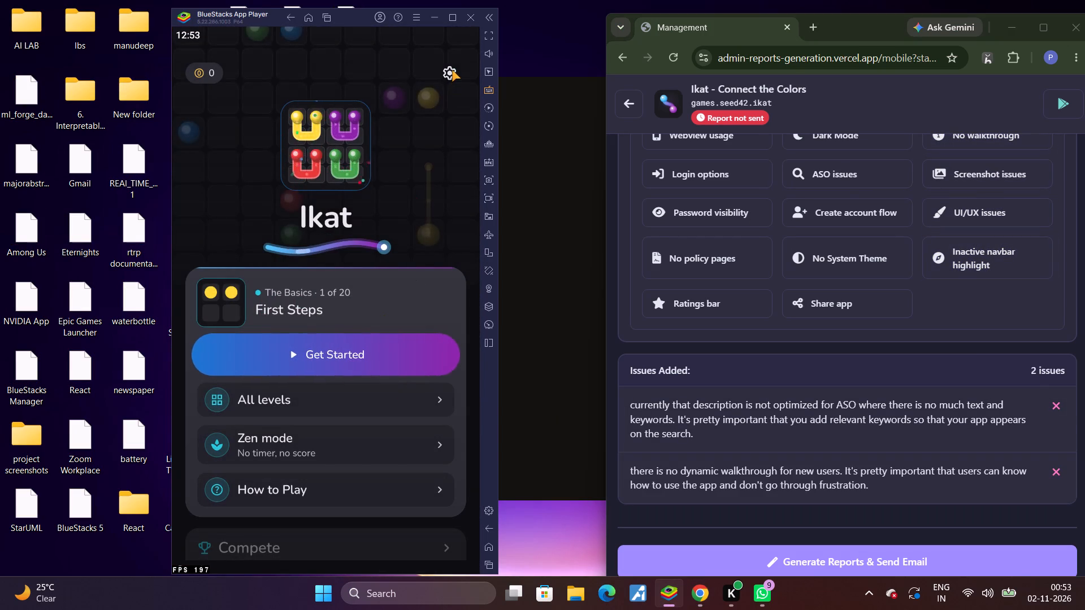
left_click(453, 135)
left_click(441, 217)
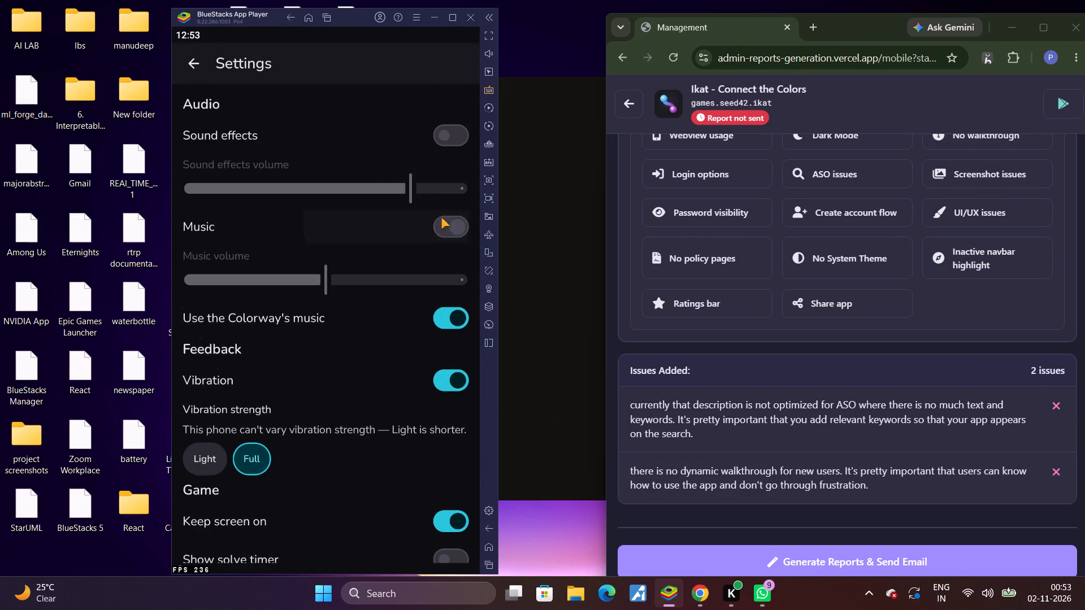
left_click(449, 330)
left_click(448, 371)
left_click(247, 352)
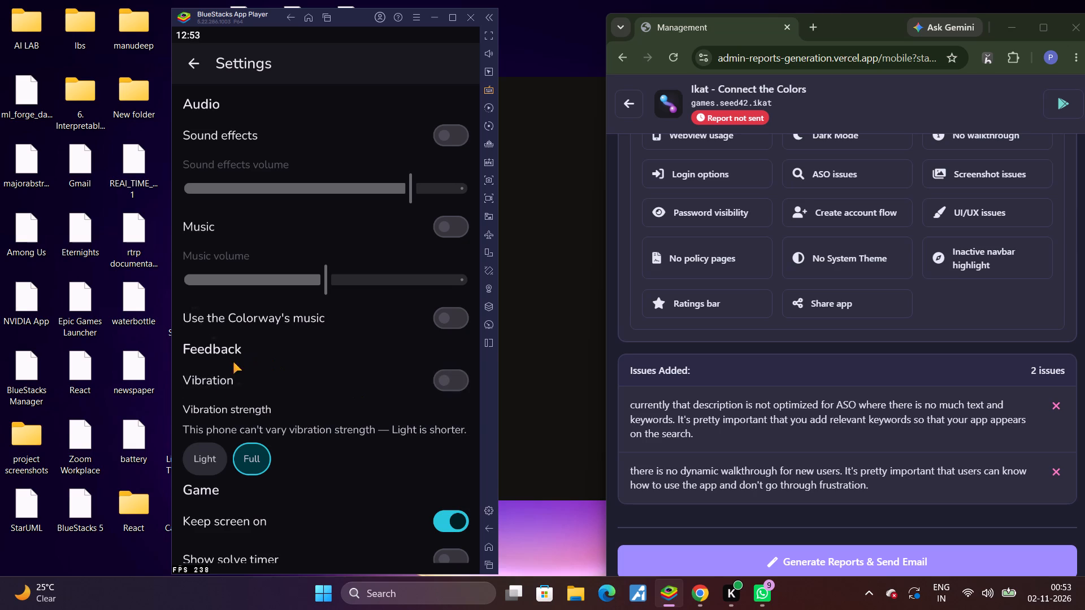
Examine Ikat's remaining settings and its About page, and return to the home screen.
left_click_drag(219, 395, 315, 94)
left_click_drag(331, 469, 367, 330)
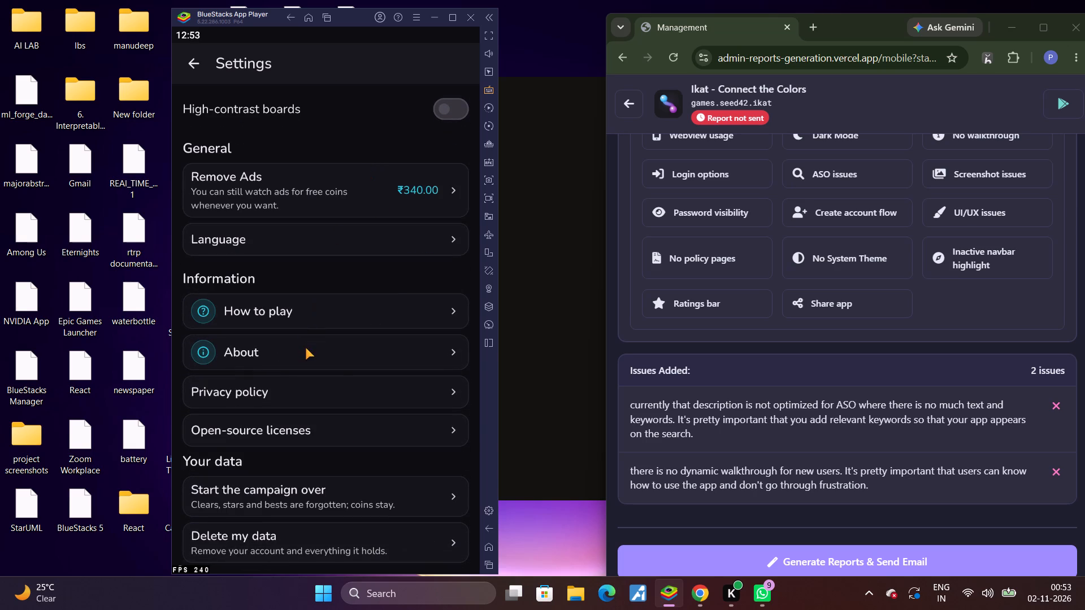
left_click(305, 347)
left_click(189, 55)
left_click(203, 57)
Start Ikat's tutorial, complete the First Steps lesson by connecting the two yellow dots, and return home.
left_click(267, 354)
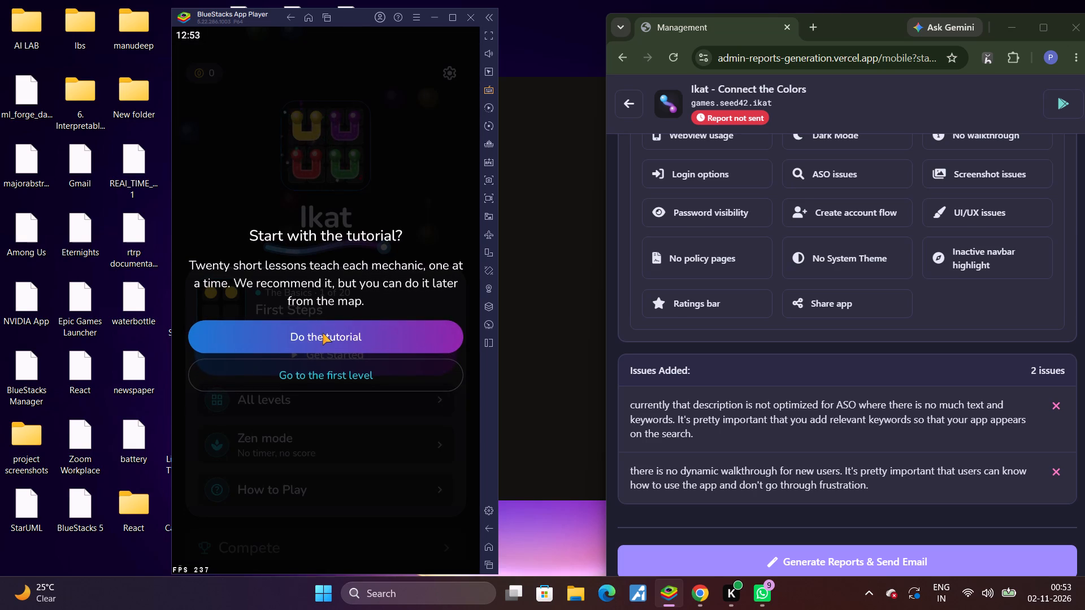
left_click(323, 333)
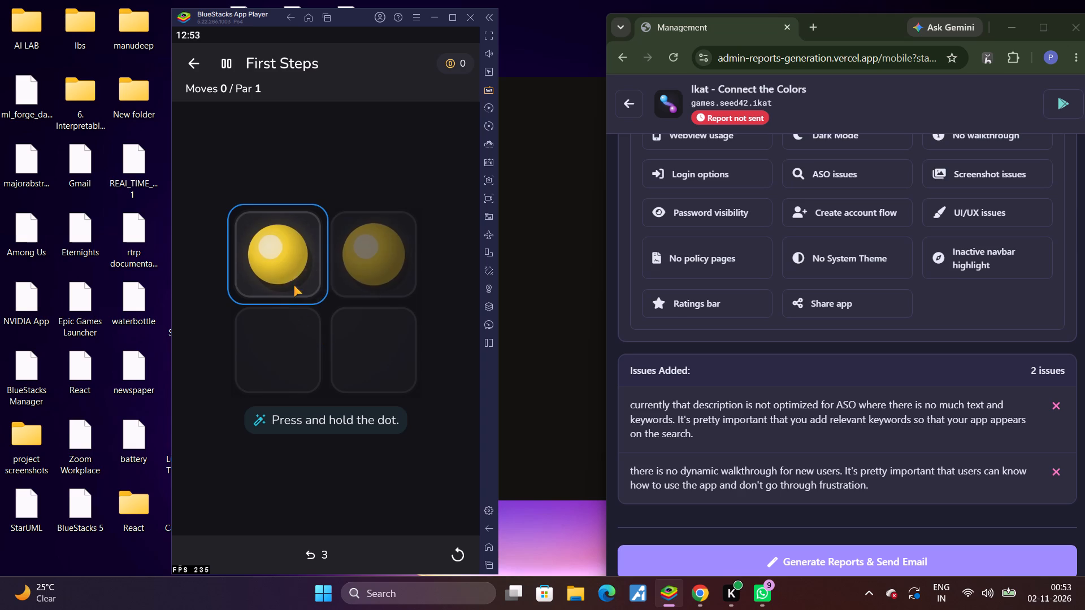
left_click(284, 262)
left_click(374, 258)
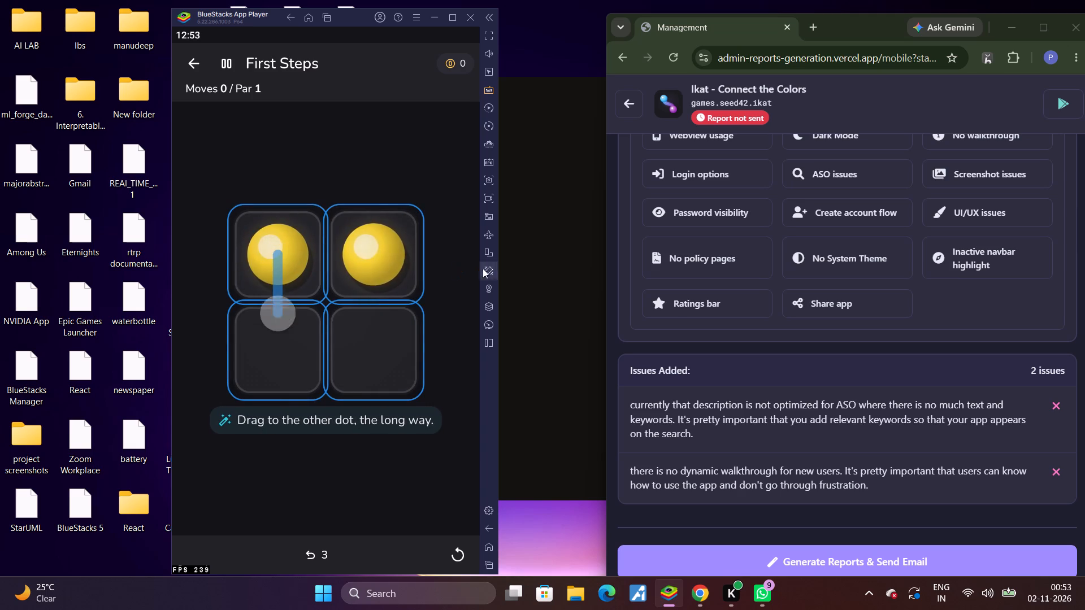
scroll(660, 314, "up", 5)
left_click(706, 362)
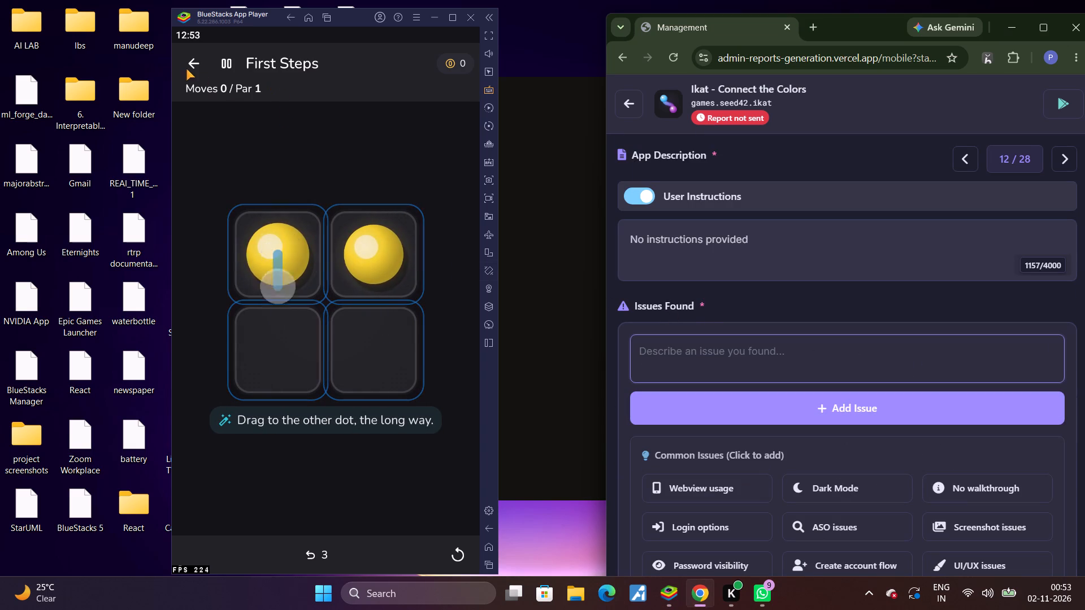
left_click(185, 66)
triple_click(192, 62)
triple_click(192, 62)
left_click(192, 64)
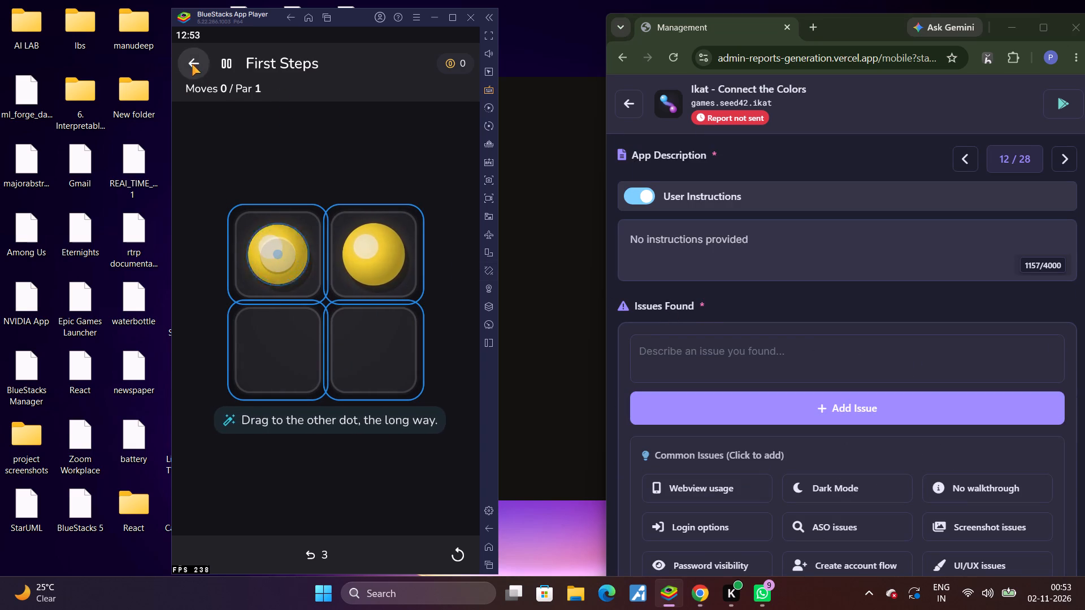
left_click_drag(287, 259, 395, 259)
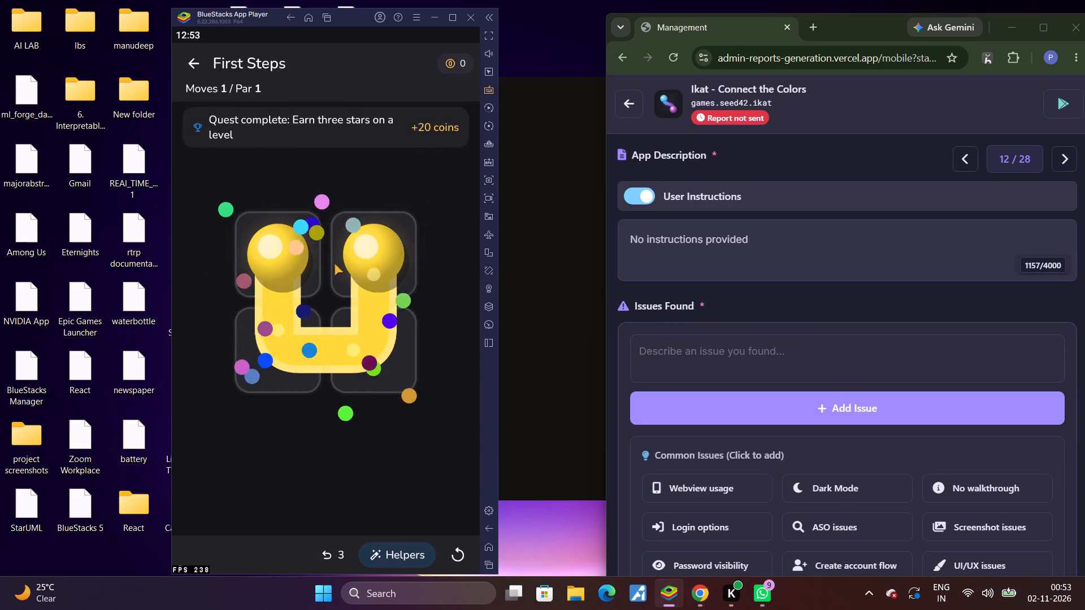
left_click(254, 281)
left_click(298, 420)
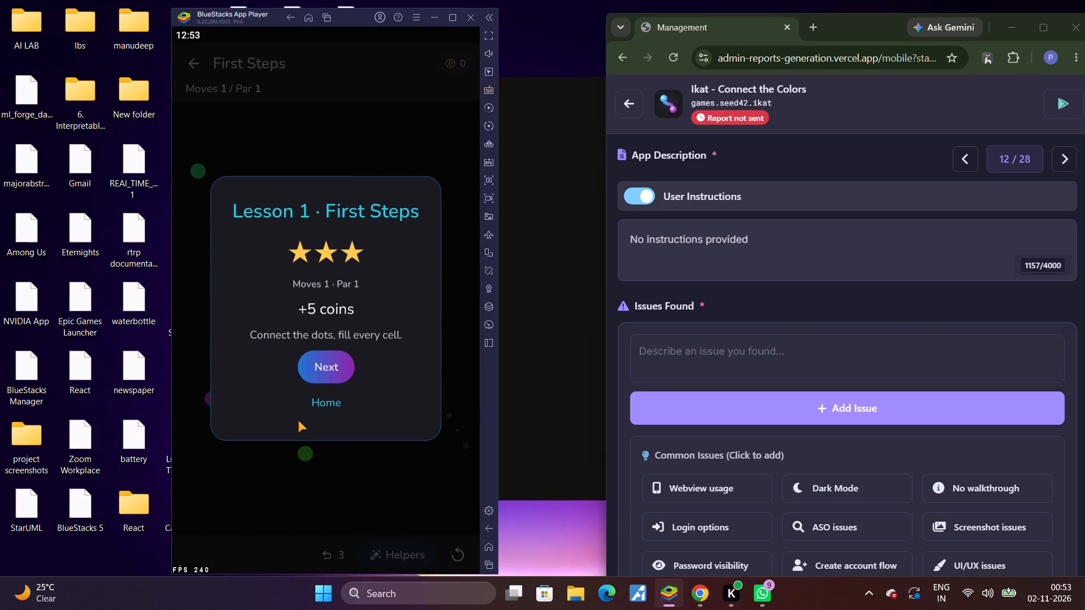
left_click(315, 396)
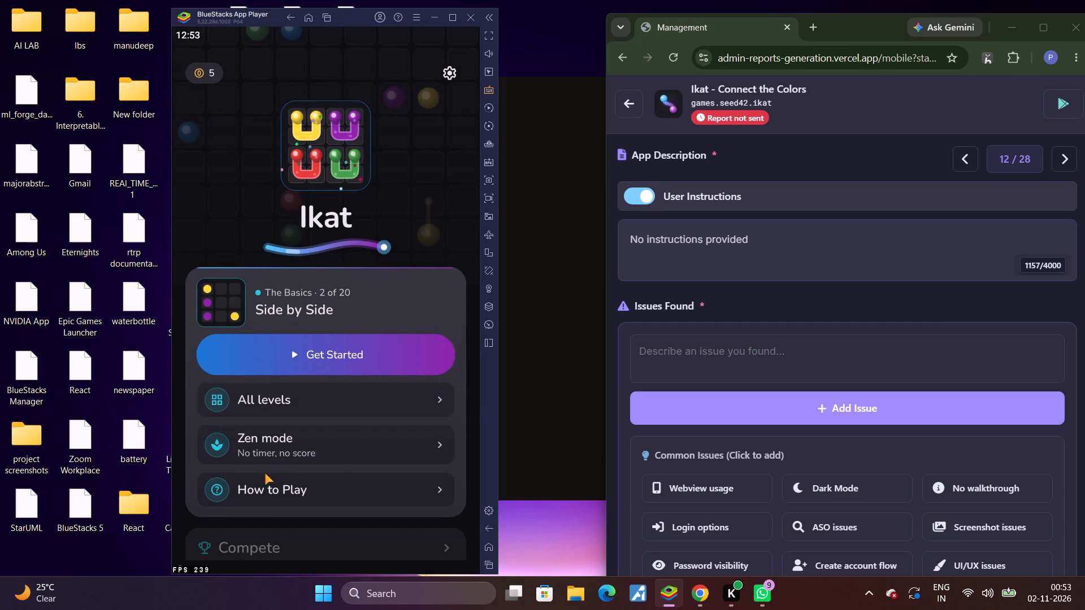
Examine the contents of Ikat's Profile page.
scroll(268, 488, "down", 3)
scroll(269, 252, "down", 4)
left_click(388, 544)
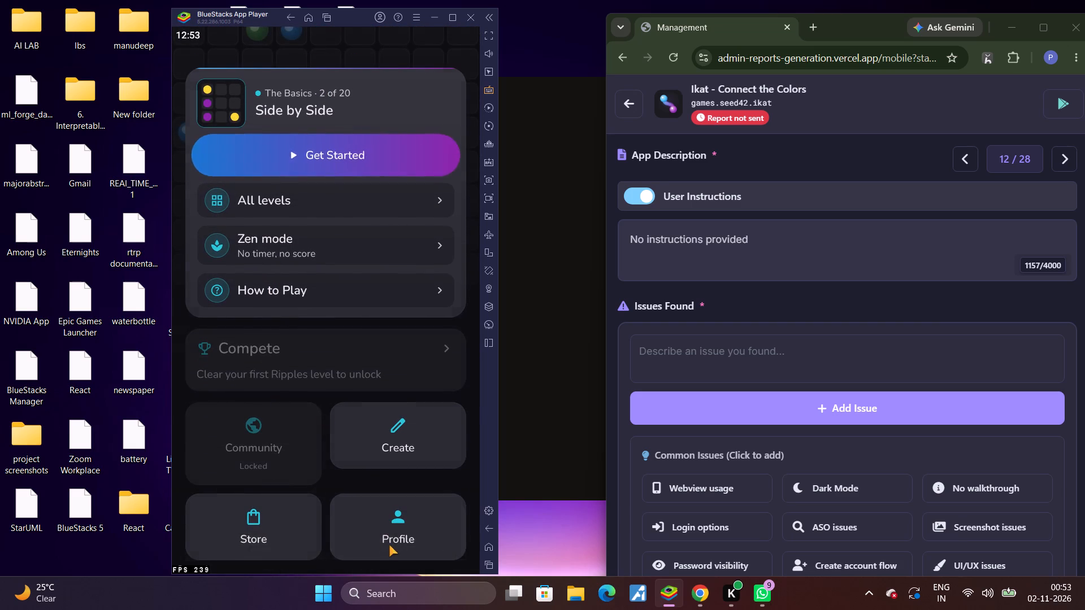
scroll(429, 351, "down", 7)
left_click_drag(358, 466, 364, 272)
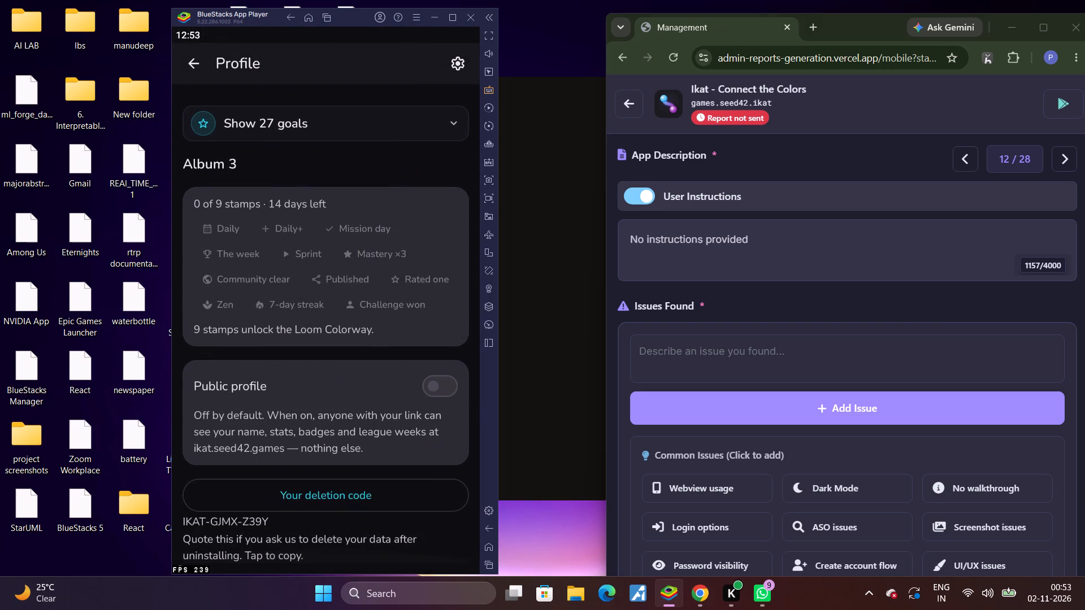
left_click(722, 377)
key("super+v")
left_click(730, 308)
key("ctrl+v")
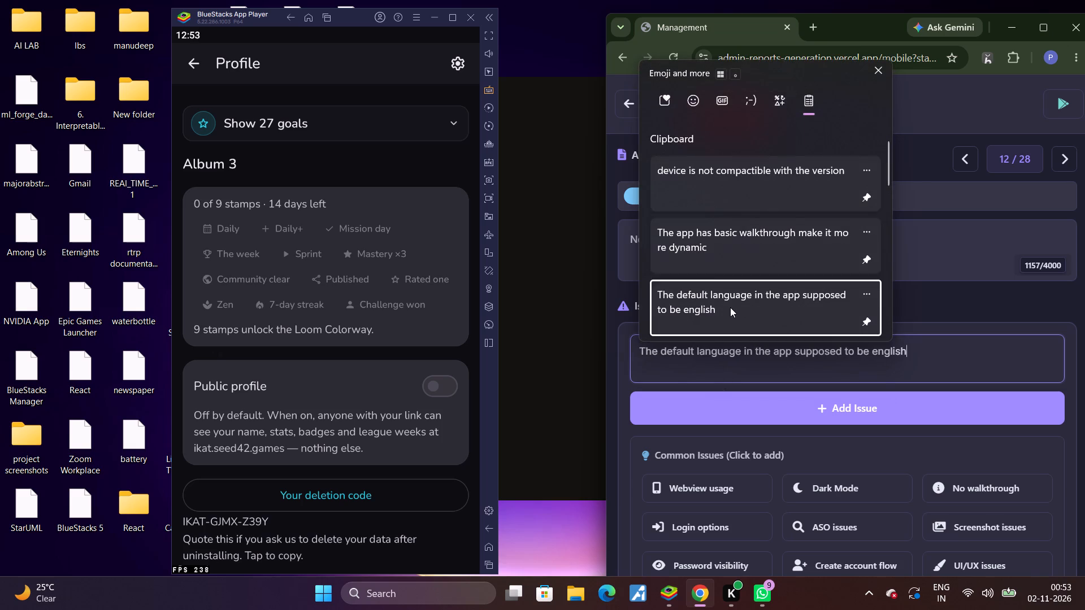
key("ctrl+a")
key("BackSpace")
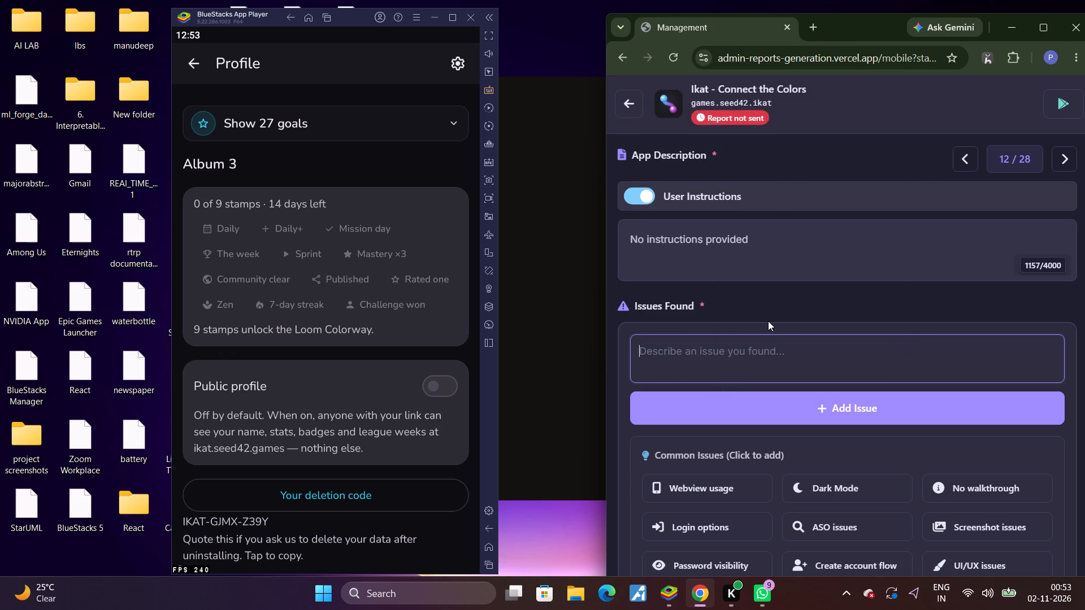
Add the saved clipboard text "The app has basic walkthrough make it more dynamic" as an issue in the Ikat report.
key("super+v")
left_click(727, 236)
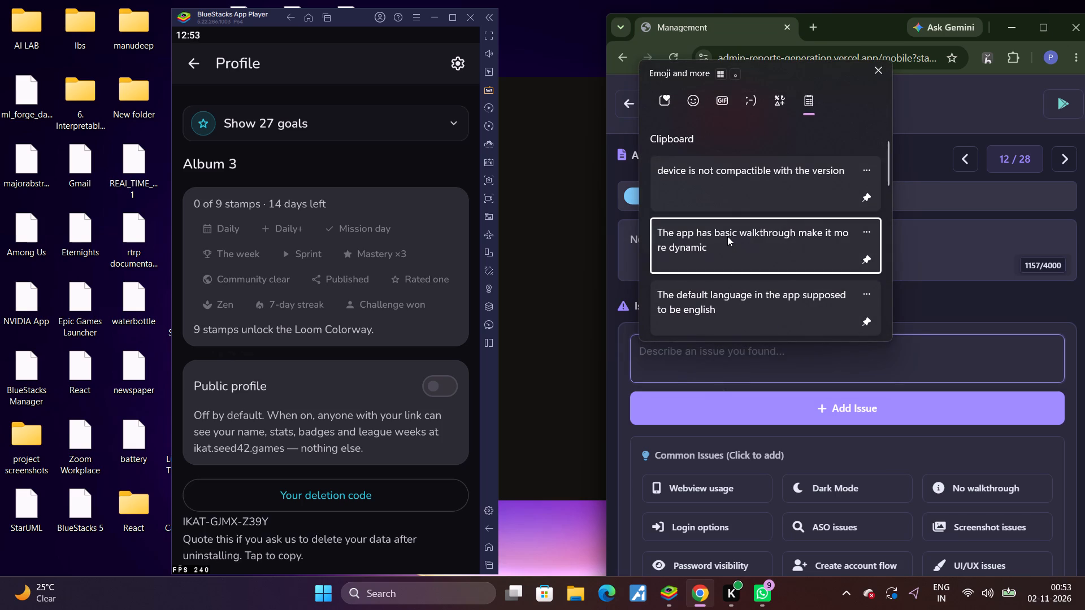
key("ctrl+v")
left_click(748, 406)
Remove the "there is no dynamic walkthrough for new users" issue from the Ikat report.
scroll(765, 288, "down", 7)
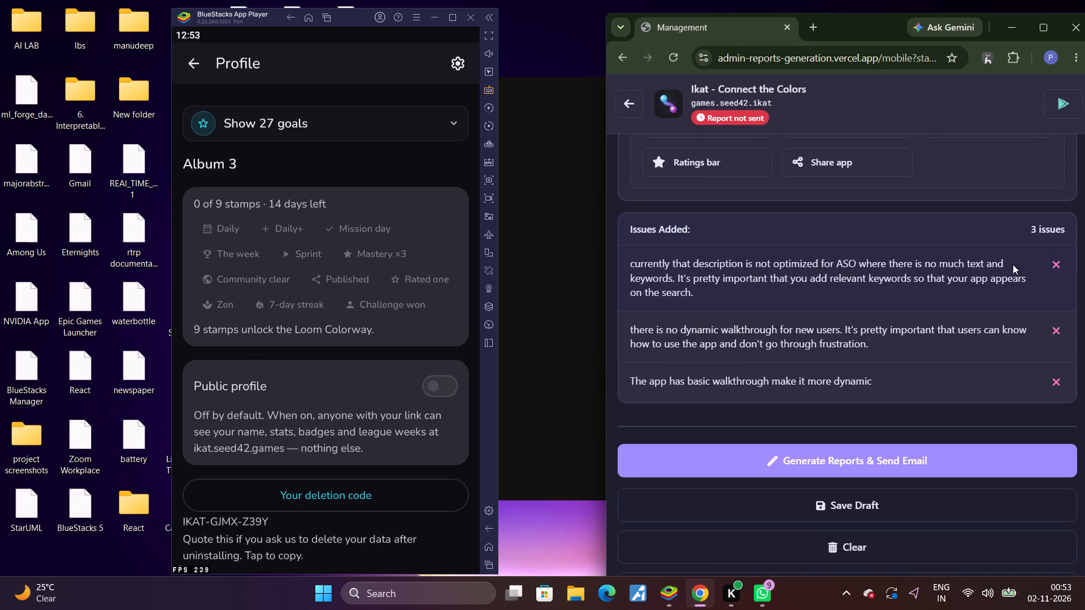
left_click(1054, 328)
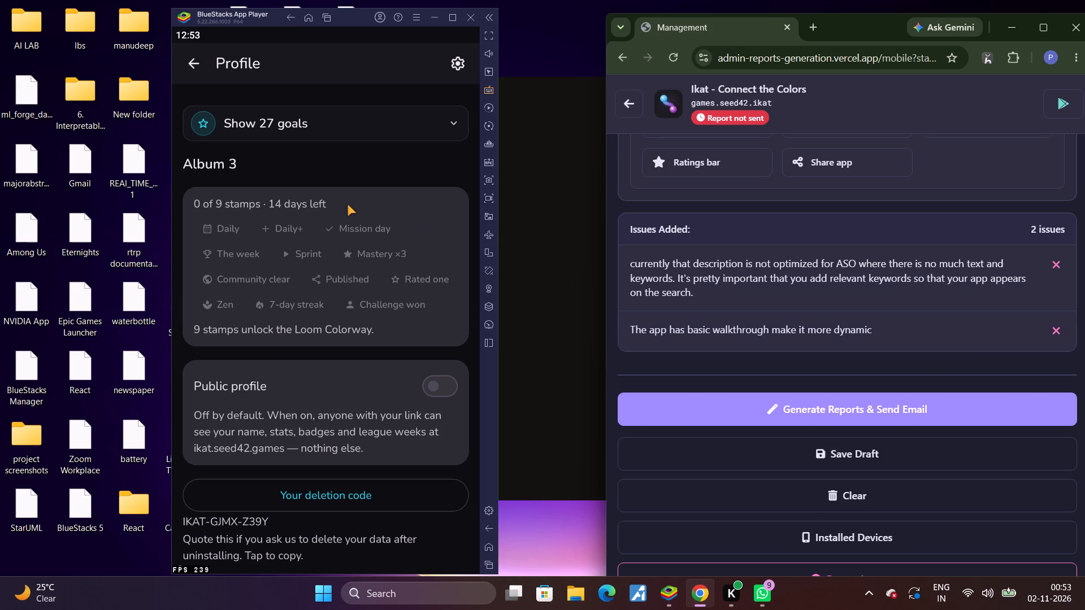
Examine the options on Ikat's Settings page, trying the Light vibration strength.
left_click(471, 64)
left_click_drag(329, 361, 342, 297)
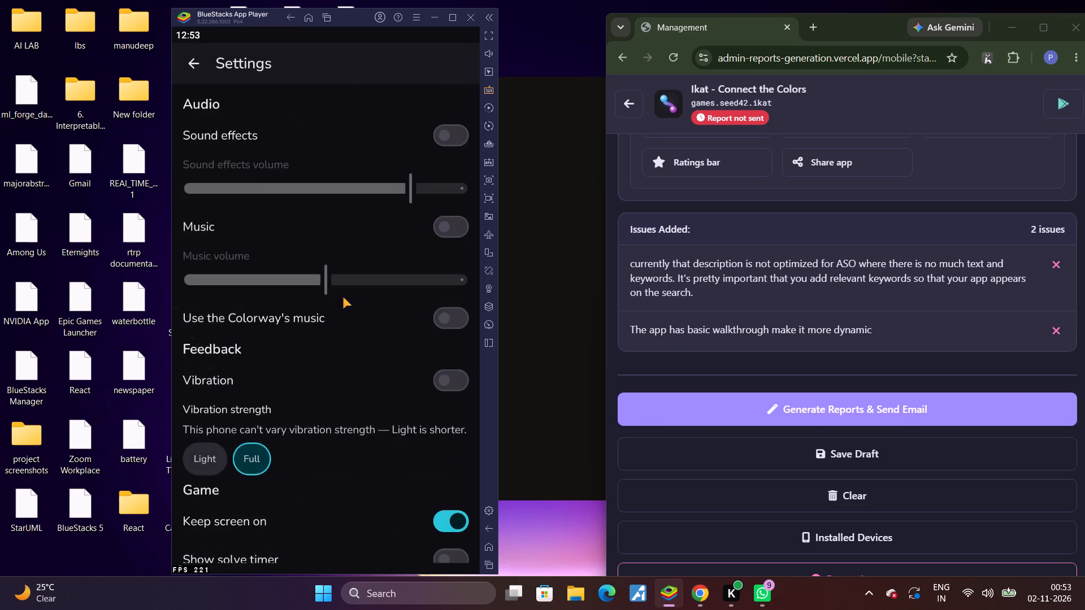
left_click_drag(342, 297, 346, 274)
left_click_drag(355, 91, 411, 471)
left_click_drag(337, 256, 348, 424)
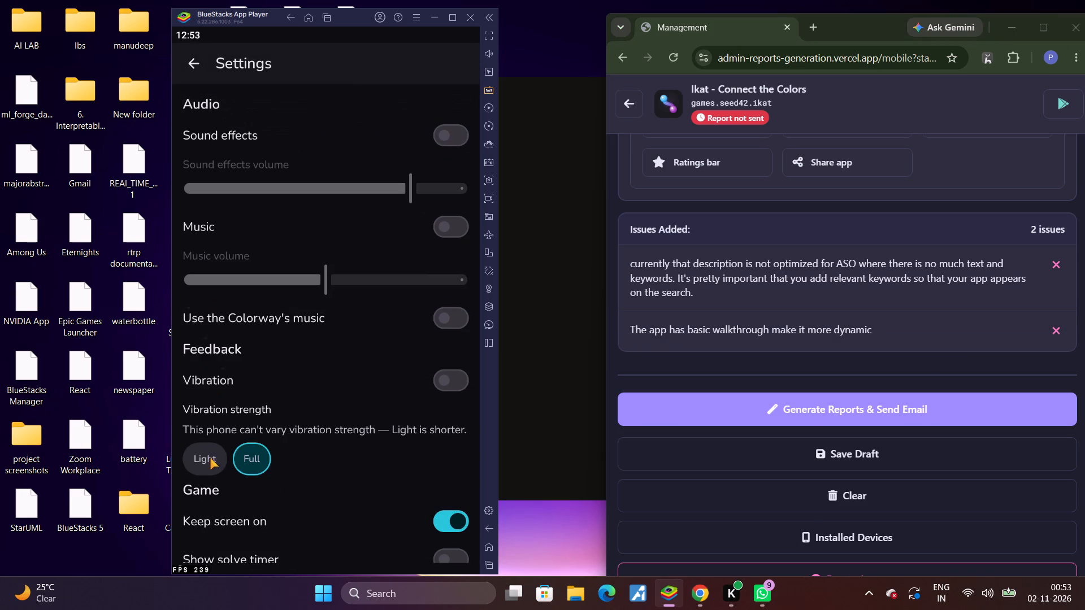
left_click(210, 457)
left_click(207, 463)
left_click_drag(269, 103, 318, 298)
left_click_drag(318, 305, 346, 108)
left_click_drag(308, 440, 306, 302)
Check the confirmation prompts for Delete my data and Start the campaign over, cancelling each one.
left_click(273, 535)
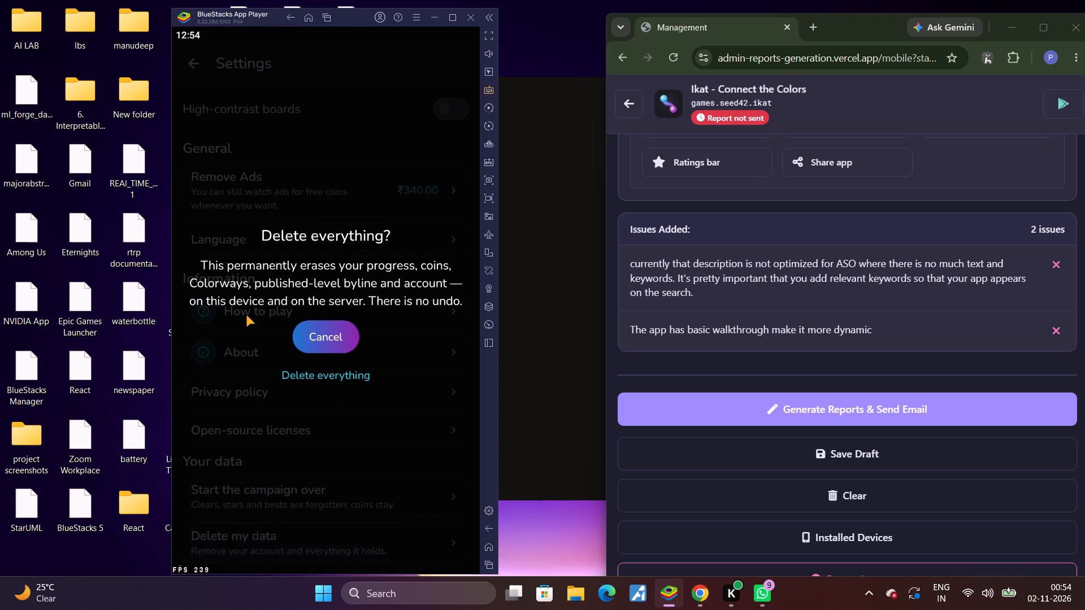
left_click(331, 343)
left_click(293, 507)
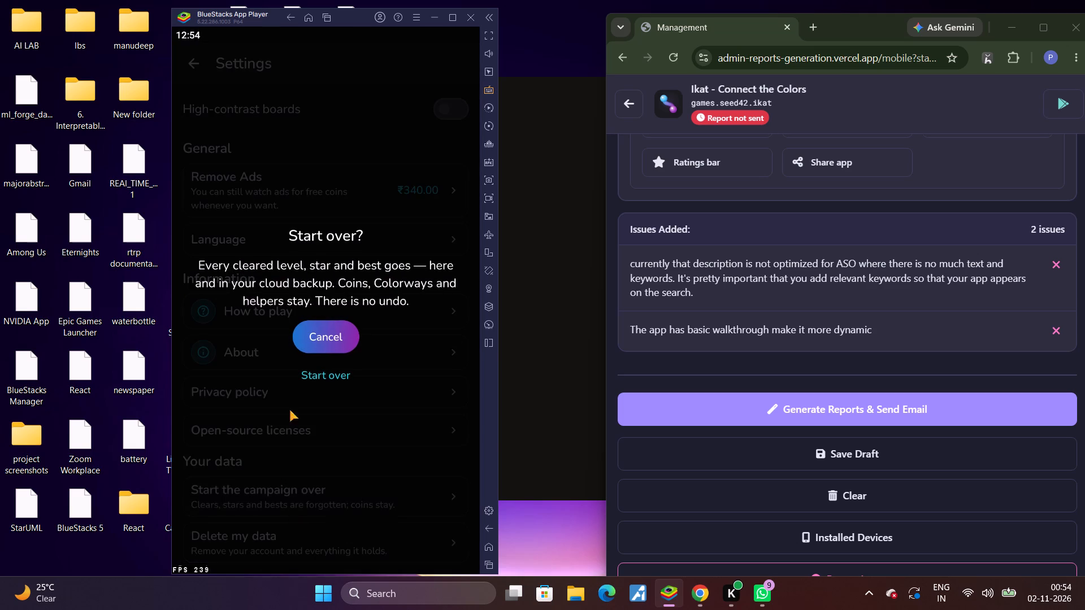
left_click(323, 341)
View Ikat's open-source licenses and privacy policy, returning to Settings after each.
left_click(276, 433)
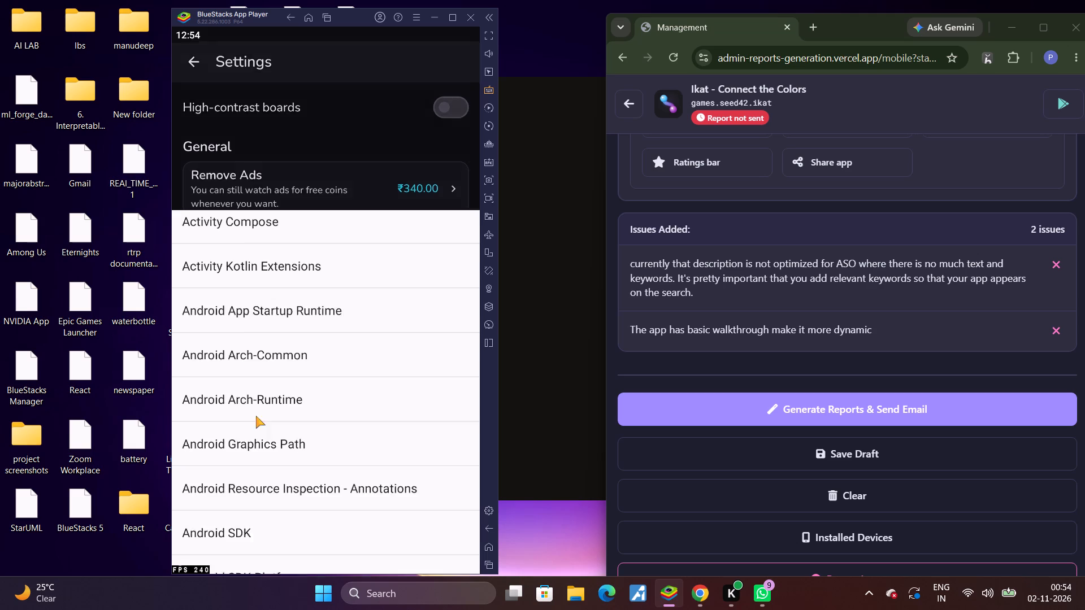
left_click(178, 60)
left_click(256, 388)
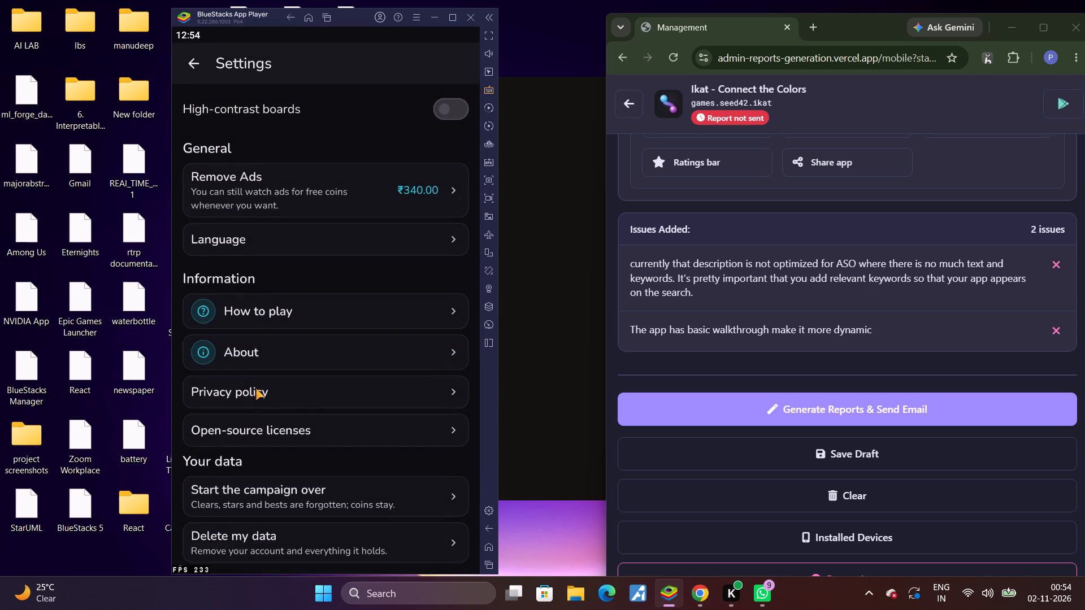
left_click(492, 530)
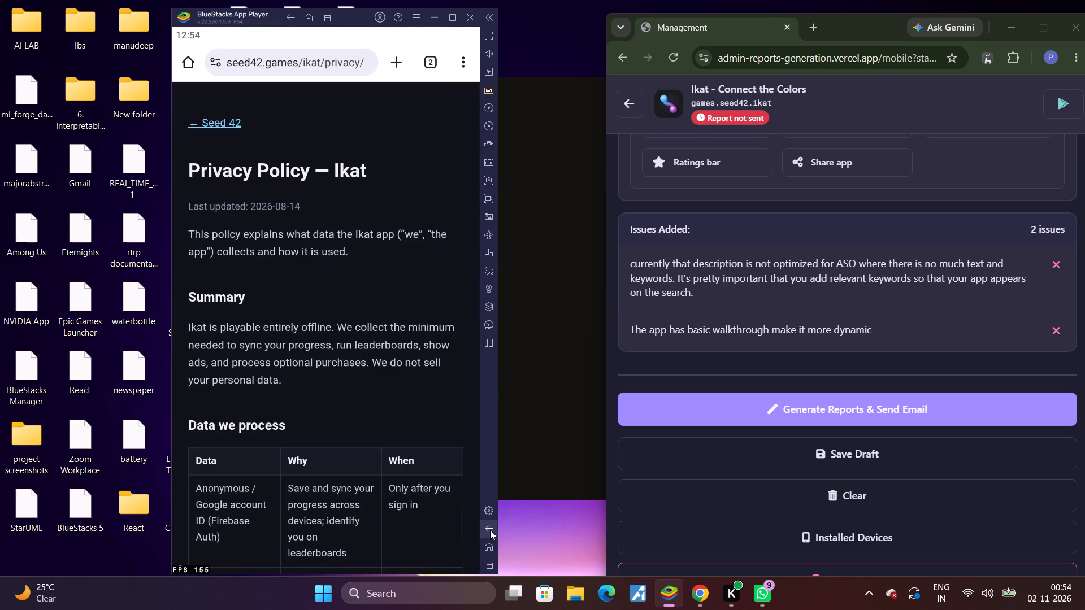
Review Ikat's About page and How to Play page, returning to Settings after each.
left_click(246, 348)
left_click_drag(292, 491, 284, 323)
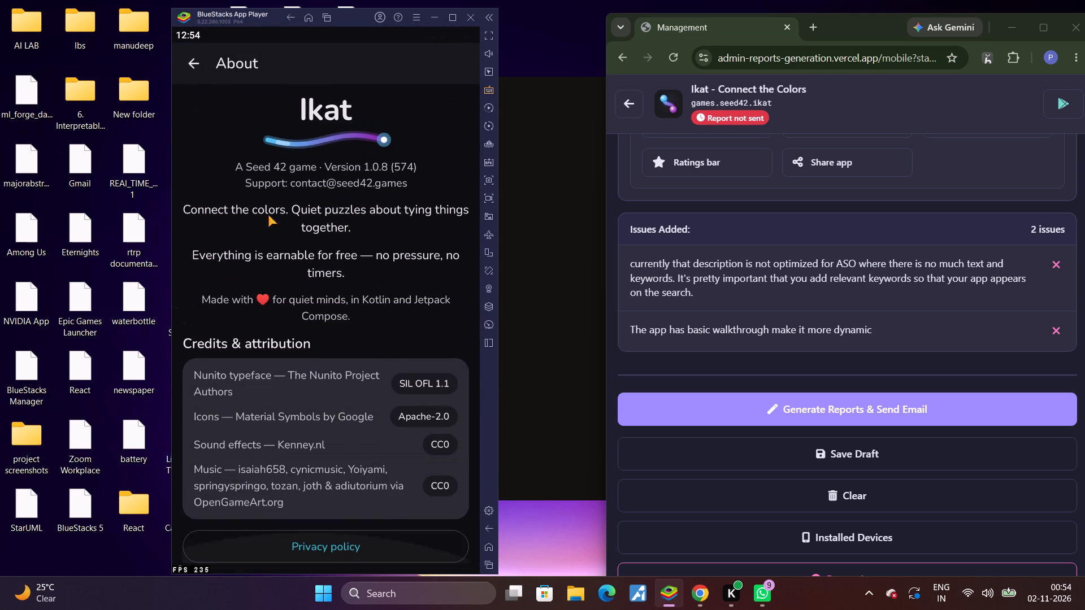
left_click_drag(268, 149, 270, 224)
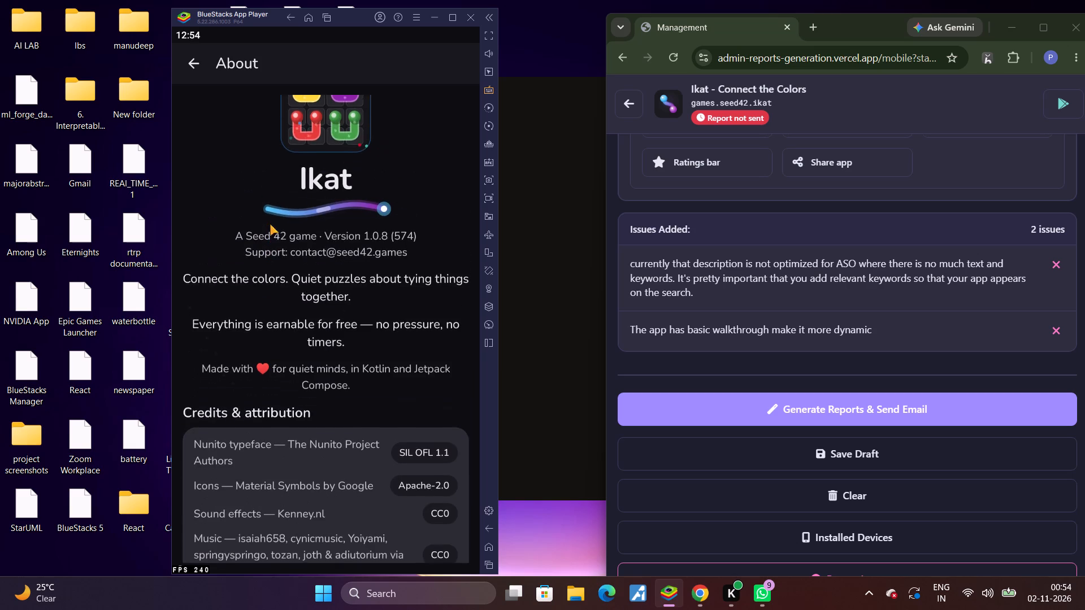
left_click_drag(270, 224, 270, 293)
left_click(188, 63)
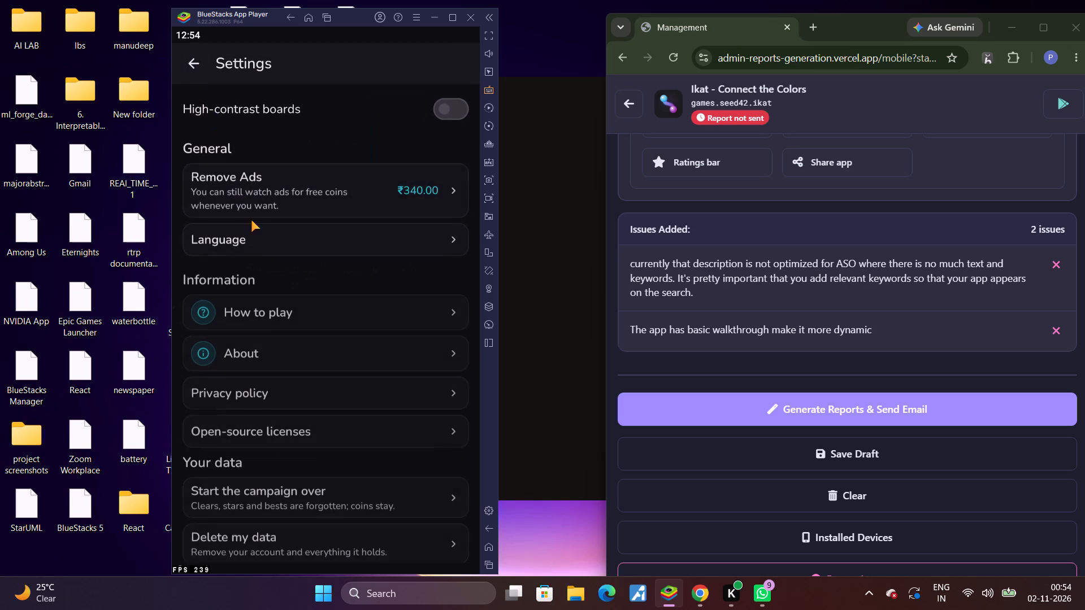
left_click(303, 319)
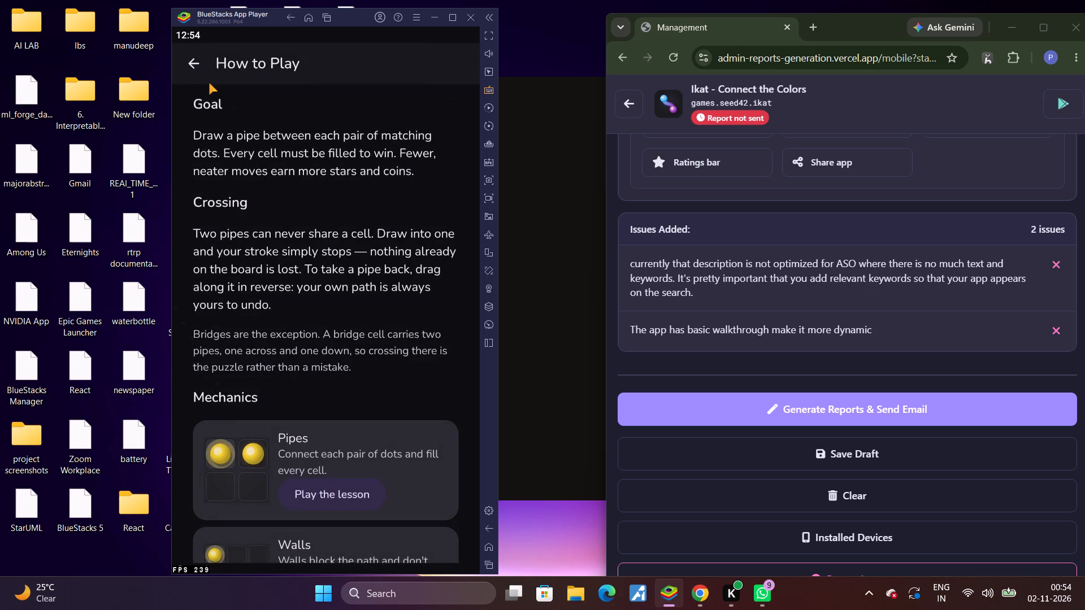
left_click(200, 67)
Check the Remove Ads purchase sheet from Ikat's General settings and dismiss it.
left_click_drag(284, 303, 290, 411)
left_click_drag(293, 363, 304, 455)
left_click(401, 381)
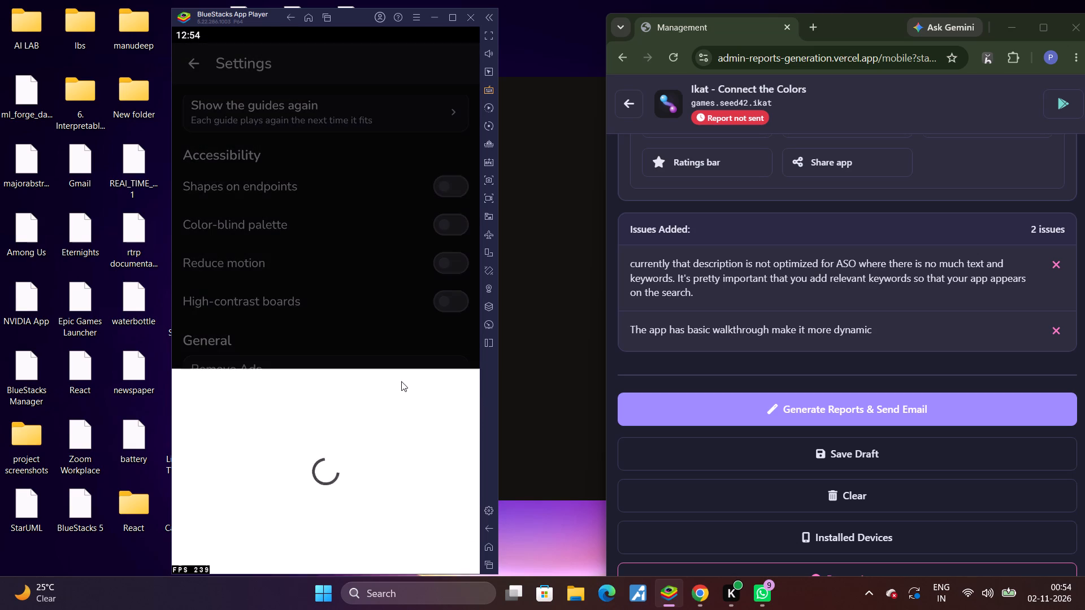
left_click(305, 240)
left_click(305, 239)
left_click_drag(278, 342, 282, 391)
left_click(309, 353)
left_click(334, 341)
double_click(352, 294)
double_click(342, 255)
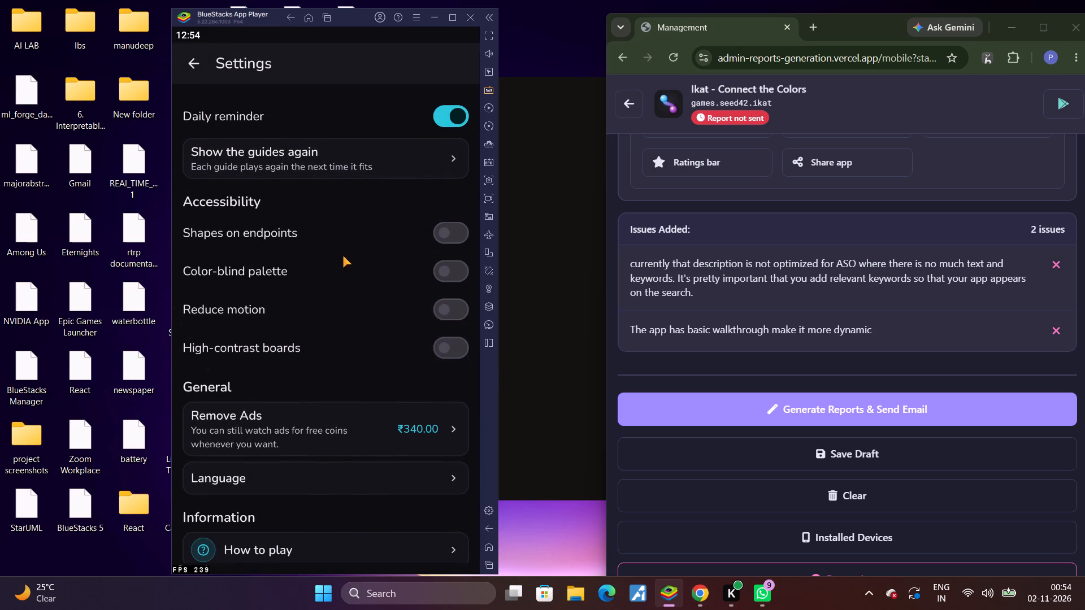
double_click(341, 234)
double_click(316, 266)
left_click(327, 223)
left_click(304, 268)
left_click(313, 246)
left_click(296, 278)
Look through Ikat's Game, Feedback and Audio settings, including the Visual effects choices, without changing the selected effect level.
left_click_drag(309, 202, 297, 372)
left_click_drag(313, 291, 315, 372)
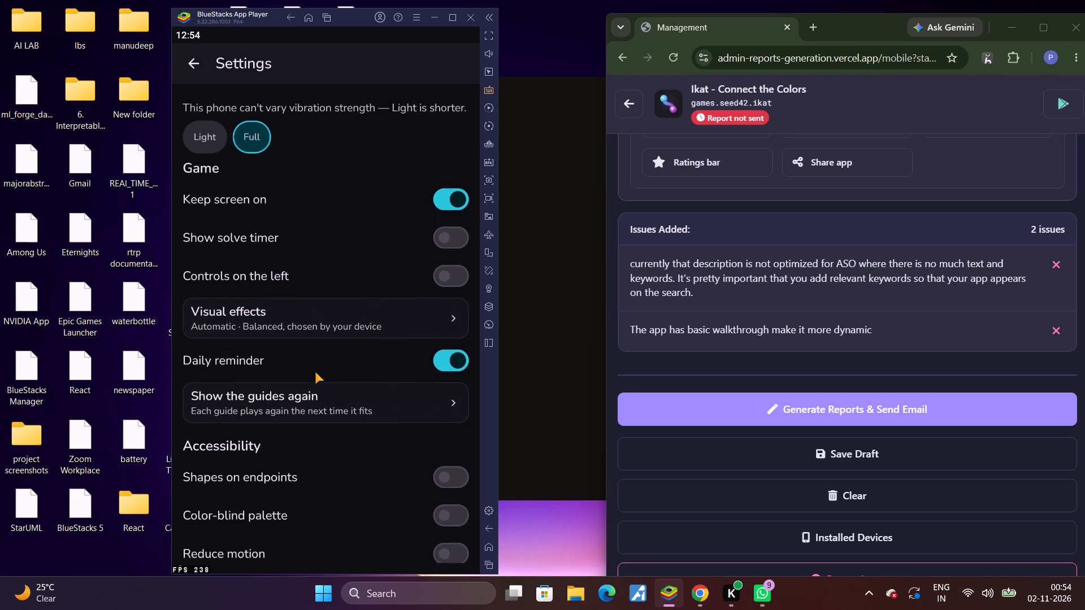
left_click_drag(315, 372, 315, 373)
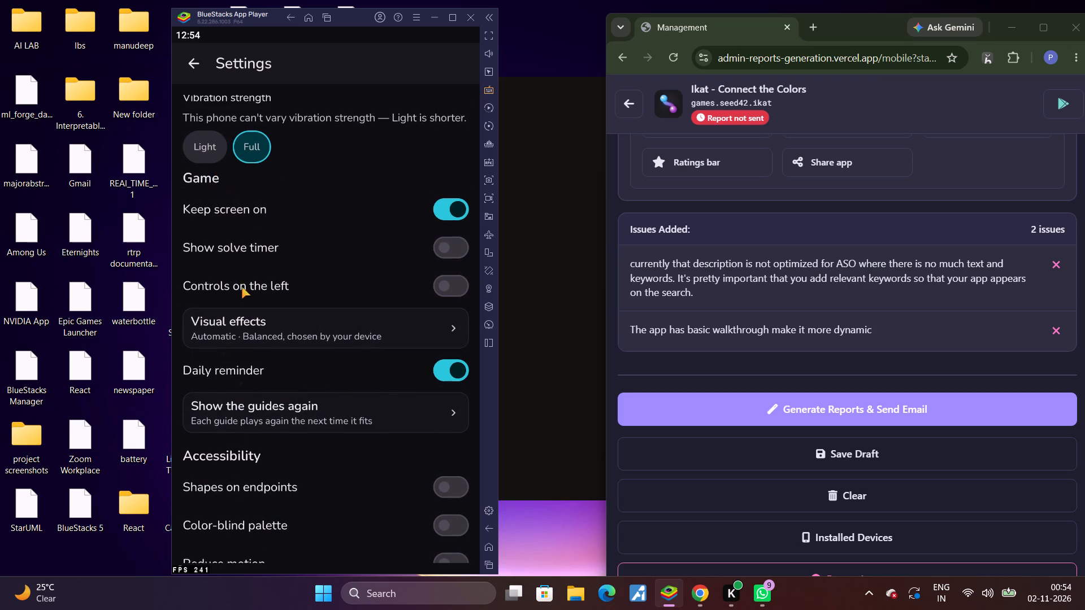
left_click(250, 329)
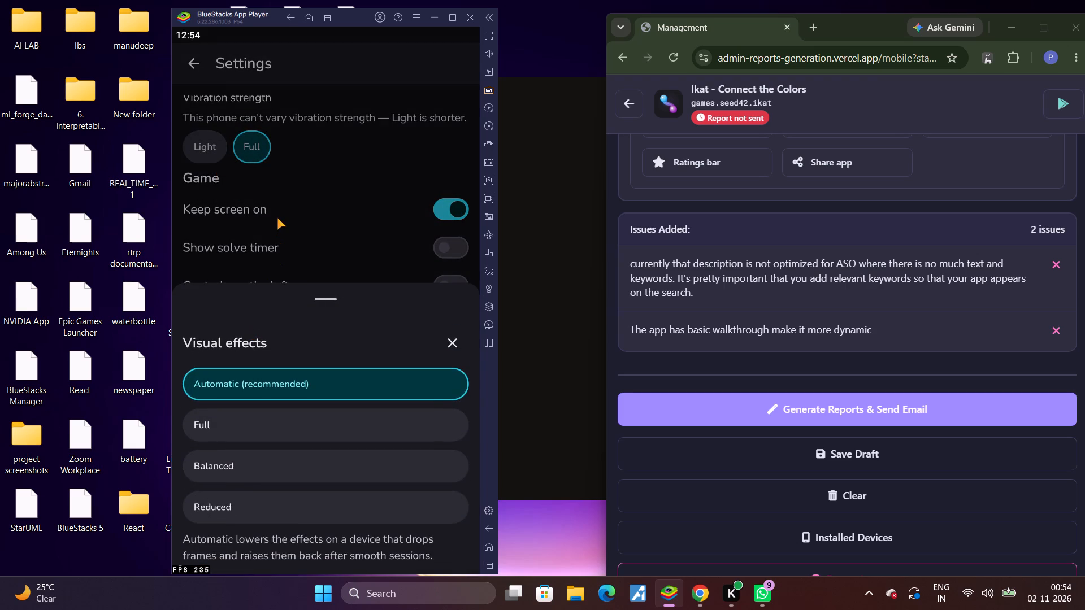
left_click(278, 215)
left_click_drag(268, 285, 289, 415)
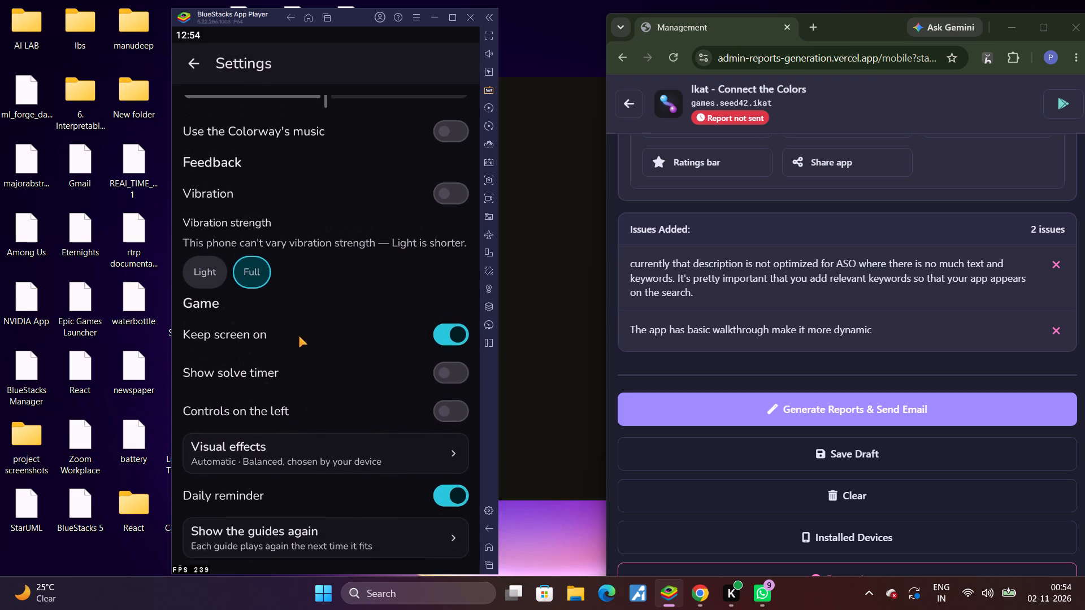
left_click_drag(298, 336, 298, 408)
left_click_drag(276, 454, 281, 523)
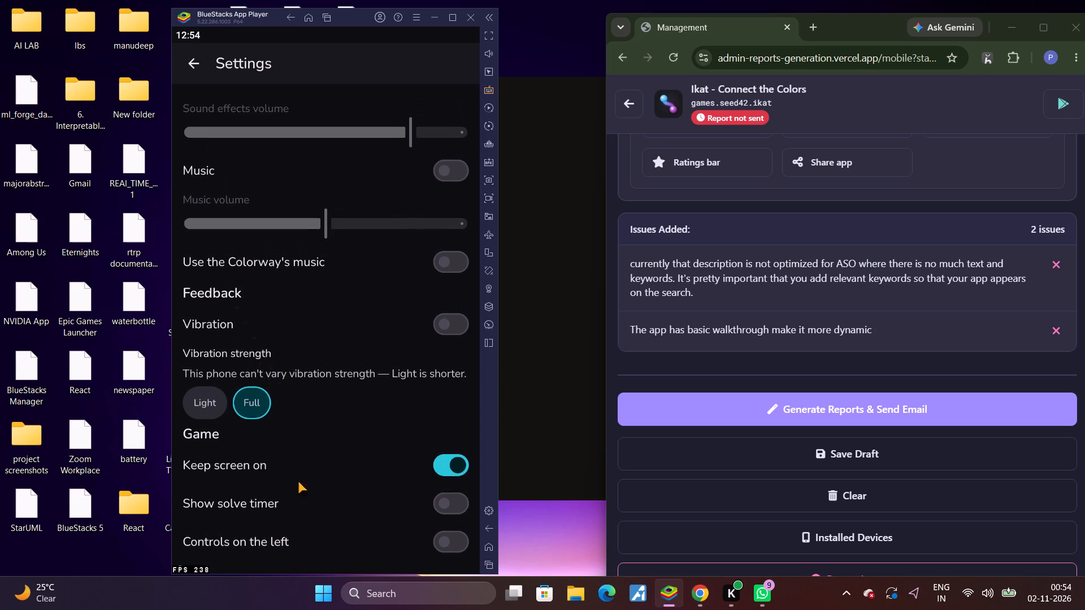
left_click_drag(289, 418, 297, 511)
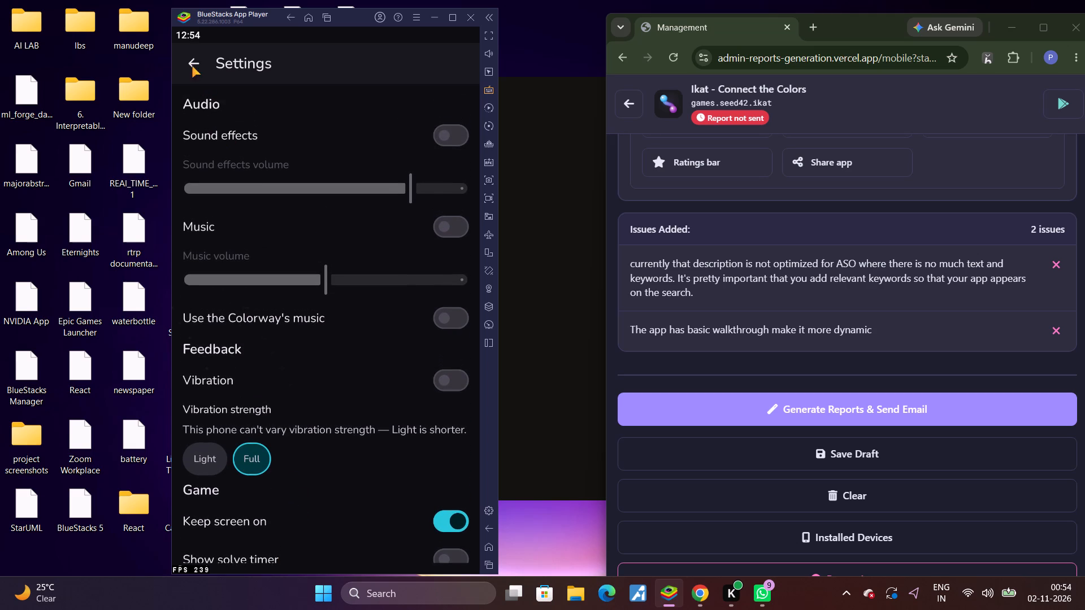
Review Ikat's Profile page again and return to the game's home screen.
left_click(192, 64)
left_click_drag(302, 434, 309, 201)
left_click_drag(306, 184, 349, 354)
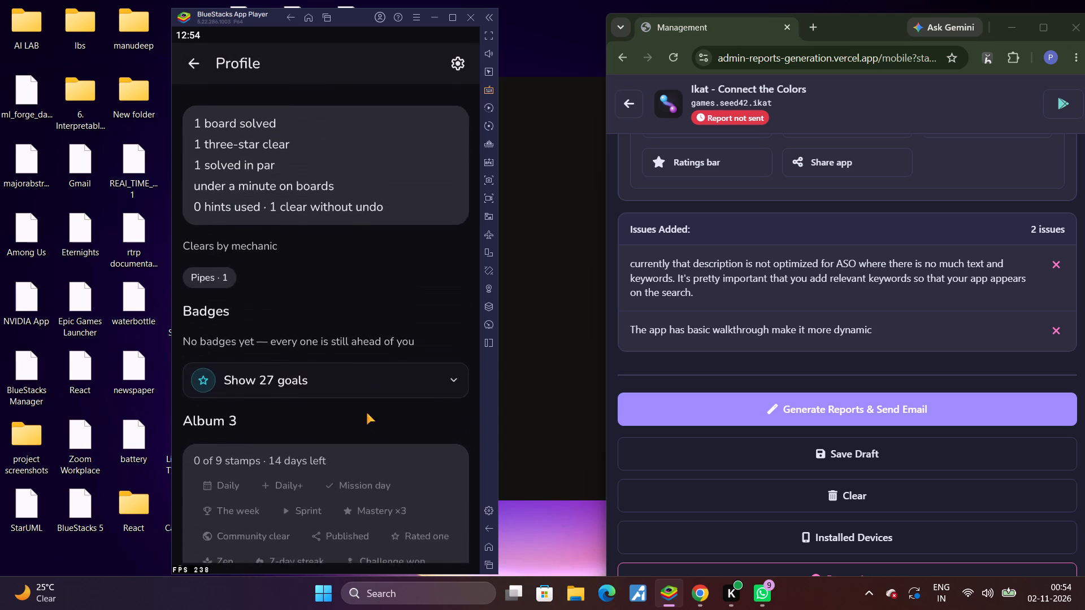
left_click_drag(292, 153, 308, 322)
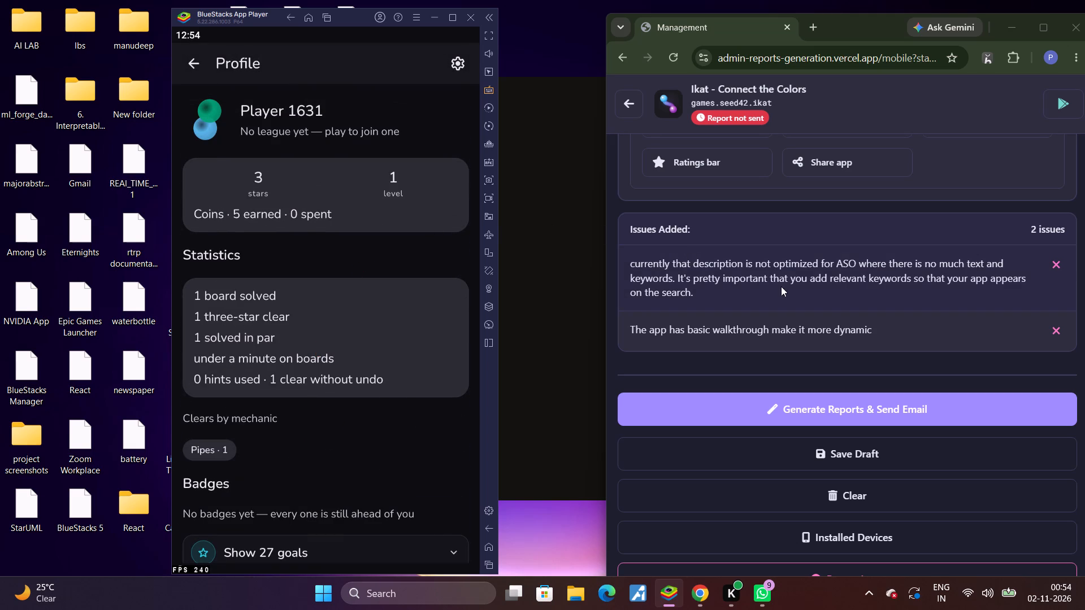
scroll(781, 287, "up", 4)
left_click(196, 64)
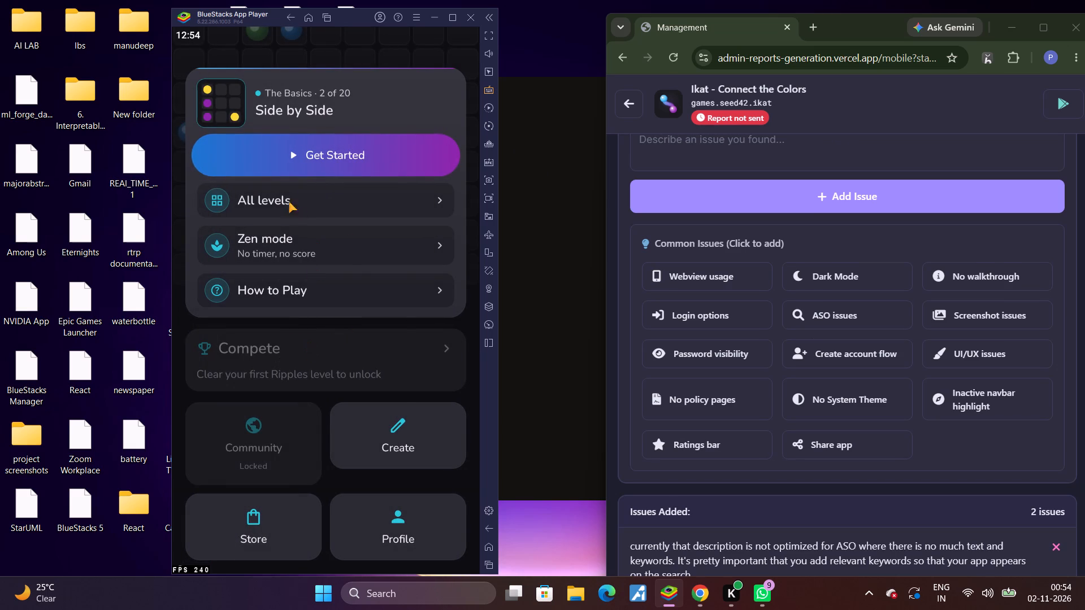
Add "app is a bit laggy" as an issue in the Ikat report.
scroll(664, 231, "up", 3)
left_click(662, 348)
type("app is a bit laggy")
left_click(711, 382)
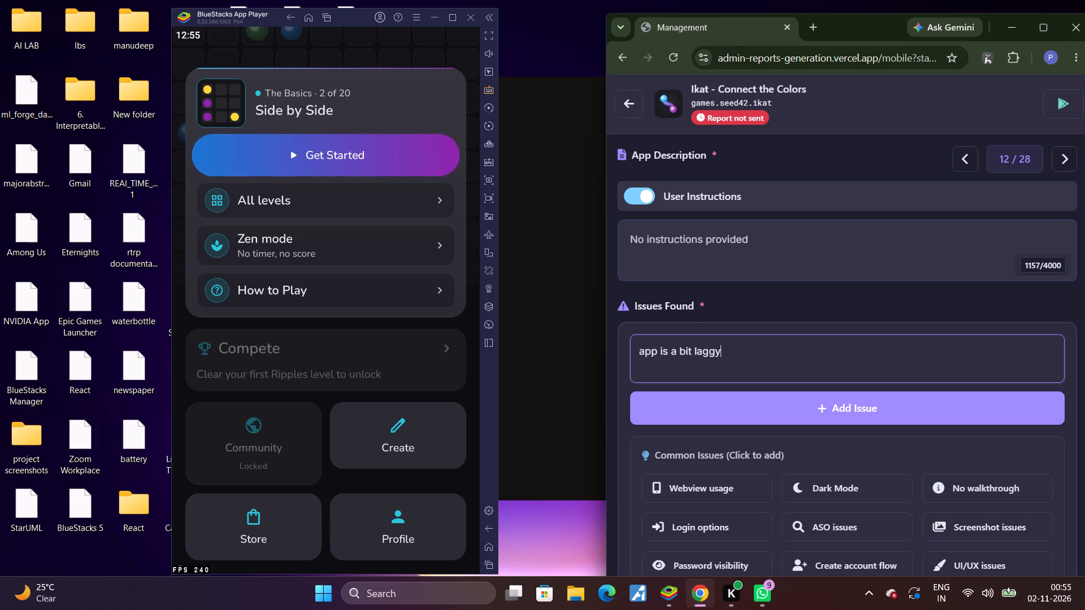
left_click(712, 399)
Generate the Ikat report and send its email.
scroll(711, 400, "down", 7)
left_click(711, 442)
Move to the next app's report form, Paint Loop: Color Sort Puzzle.
scroll(711, 442, "up", 2)
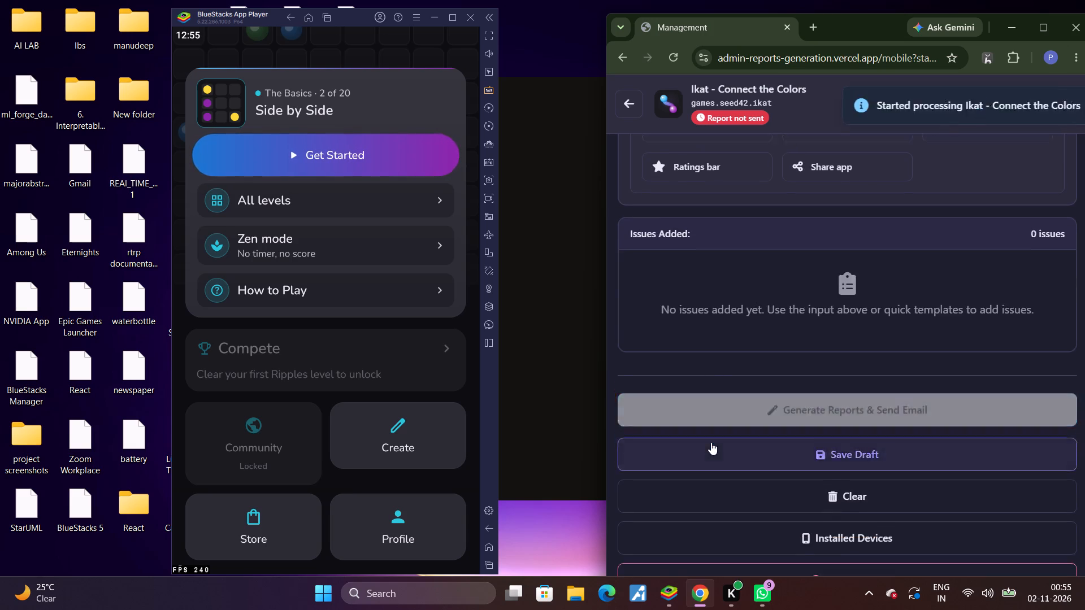
scroll(711, 442, "up", 7)
left_click(1066, 168)
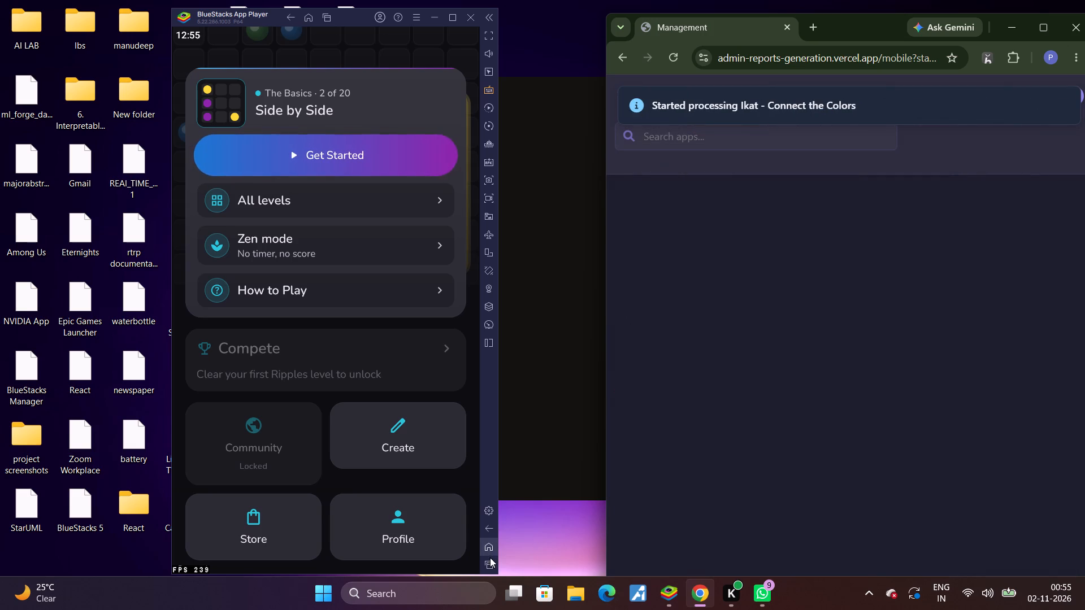
Uninstall Ikat - Connect the Colors from the emulator through its Google Play listing.
left_click(489, 562)
left_click(411, 296)
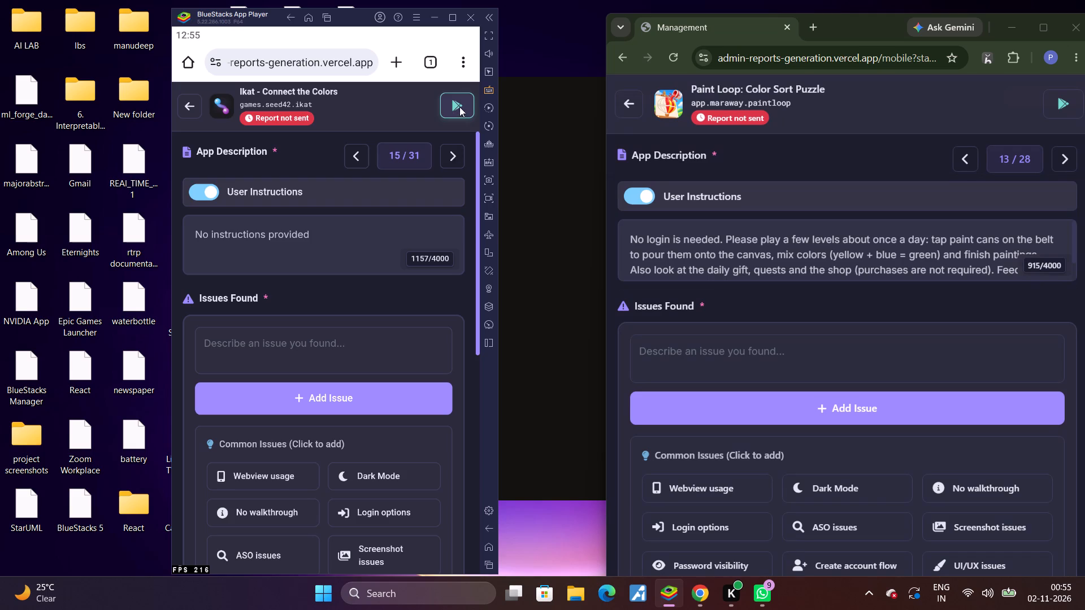
left_click(459, 106)
left_click(255, 189)
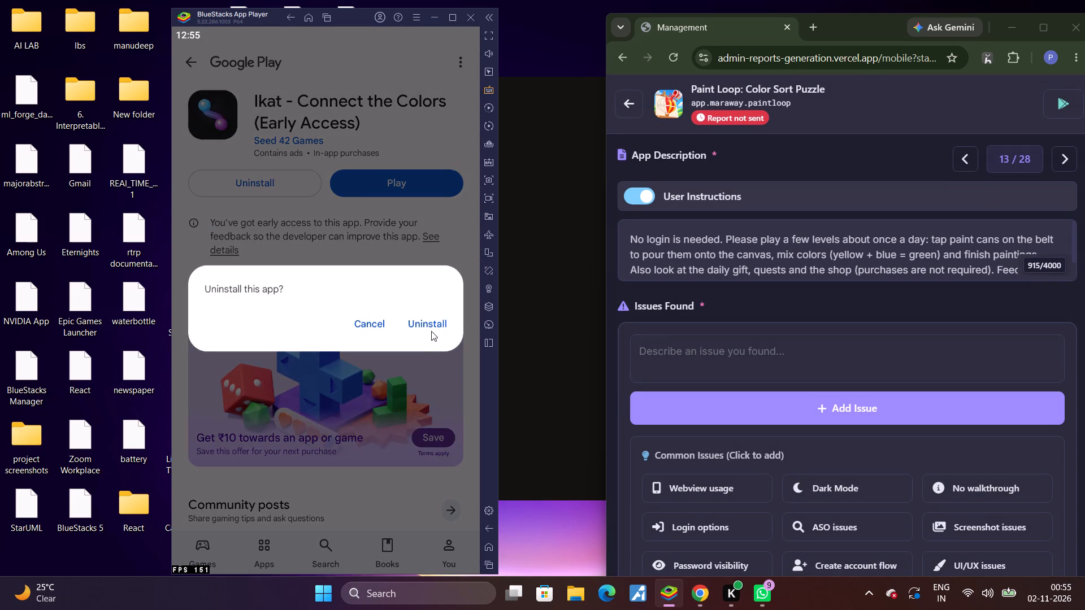
left_click(431, 331)
Advance the emulator's feedback page to Paint Loop: Color Sort Puzzle and install that app from Google Play.
left_click(486, 565)
left_click(359, 265)
left_click(455, 167)
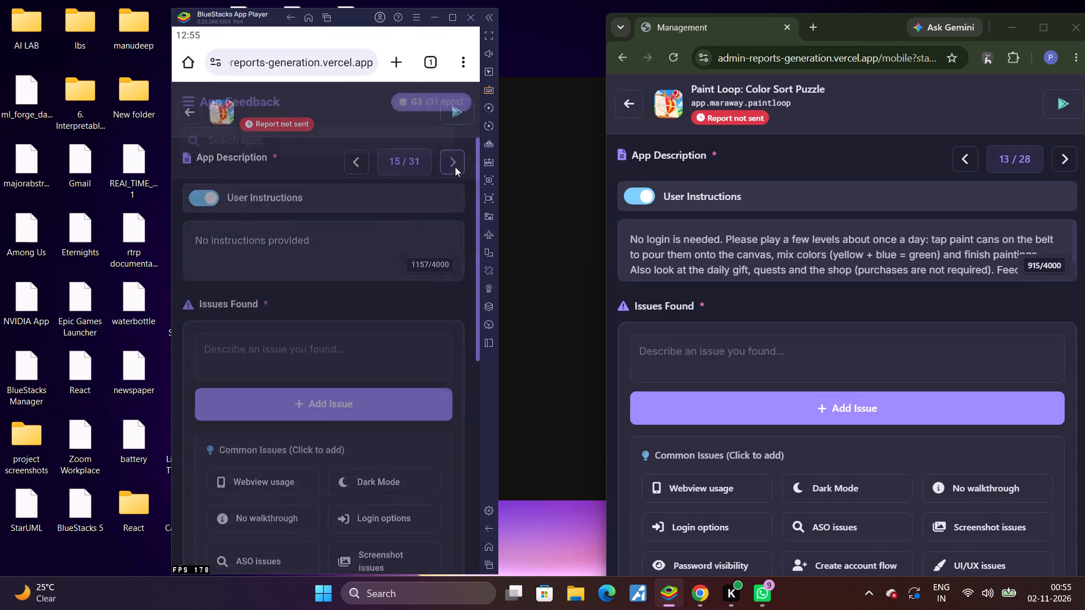
left_click(446, 100)
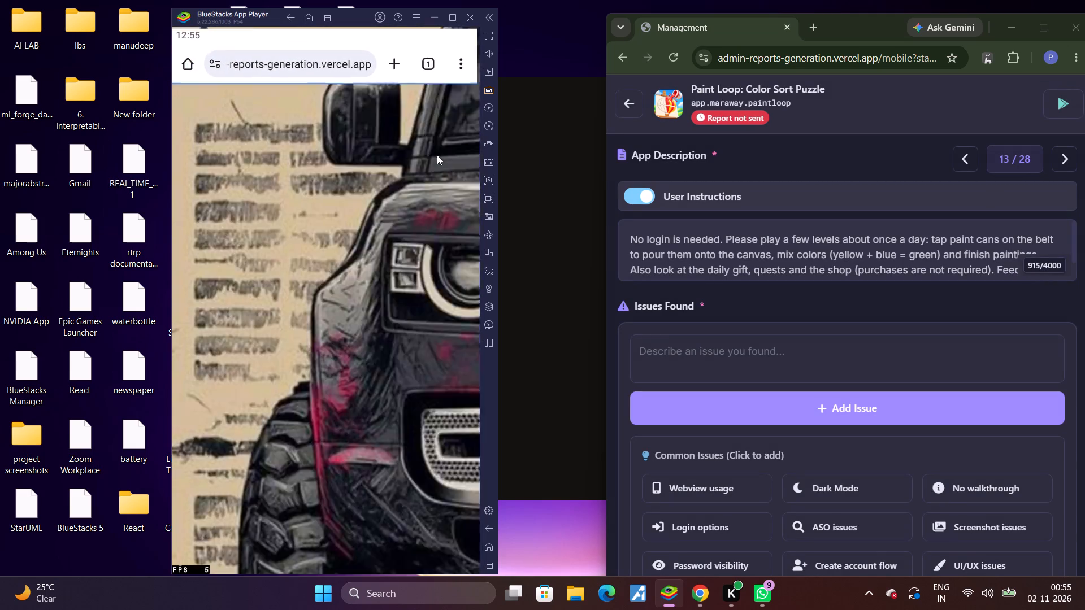
left_click(298, 339)
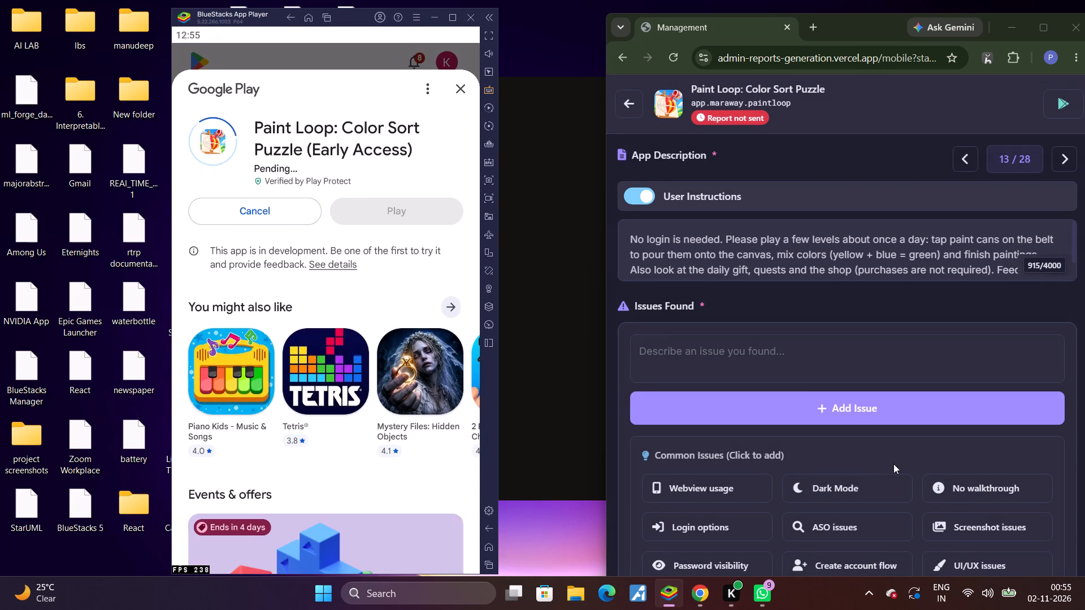
Add the common "No walkthrough" issue to the Paint Loop report.
left_click(987, 491)
scroll(973, 307, "down", 7)
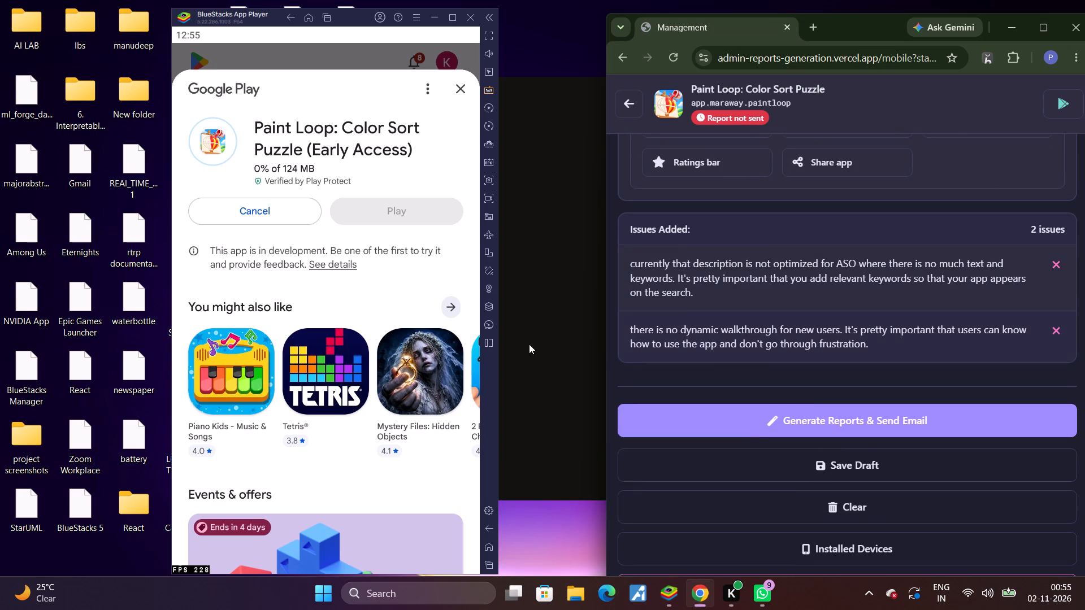
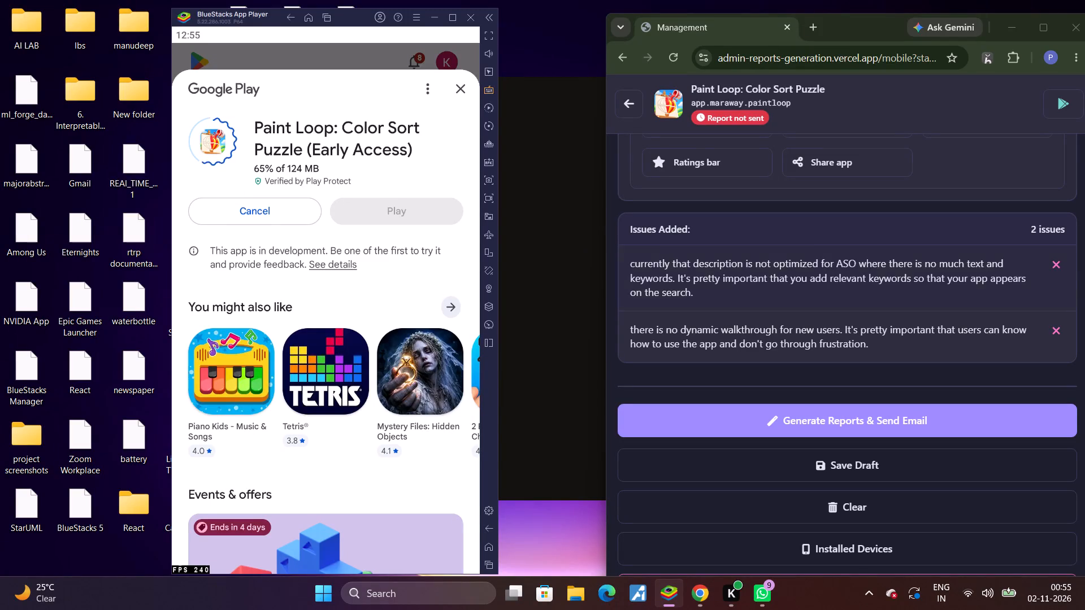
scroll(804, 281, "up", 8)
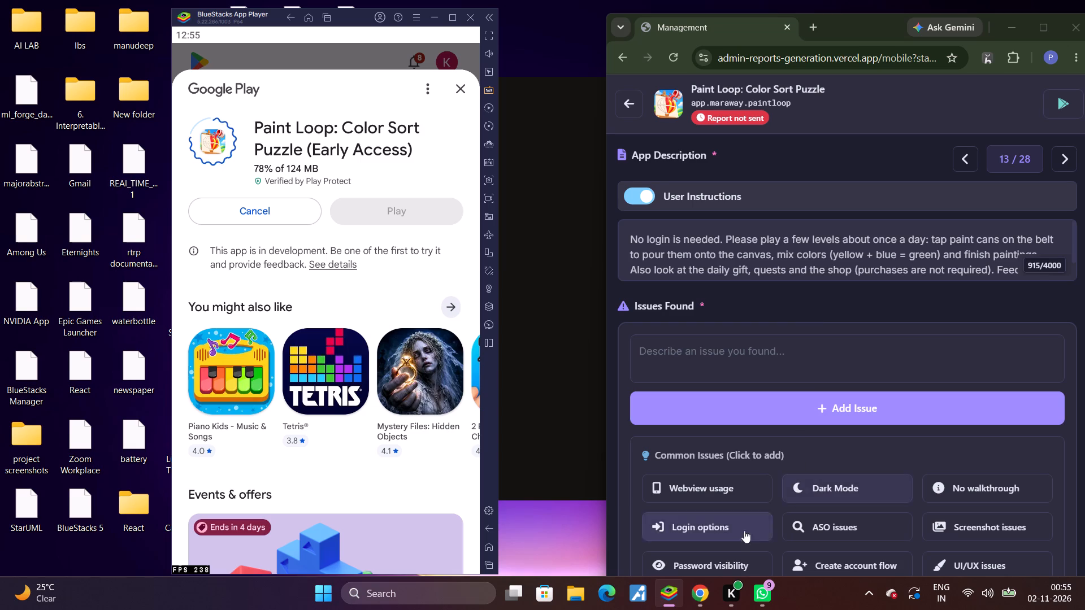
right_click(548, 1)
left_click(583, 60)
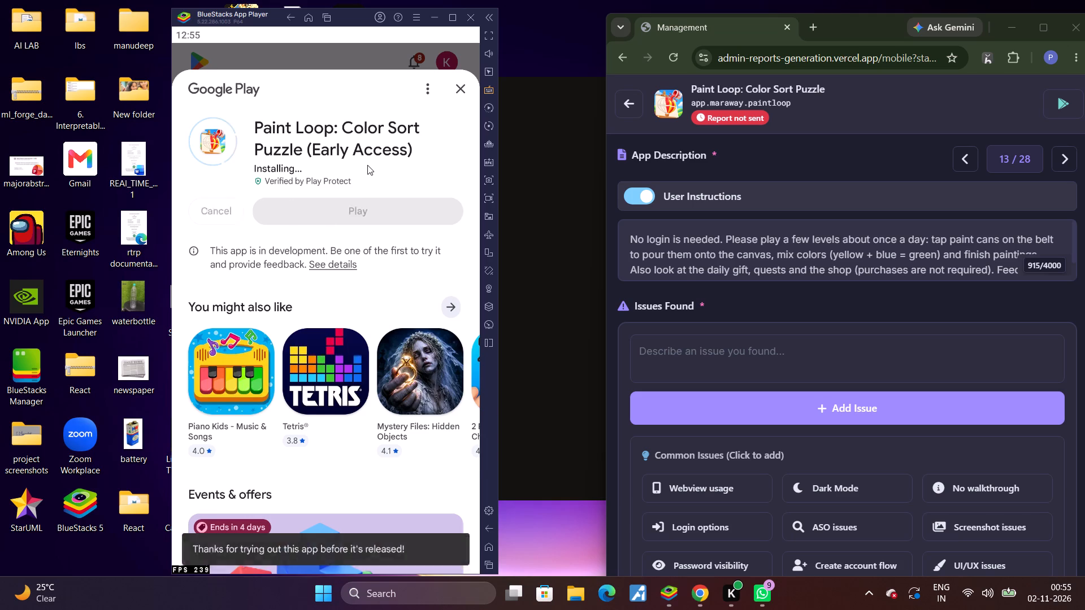
Launch the installed Paint Loop game and pour the first blue can onto the Sunny Balloon canvas.
left_click(362, 207)
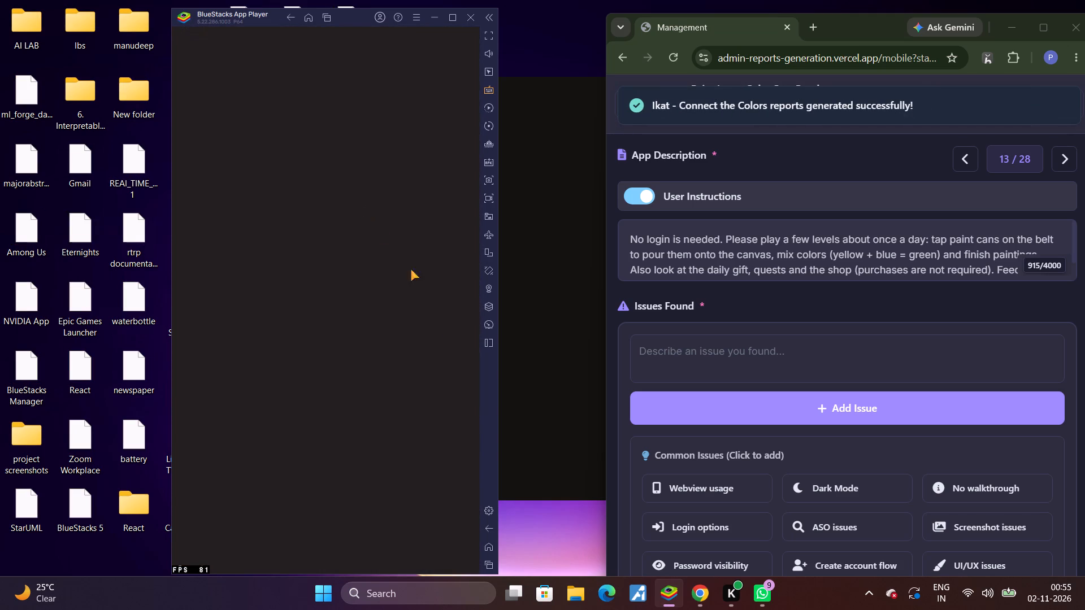
right_click(544, 546)
left_click(561, 363)
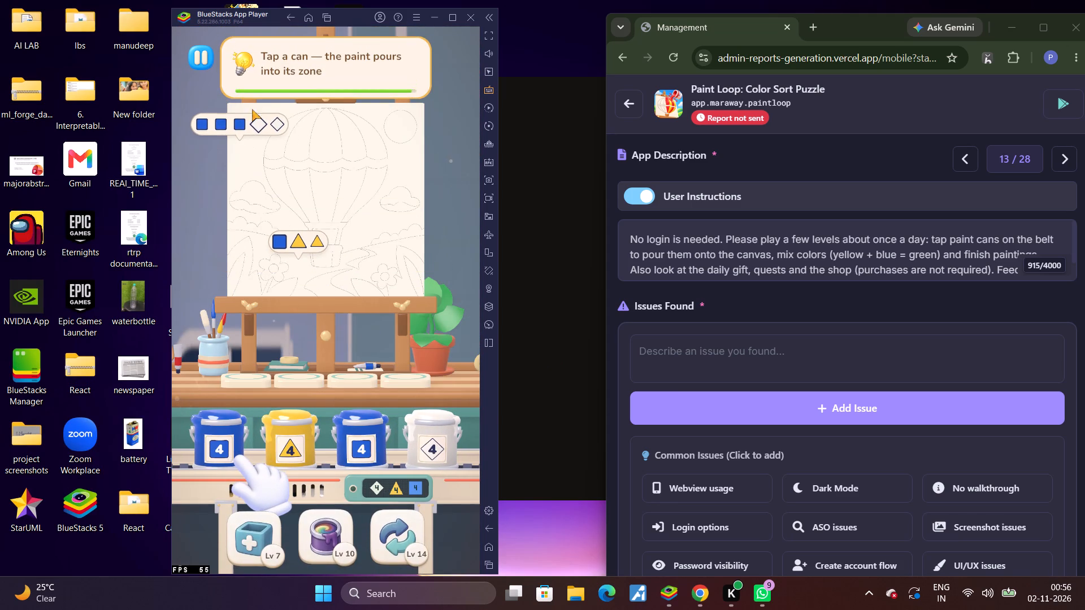
left_click(283, 237)
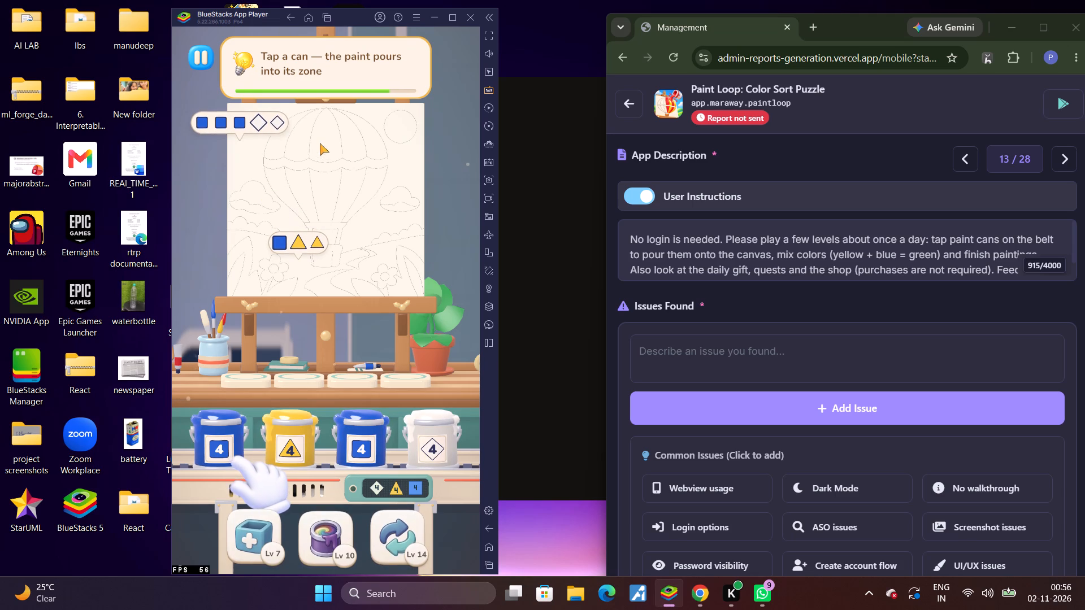
left_click(319, 142)
left_click(222, 429)
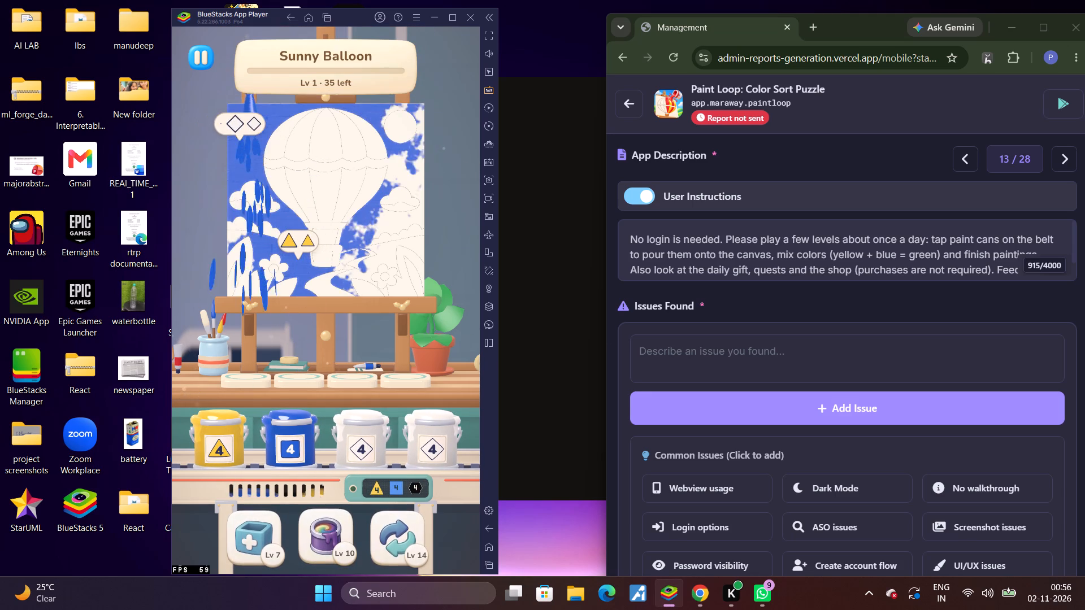
Remove the issue about the missing dynamic walkthrough from the Paint Loop report.
scroll(965, 422, "down", 5)
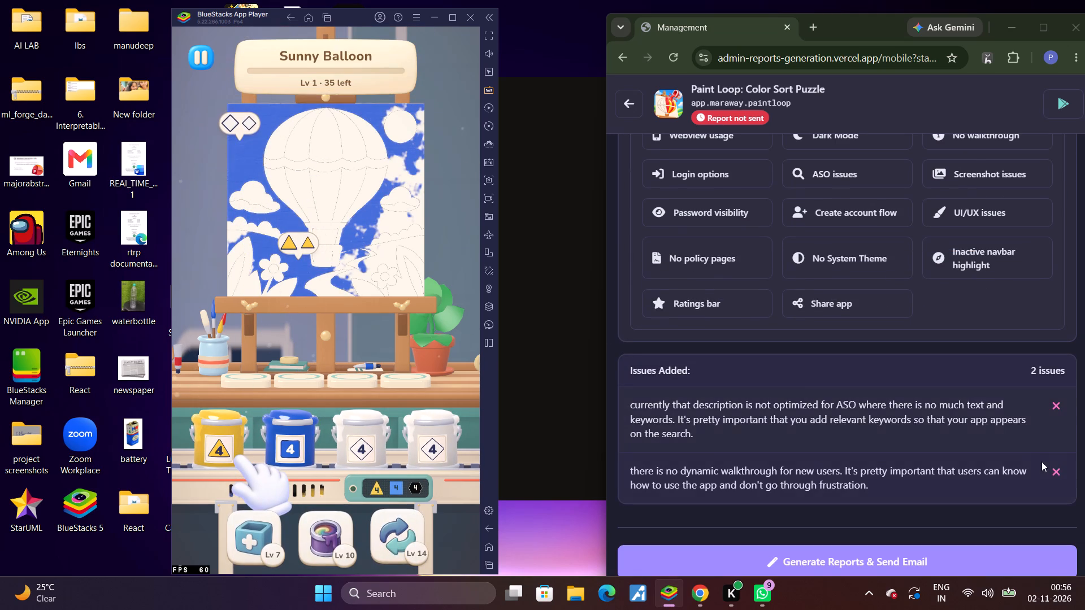
left_click(1050, 469)
scroll(796, 374, "up", 4)
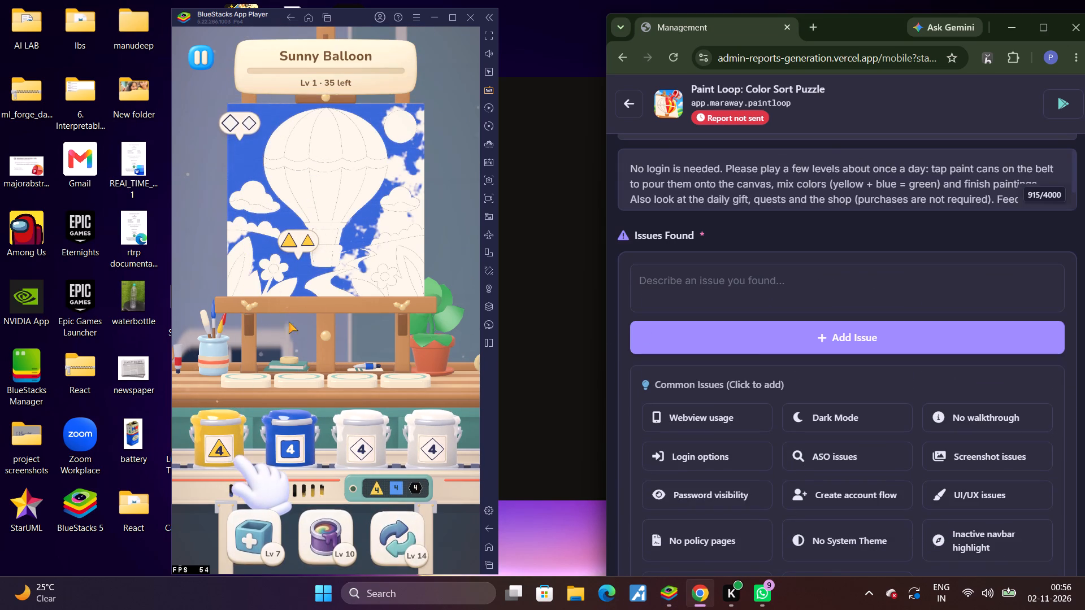
Continue the Sunny Balloon level by pouring yellow, blue, white and red cans onto the canvas.
left_click(235, 435)
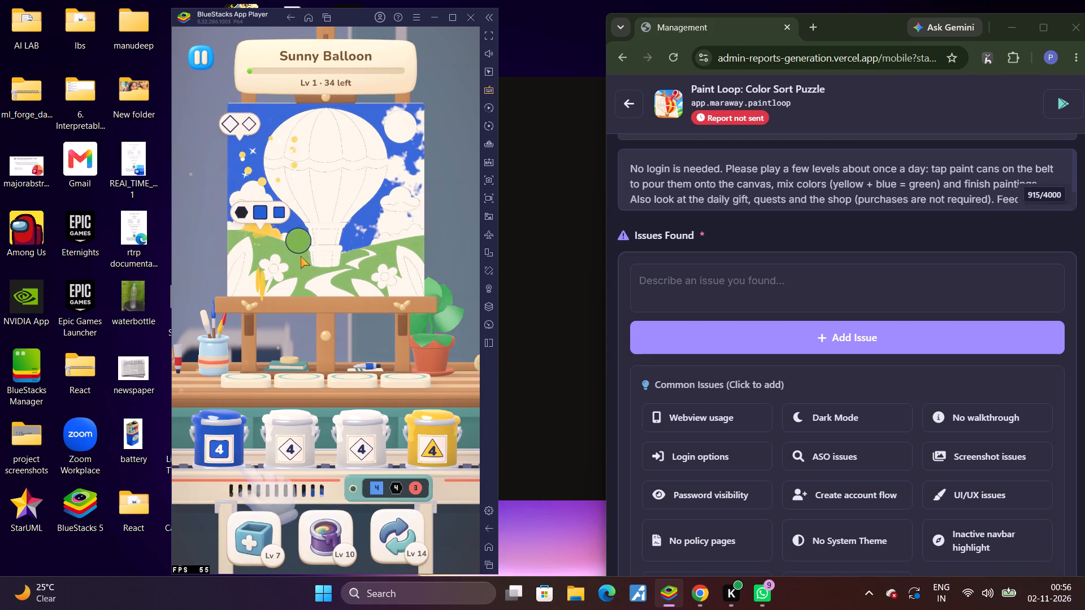
left_click(212, 422)
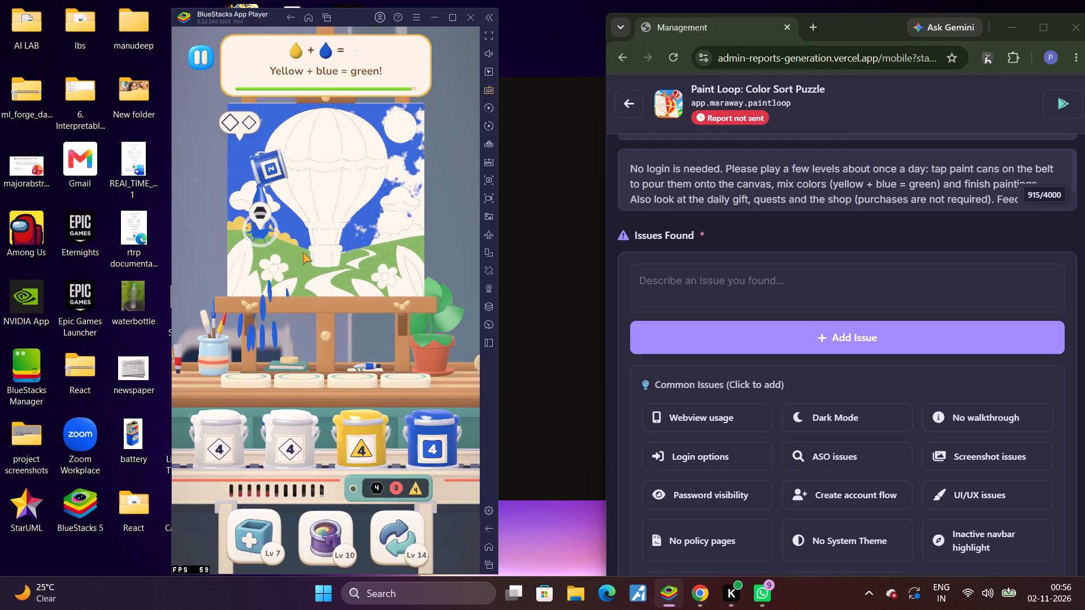
left_click(202, 433)
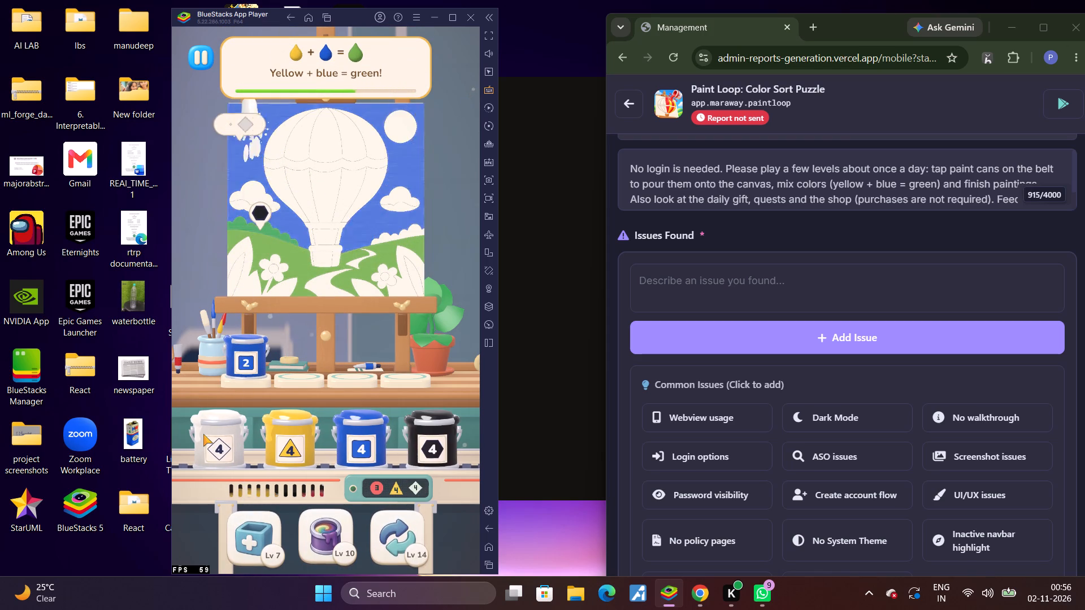
left_click(216, 449)
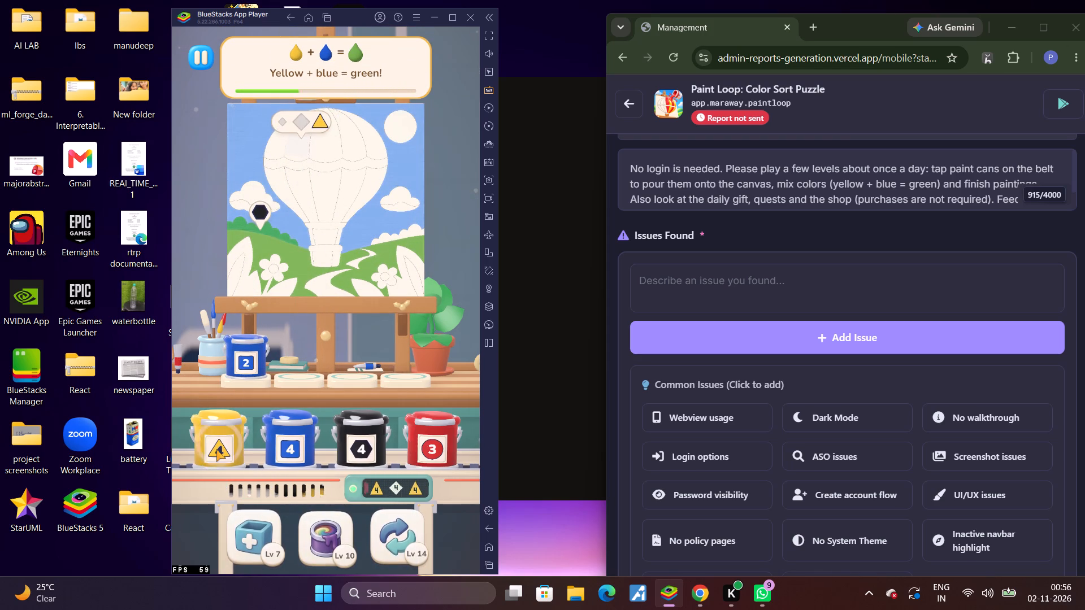
left_click(216, 449)
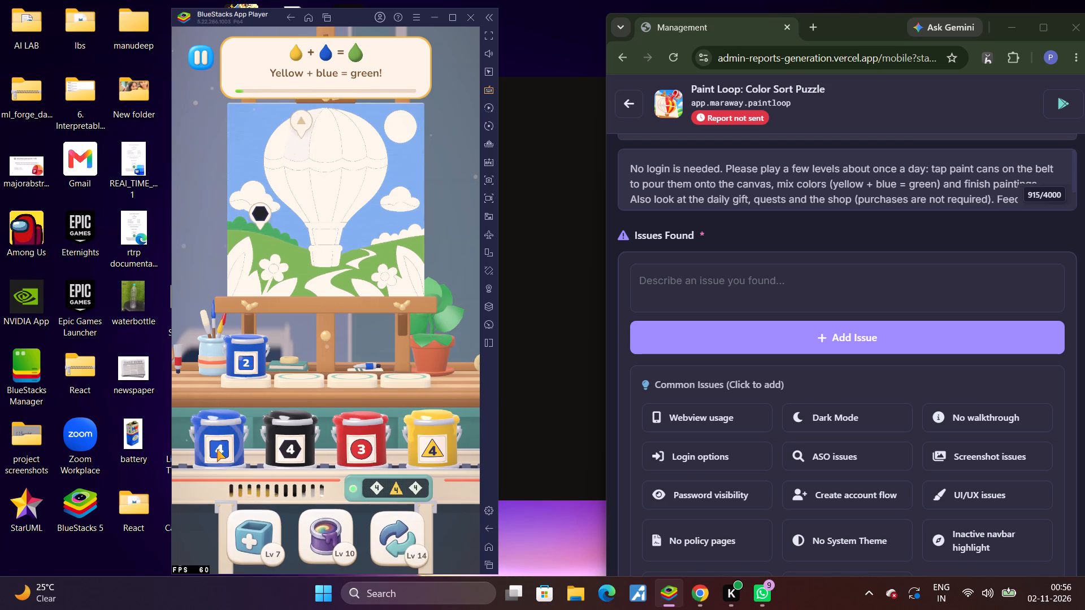
left_click(381, 447)
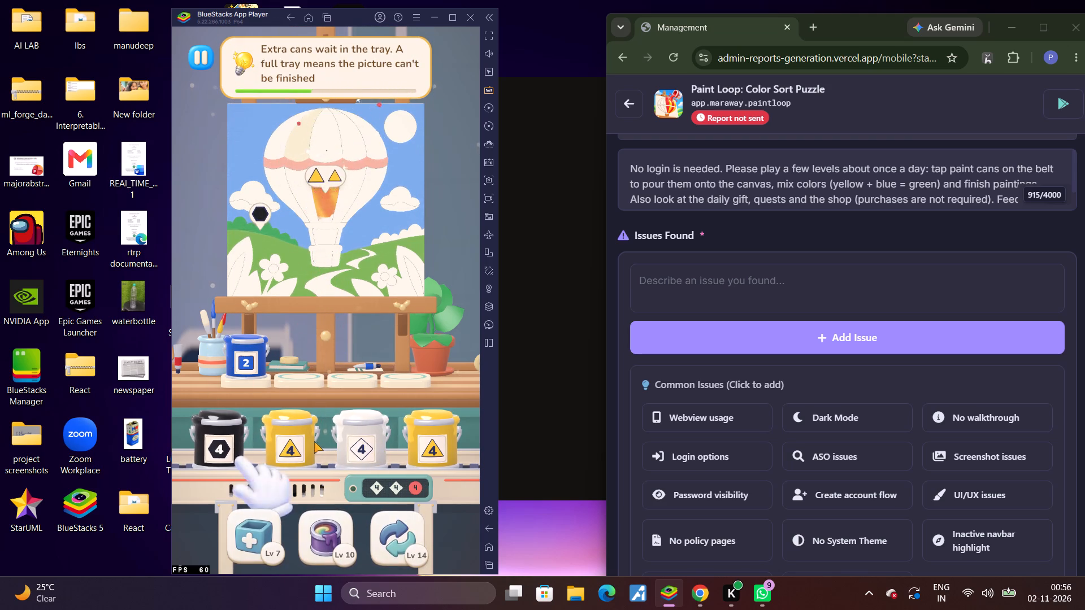
left_click(310, 441)
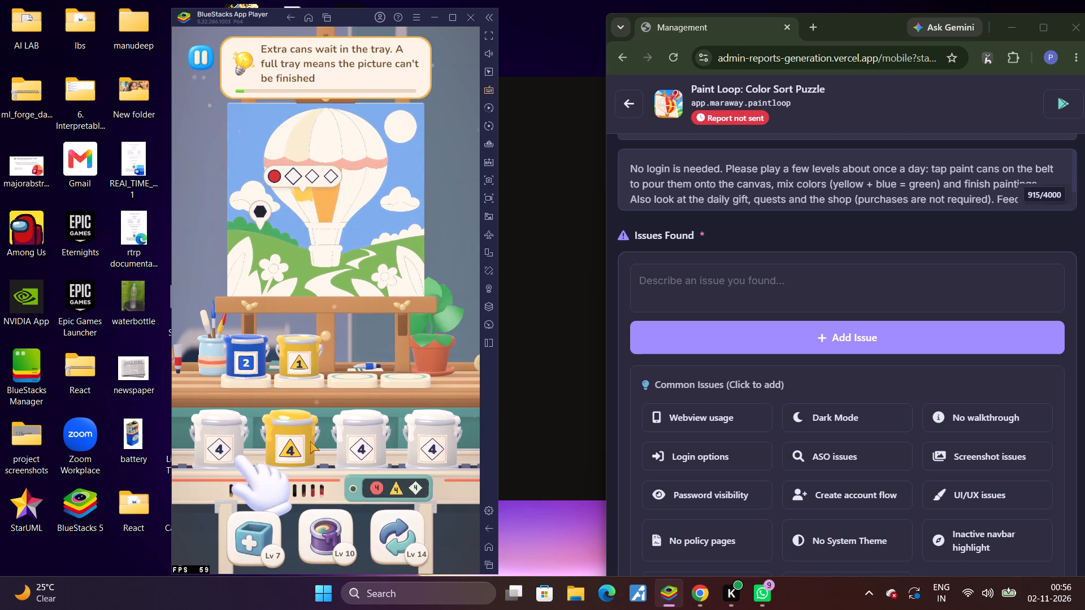
left_click(214, 454)
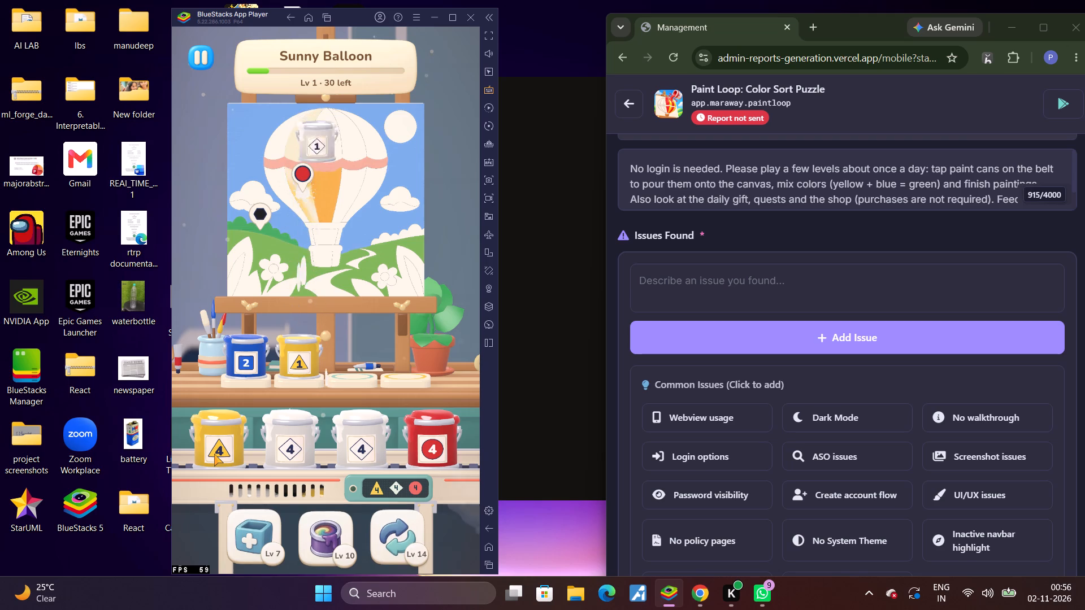
left_click(420, 445)
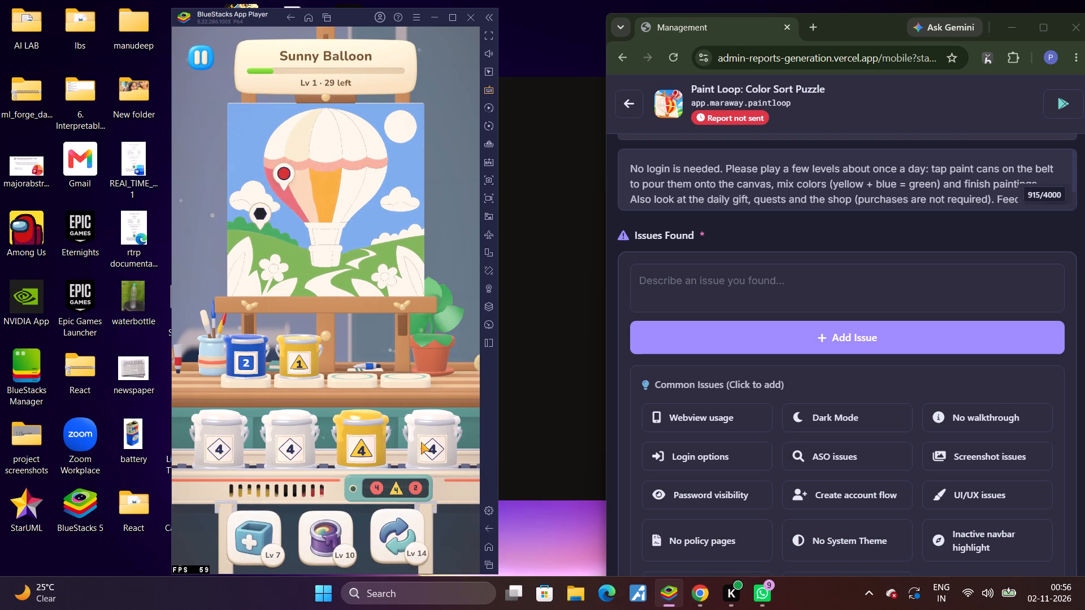
Pause the level and turn off Sounds, Music and Vibration.
left_click(199, 52)
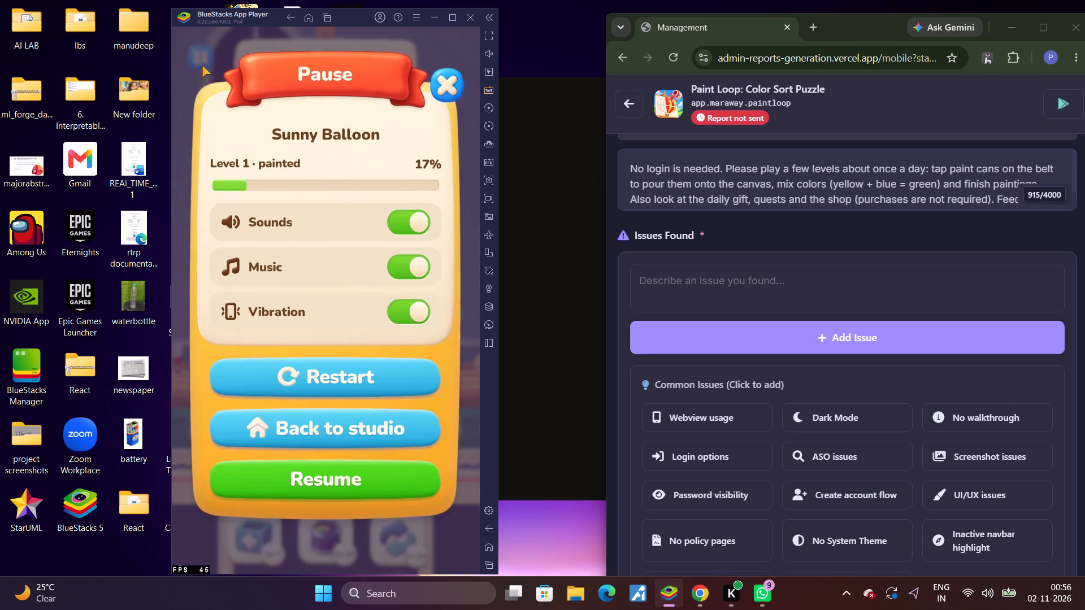
left_click(407, 219)
left_click(402, 271)
left_click(401, 299)
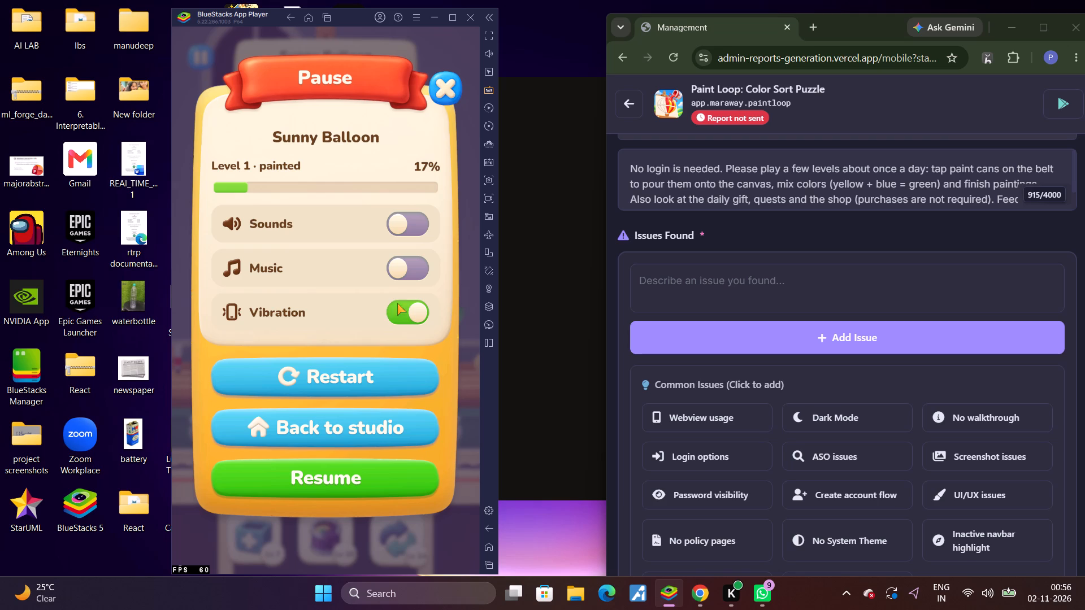
left_click(409, 317)
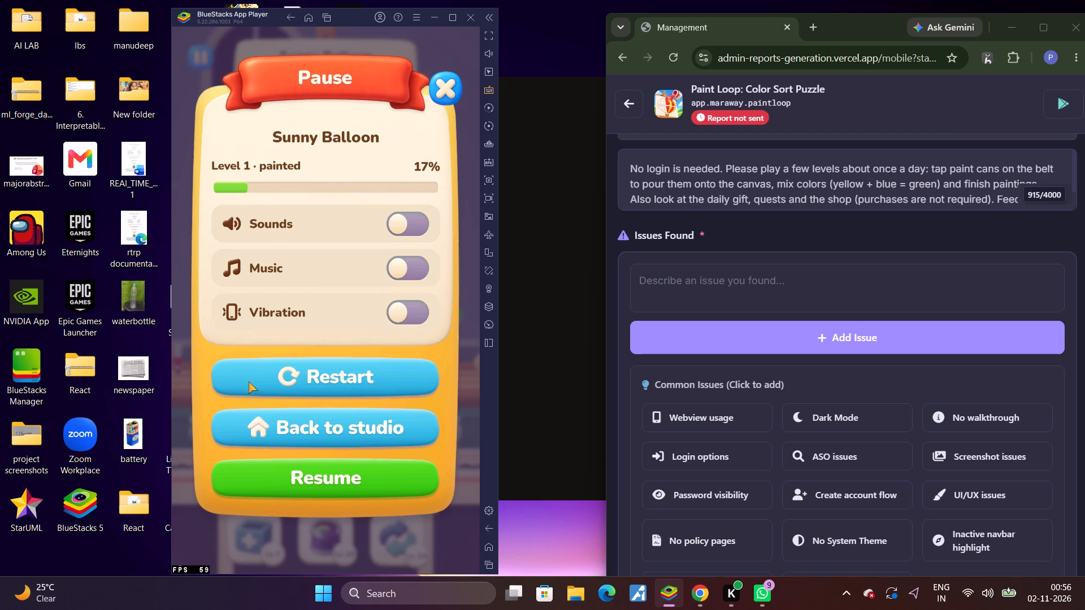
Abandon the Sunny Balloon painting and return to the studio.
left_click(288, 433)
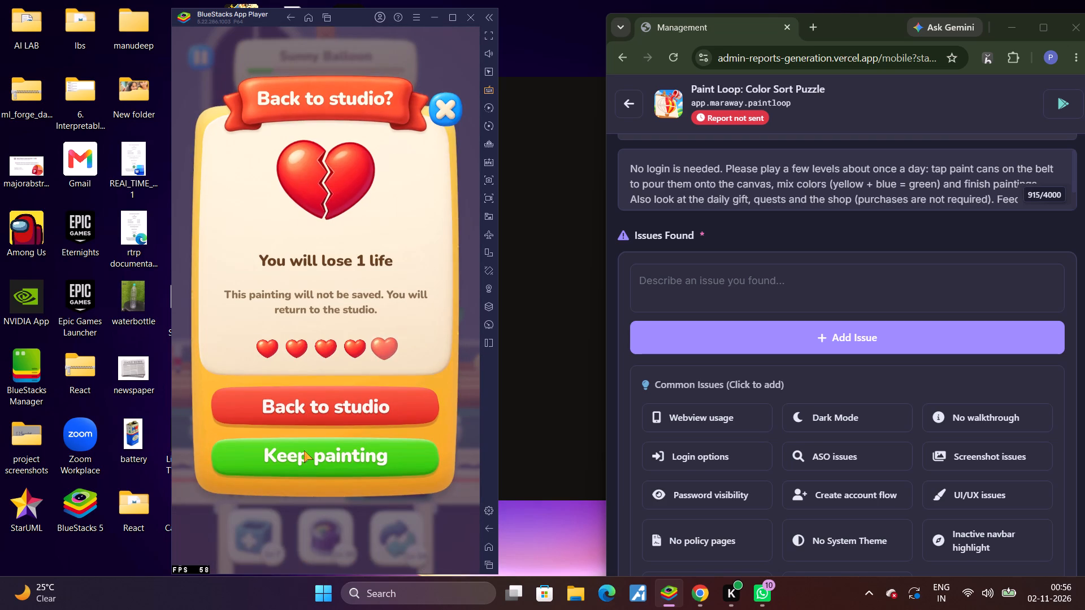
left_click(322, 422)
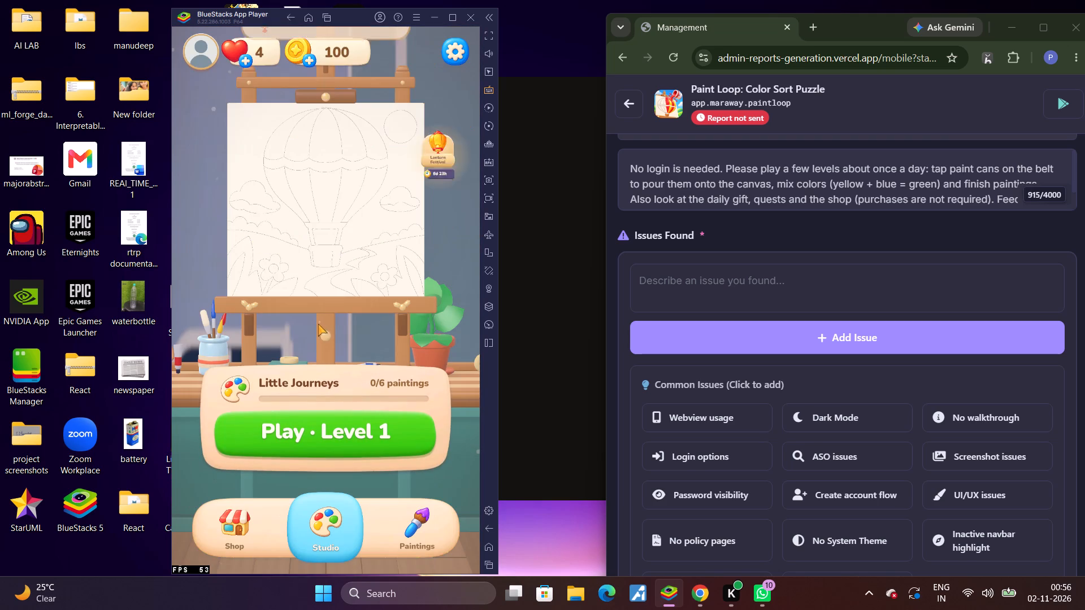
Examine the game's Settings and About screens, trying the Achievements entry, and return to the studio.
left_click(453, 51)
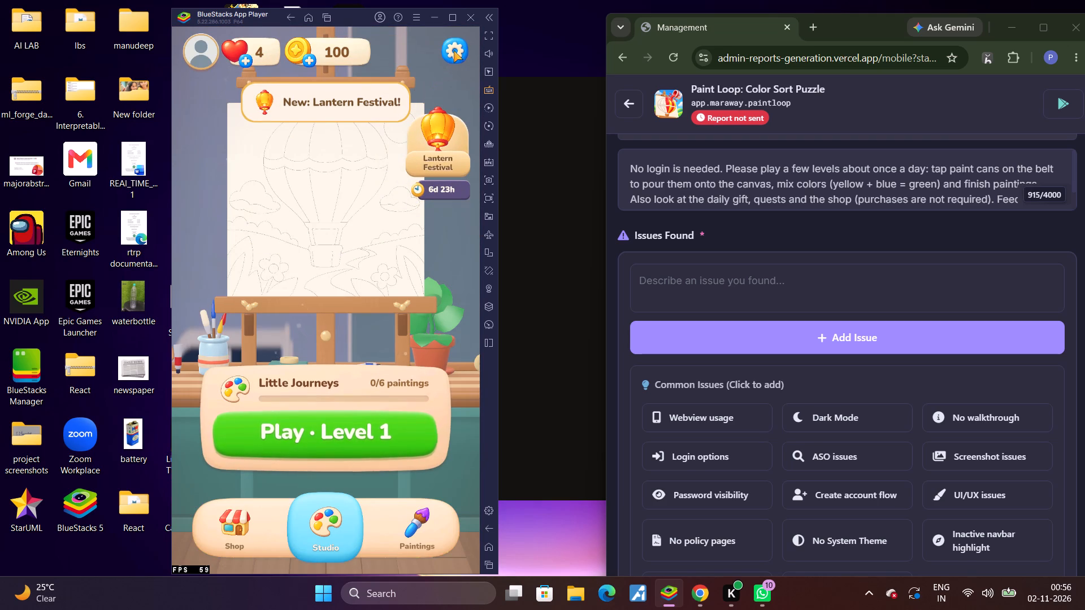
left_click(364, 421)
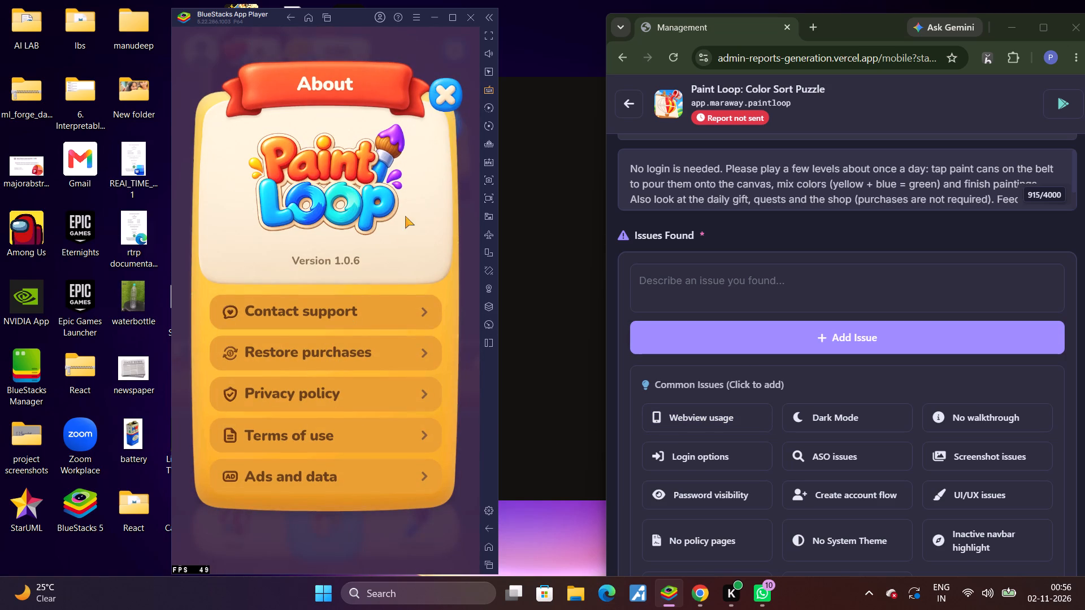
left_click(445, 104)
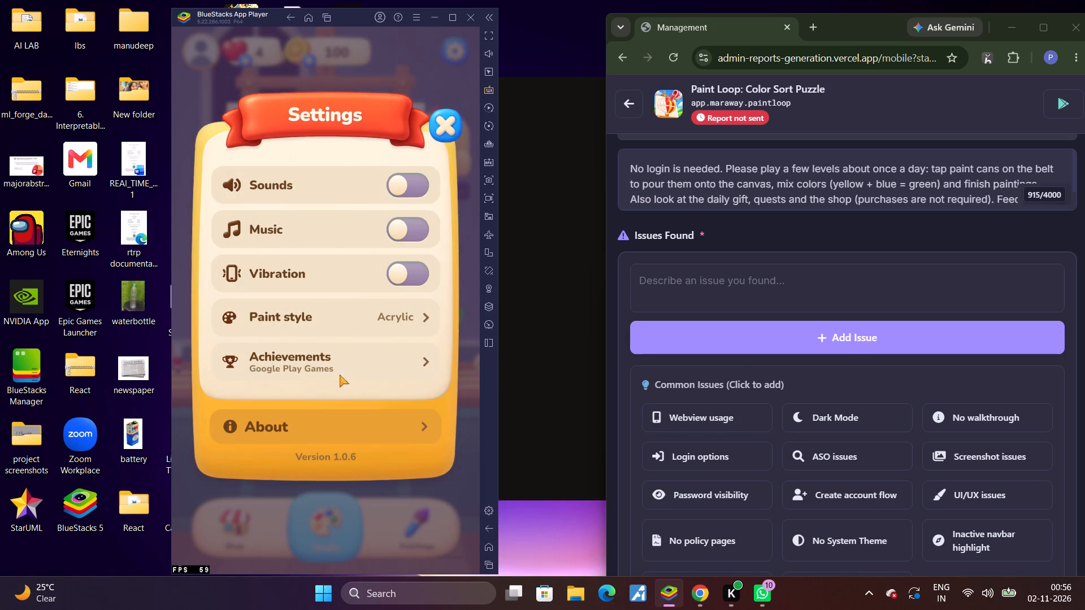
left_click(338, 383)
left_click(439, 128)
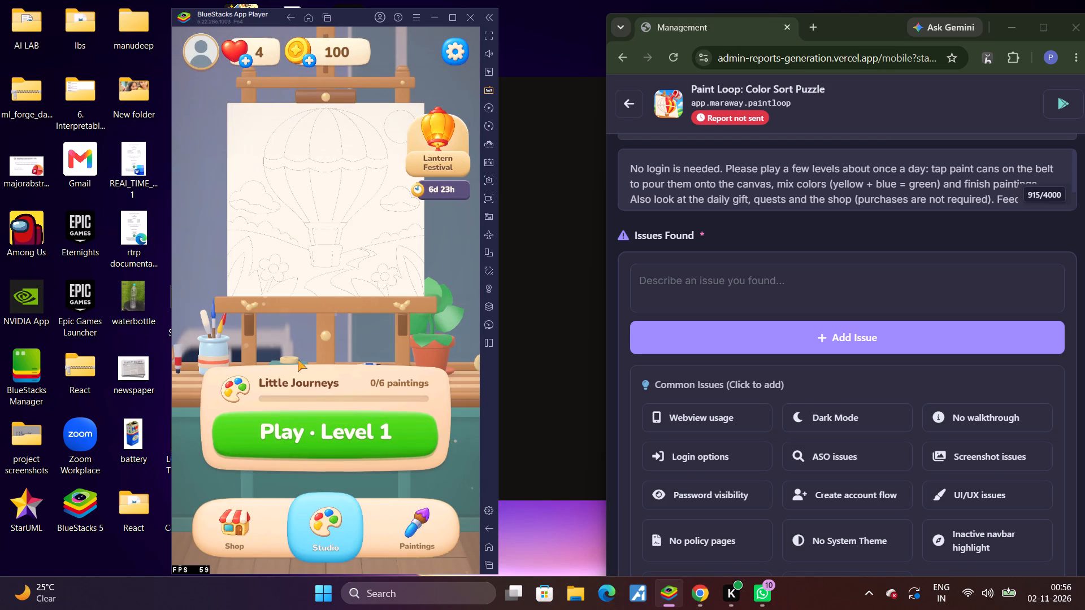
left_click(457, 47)
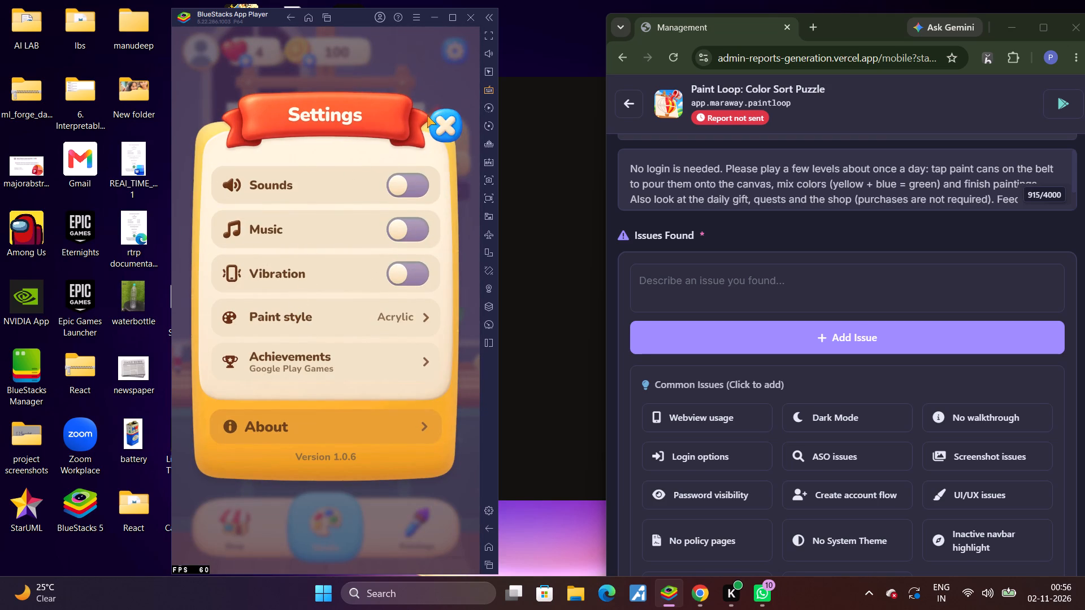
left_click(448, 127)
Look through the My profile, My paintings and Shop screens, and return to the studio.
left_click(208, 47)
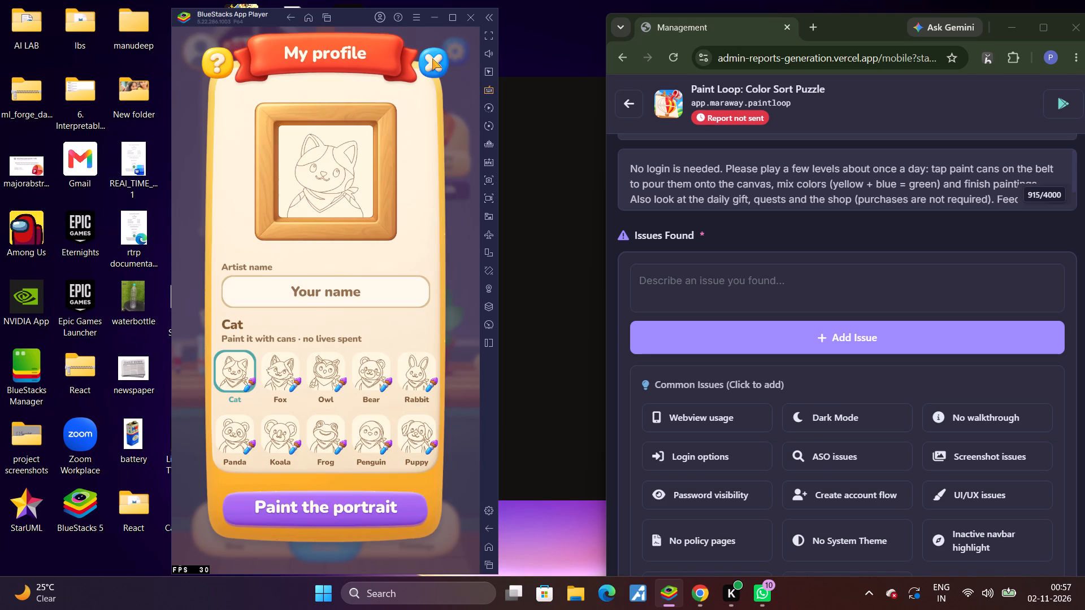
left_click(432, 58)
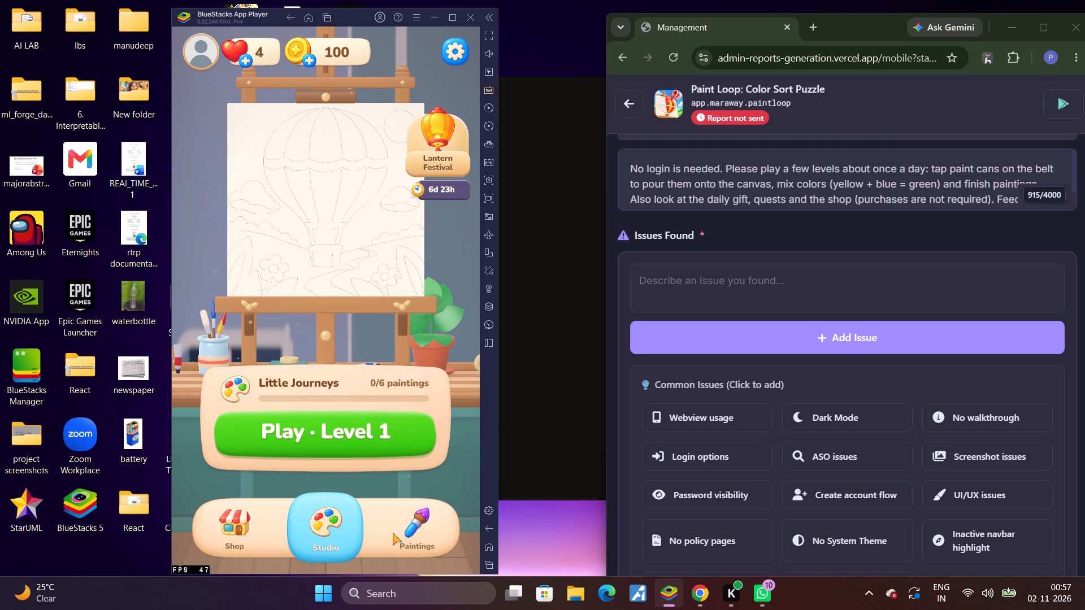
left_click(394, 534)
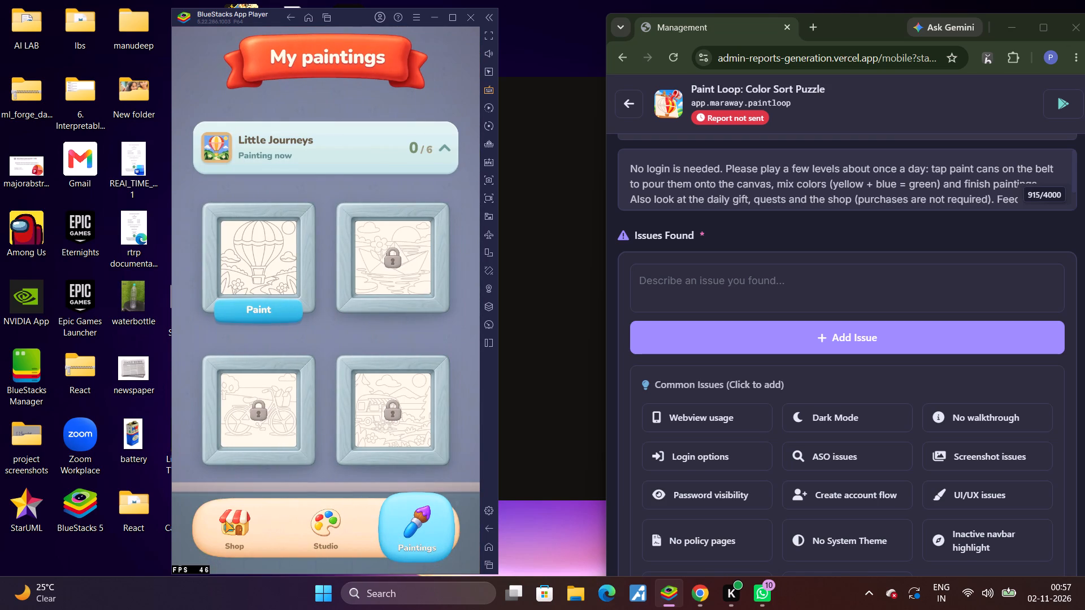
left_click(221, 534)
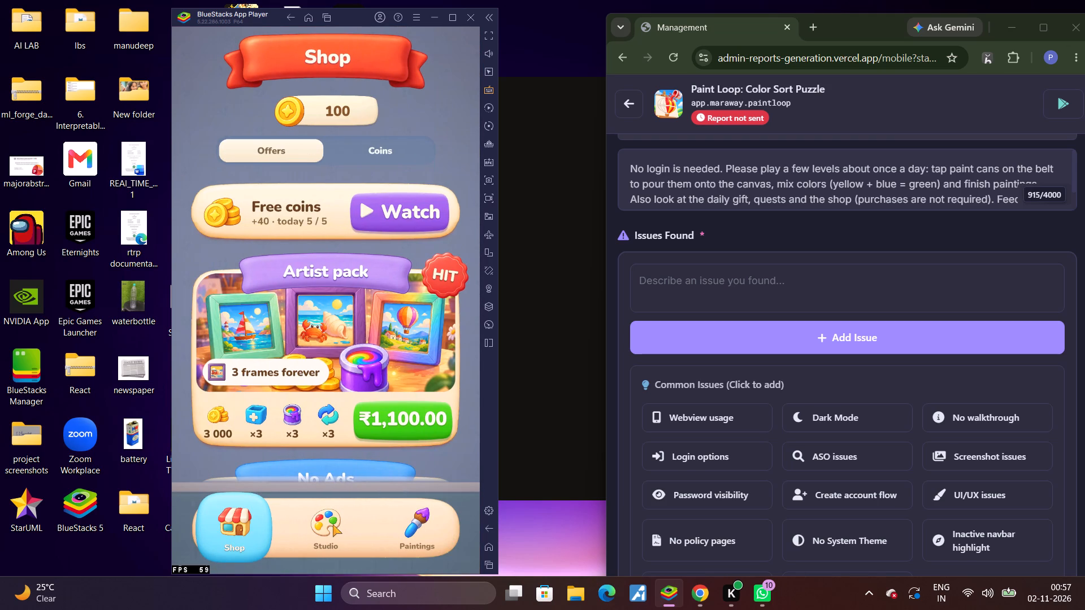
left_click(333, 524)
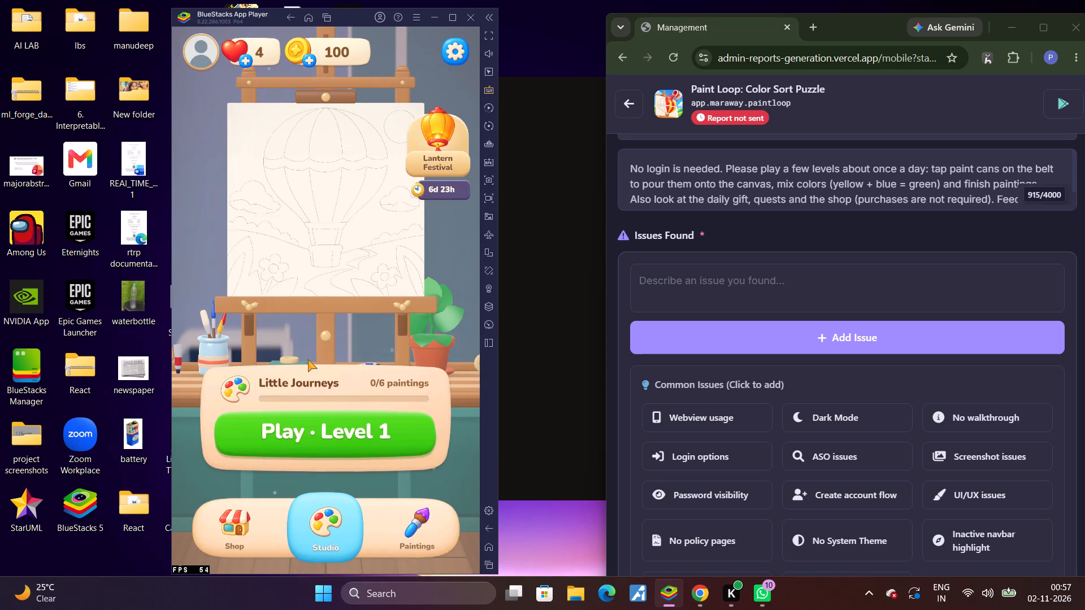
Start Level 1 again from the studio.
left_click(318, 455)
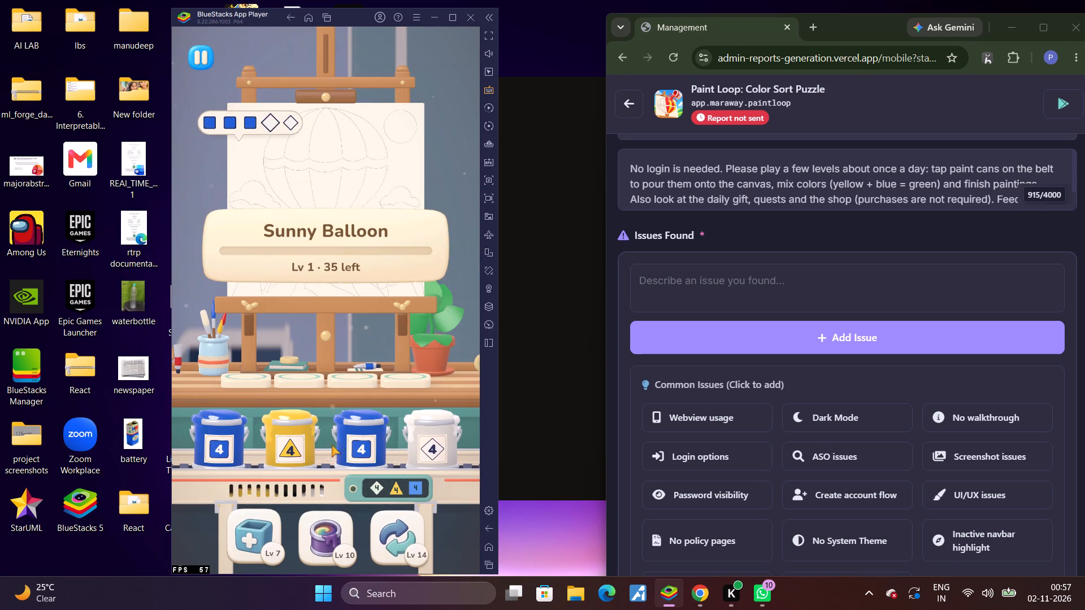
Add the Ratings bar and Share app common issues to the Paint Loop report, and generate and email it.
scroll(792, 407, "down", 6)
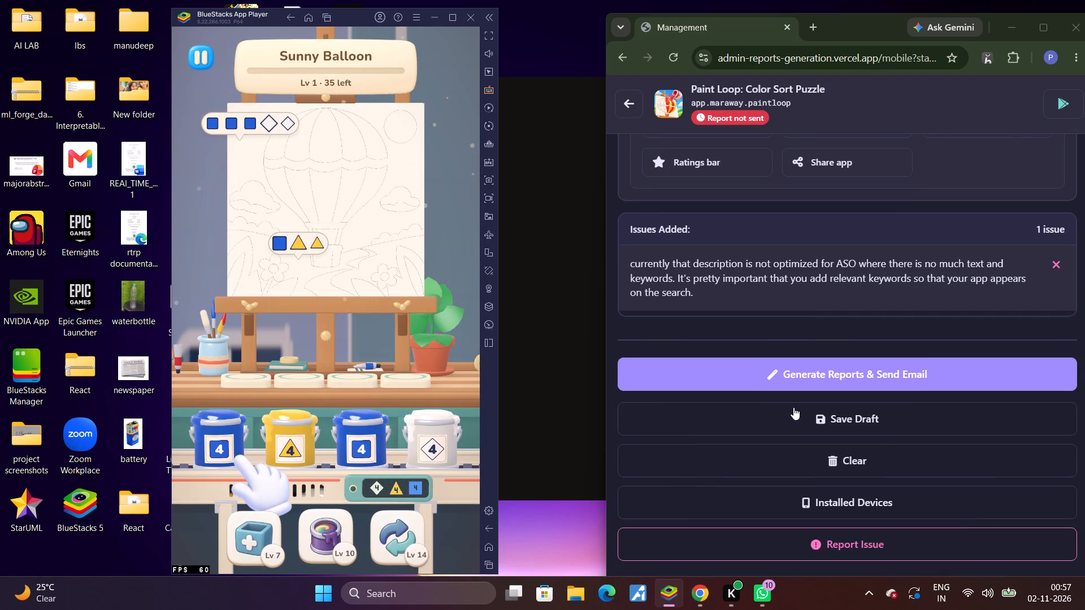
scroll(793, 407, "up", 4)
left_click(721, 446)
left_click(810, 445)
scroll(813, 448, "down", 6)
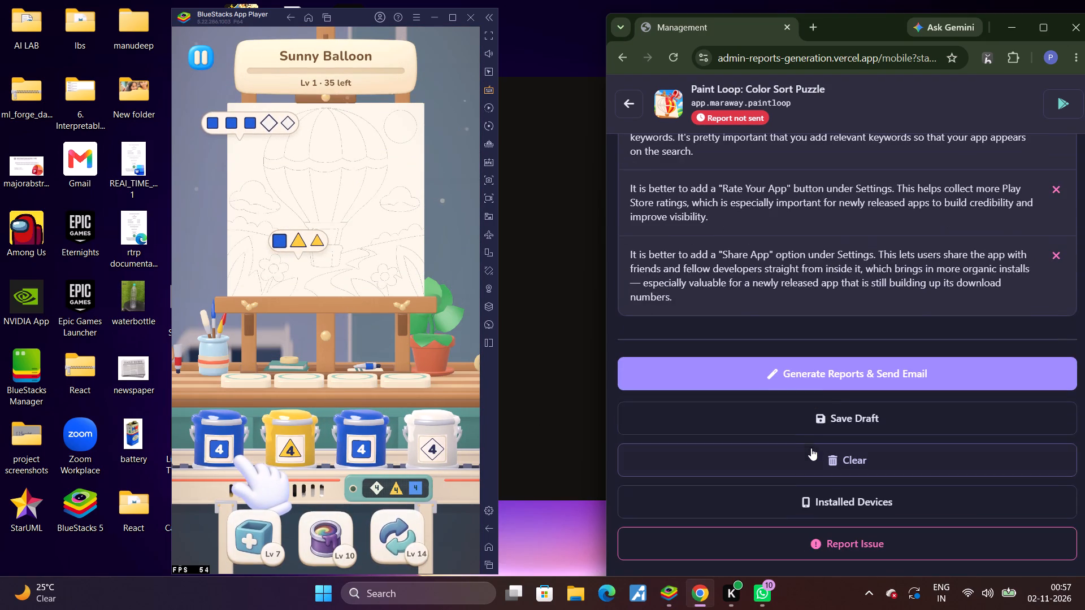
left_click(775, 384)
Move on to the report form of the following app, Maye: Recipe From Ingredients.
scroll(775, 384, "up", 9)
left_click(1079, 151)
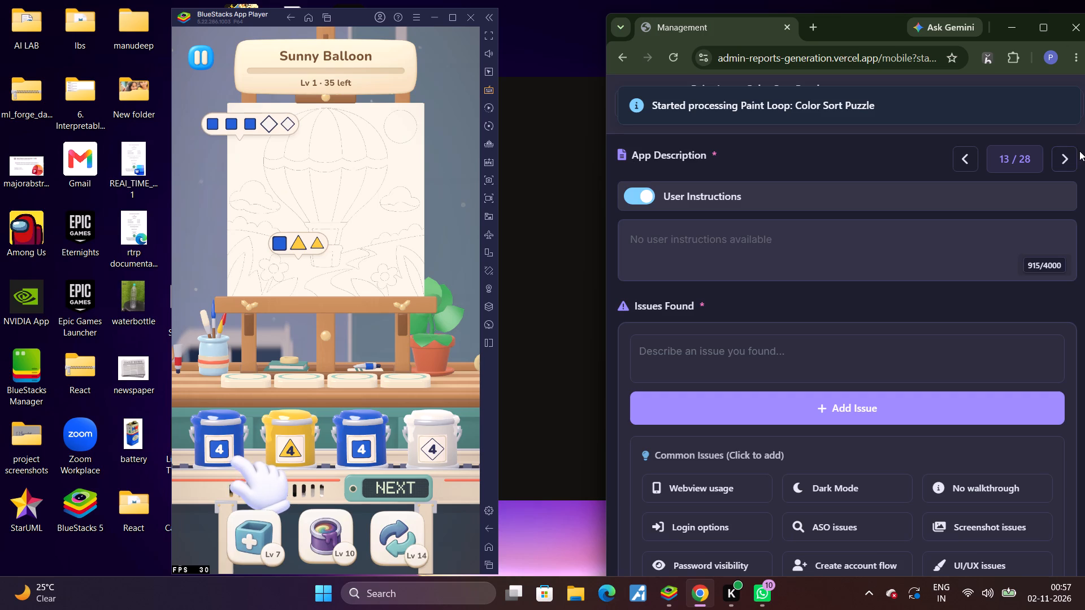
left_click(1069, 164)
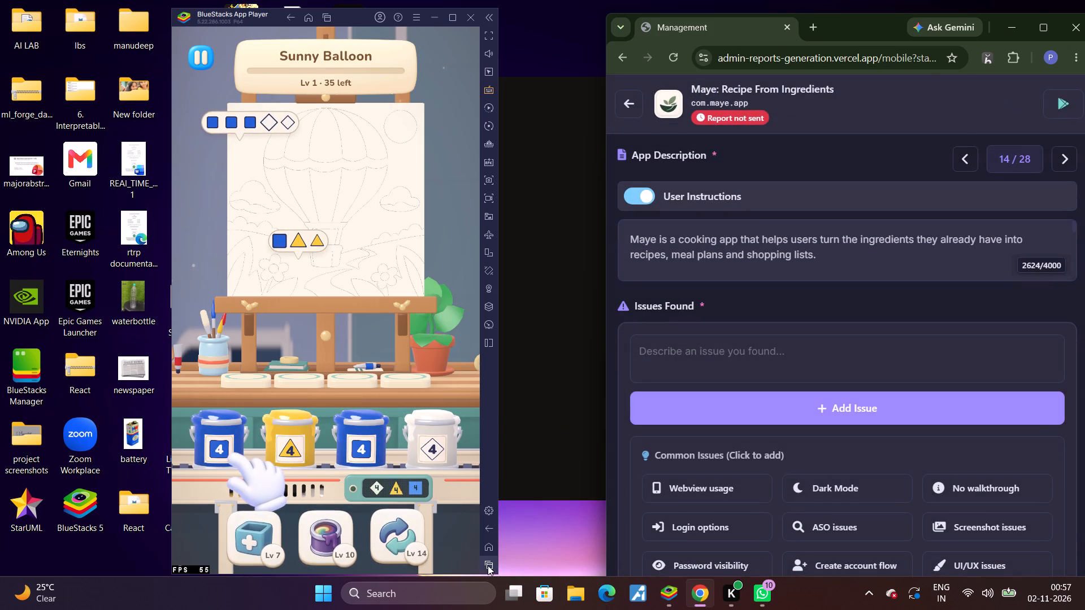
Uninstall Paint Loop: Color Sort Puzzle from its Google Play page in the emulator.
left_click(488, 565)
left_click(307, 309)
left_click(273, 212)
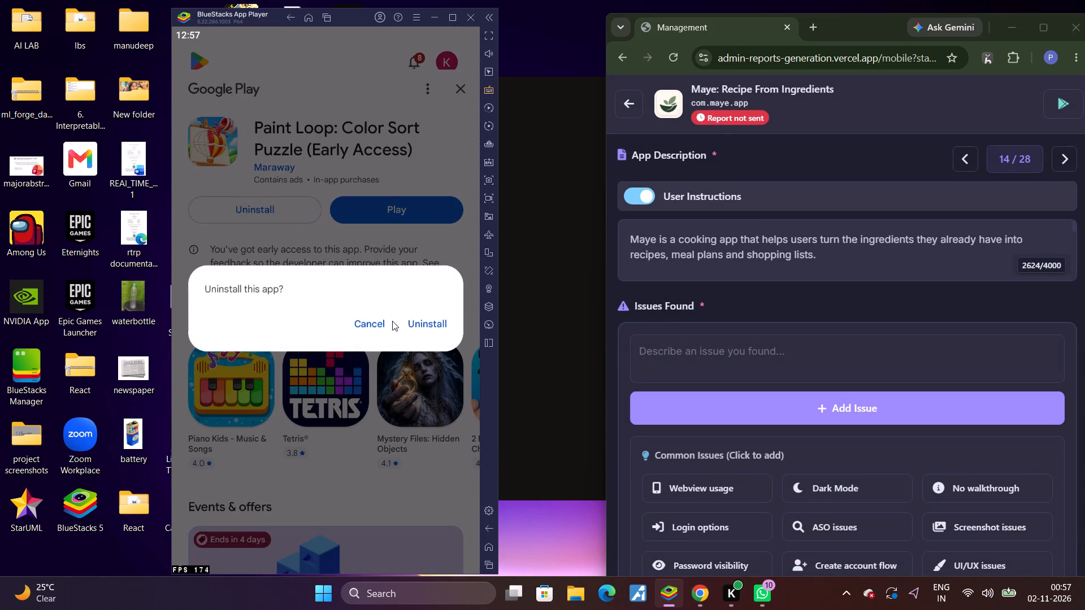
left_click(426, 321)
Switch to the App Feedback site in the emulator's browser and open Maye's Google Play page from there.
left_click(488, 563)
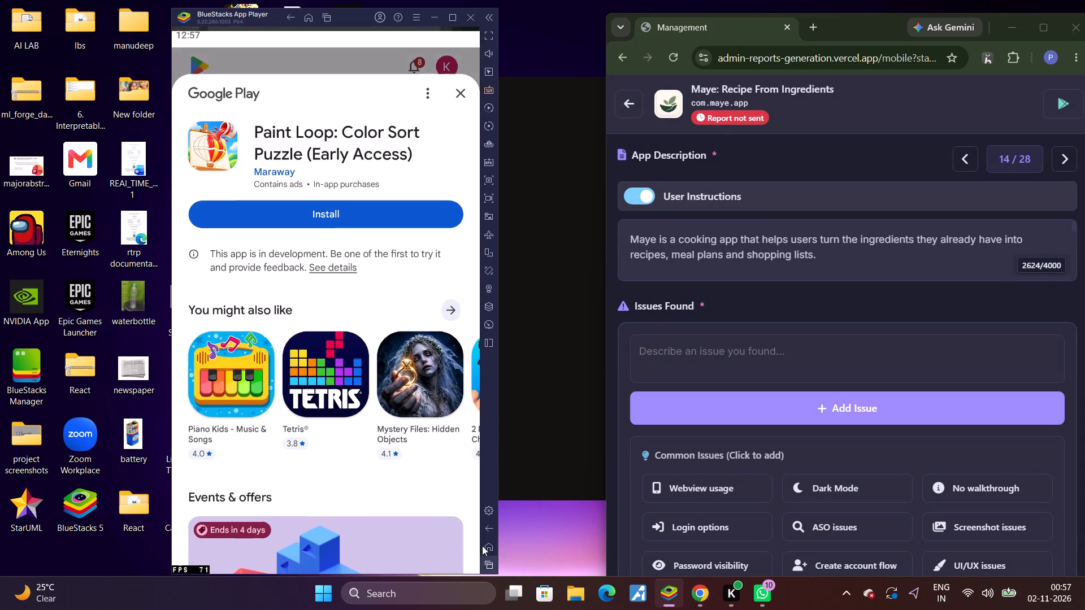
left_click(384, 293)
left_click(448, 151)
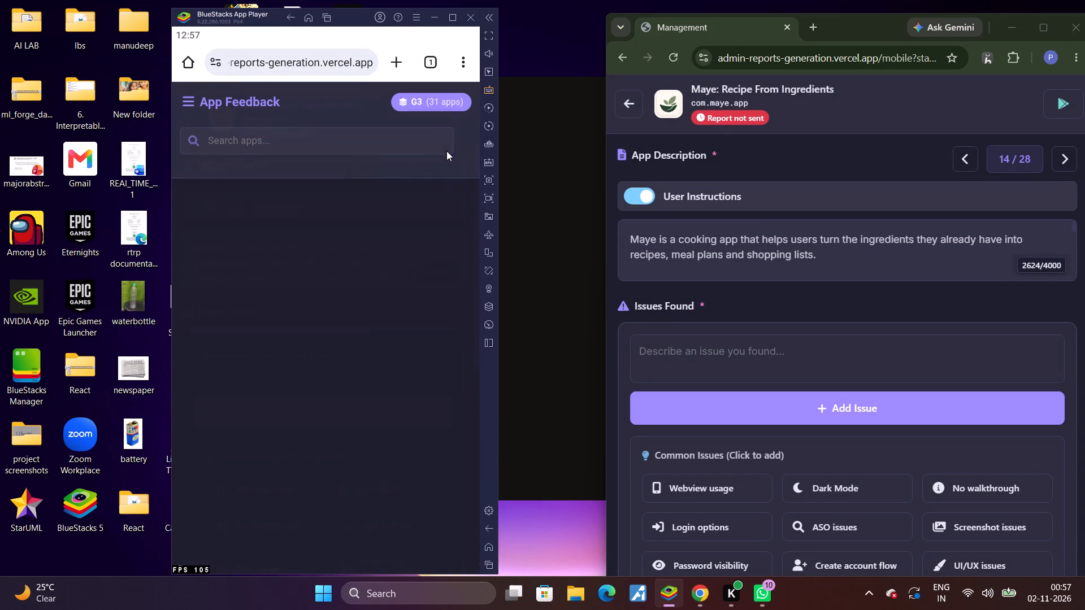
left_click(458, 98)
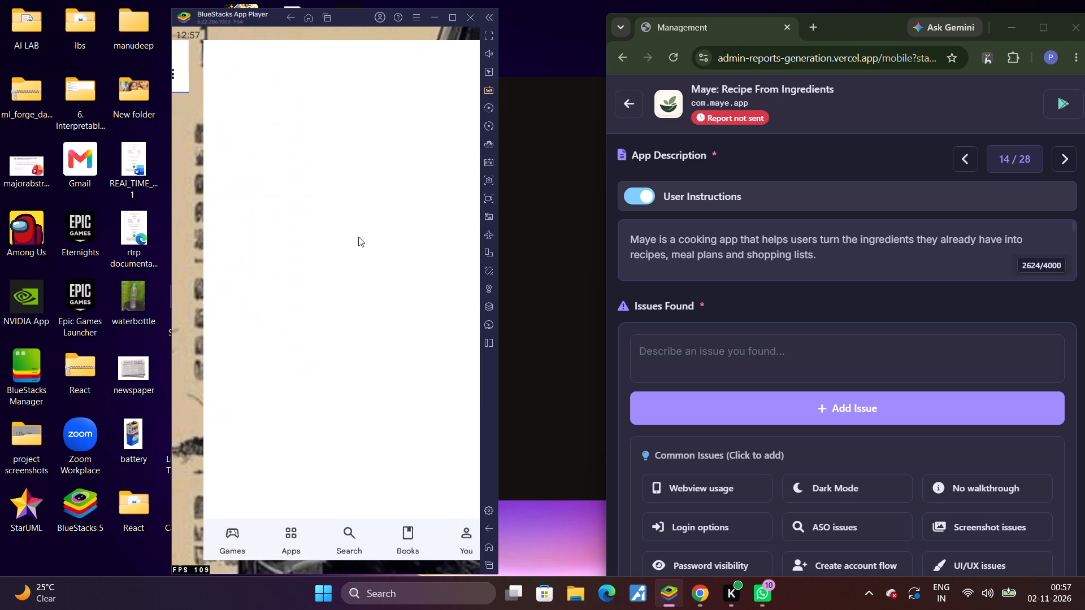
Add the No walkthrough common issue to the Maye report in Chrome.
left_click(960, 495)
scroll(937, 422, "down", 4)
Start installing Maye: Recipes from Ingredients from Google Play in the emulator.
left_click(321, 322)
left_click(308, 332)
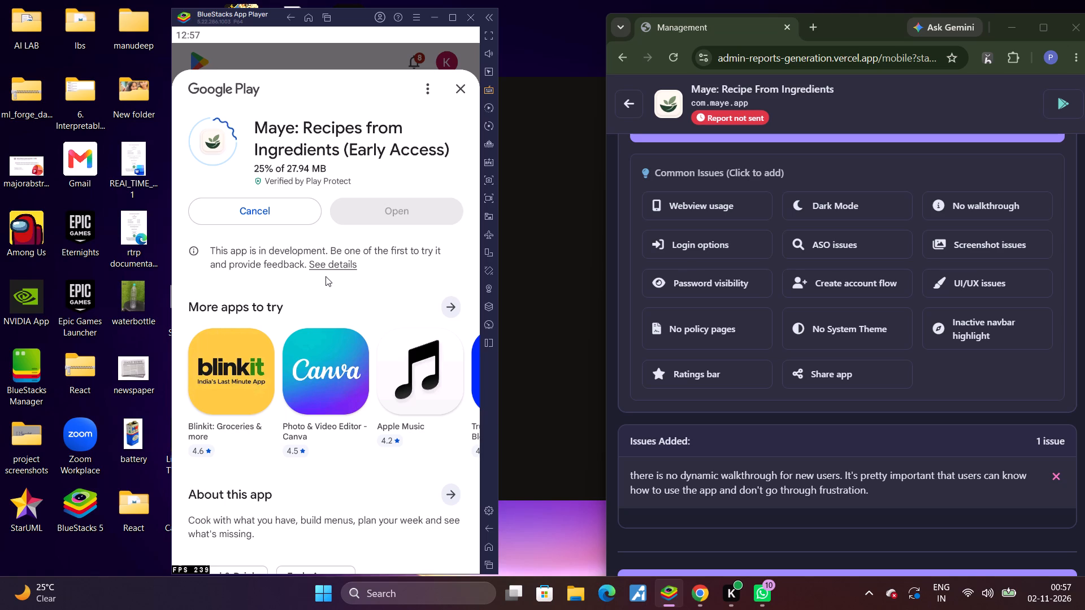
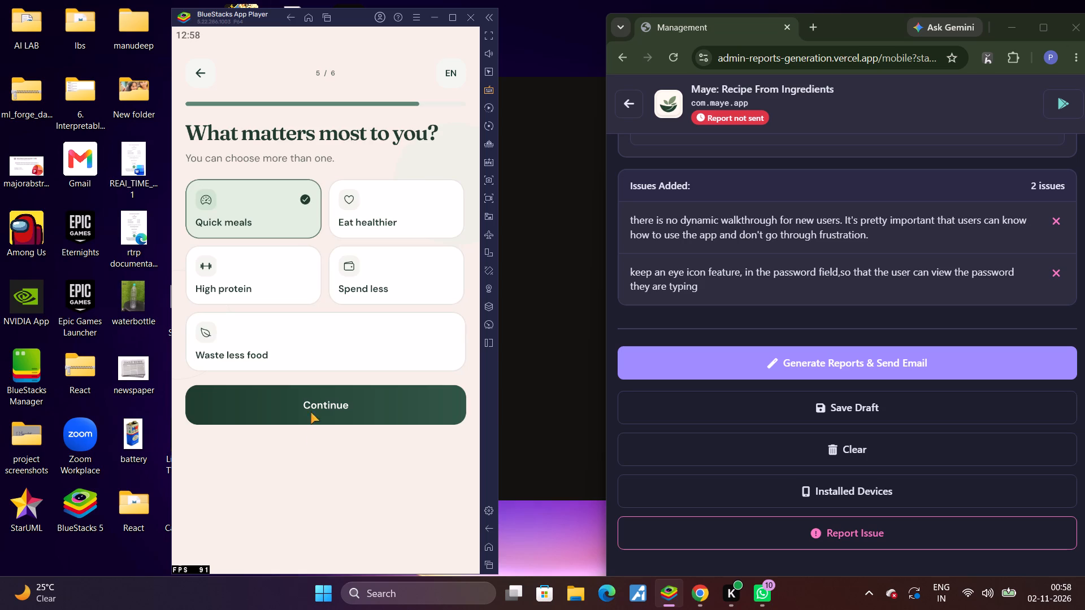
Continue Maye's onboarding with Quick meals selected and try Let's cook with household sizes of 2, 3–4 and 1 person.
left_click(310, 404)
left_click(322, 355)
left_click(340, 438)
left_click(280, 268)
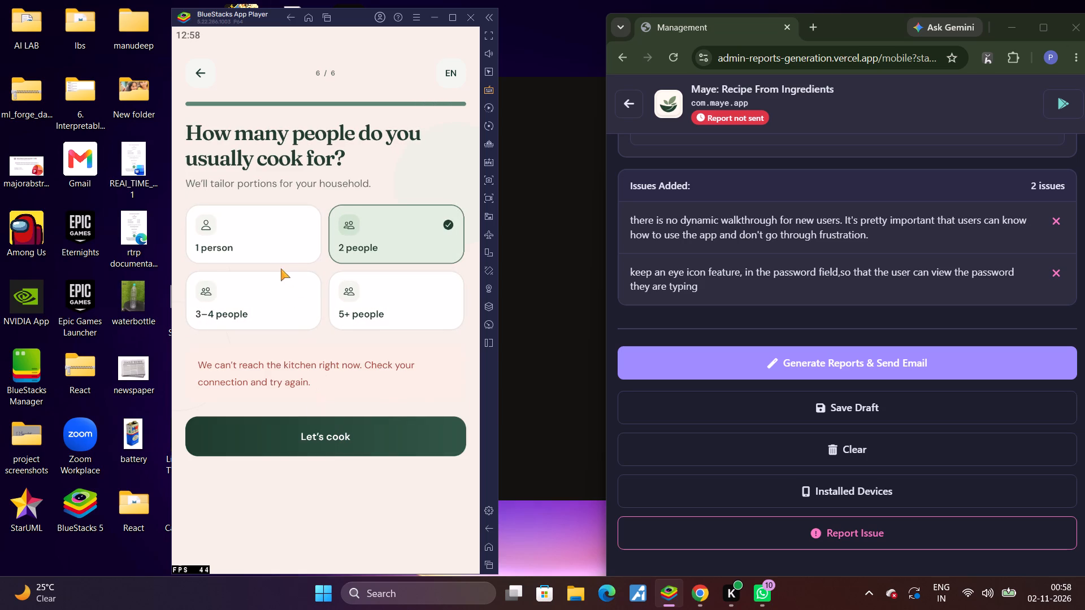
left_click(266, 297)
left_click(328, 446)
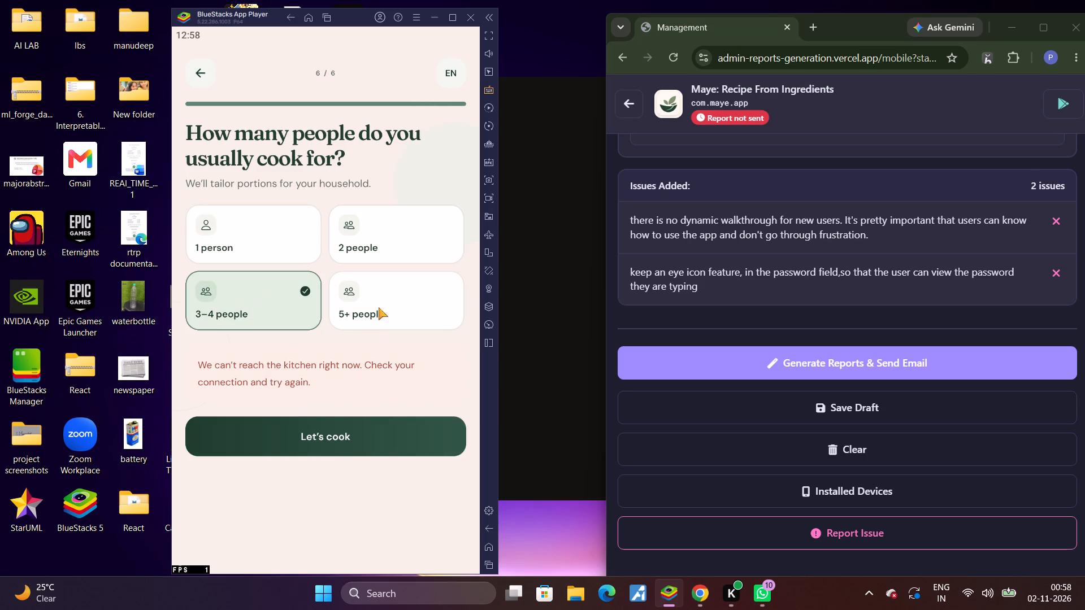
left_click(380, 298)
left_click(366, 233)
left_click(245, 236)
triple_click(331, 432)
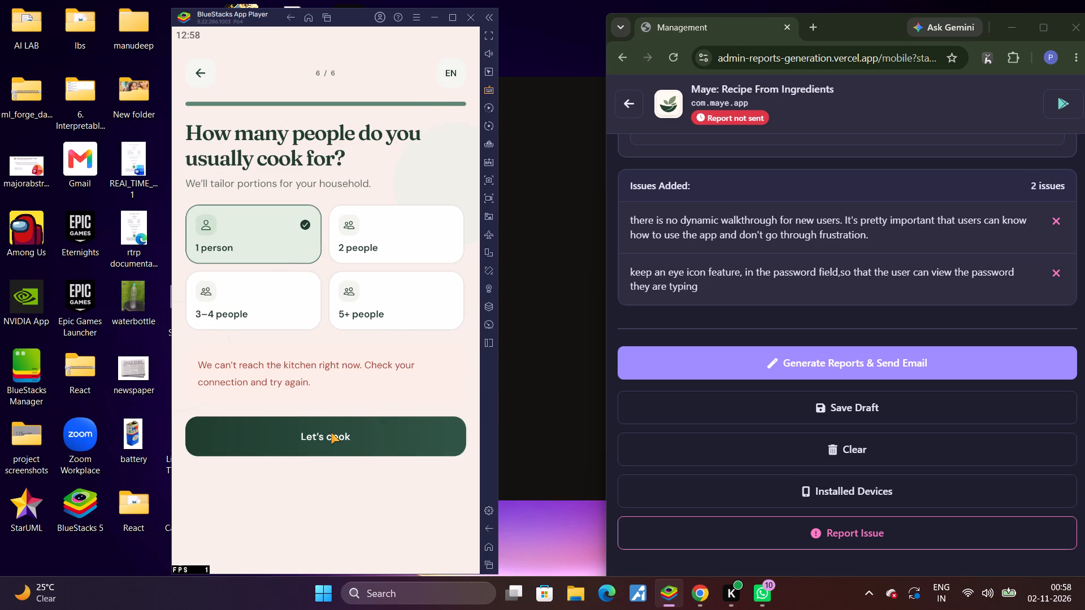
left_click(331, 432)
Go back to Maye's priorities question, pick Waste less food, and retry Let's cook with 5+ people.
left_click(193, 71)
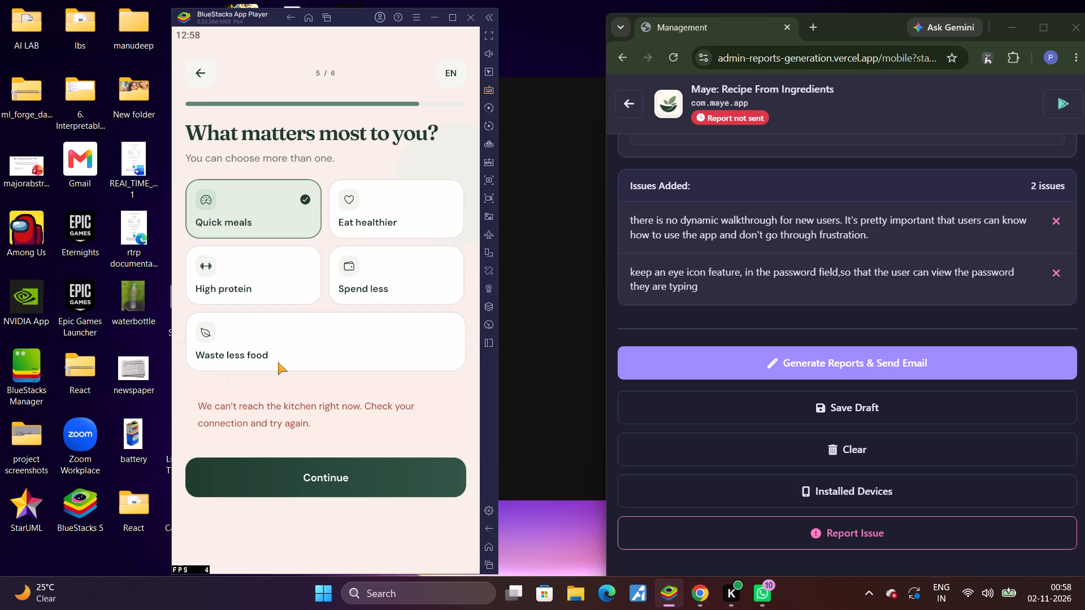
left_click(284, 343)
left_click(296, 474)
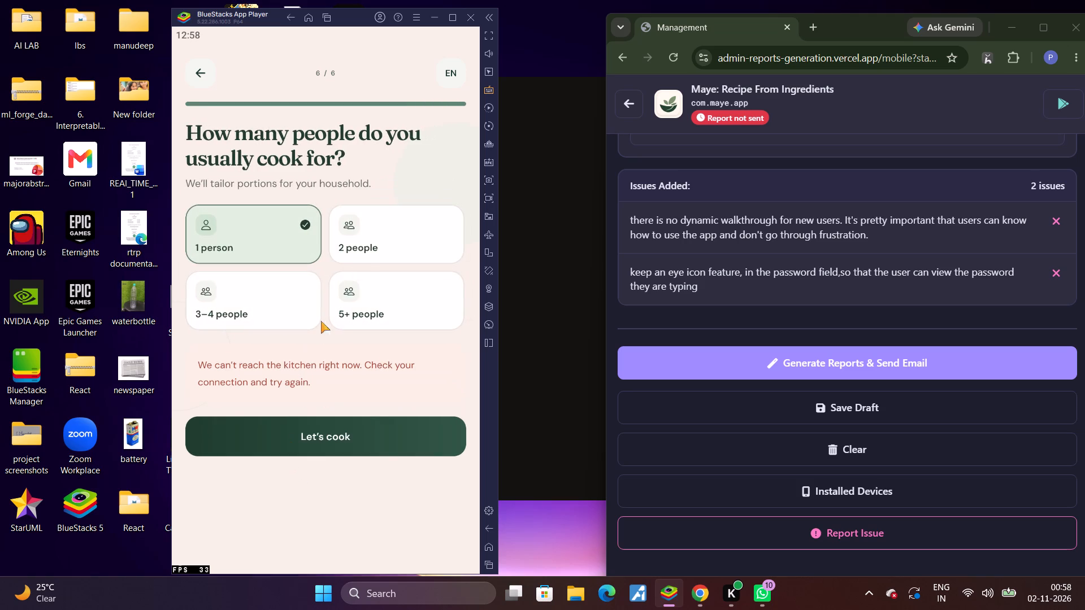
left_click(363, 244)
left_click(359, 299)
left_click(366, 428)
triple_click(366, 428)
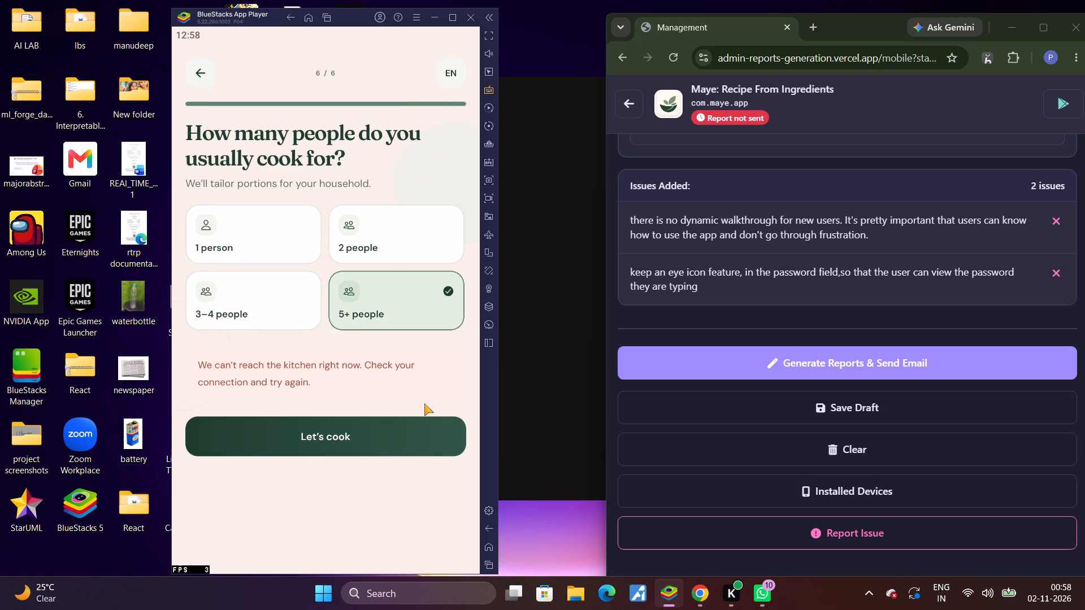
Close Maye from the emulator's recent apps and relaunch it from its Google Play page.
left_click(481, 559)
left_click_drag(299, 537, 336, 531)
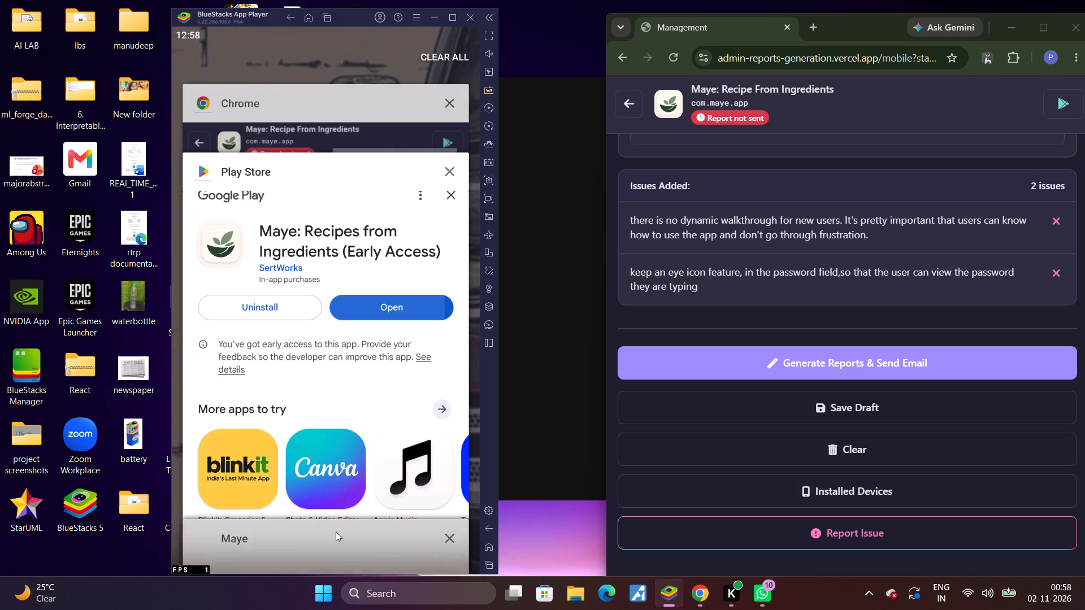
left_click_drag(336, 531, 399, 519)
left_click(361, 382)
left_click(392, 207)
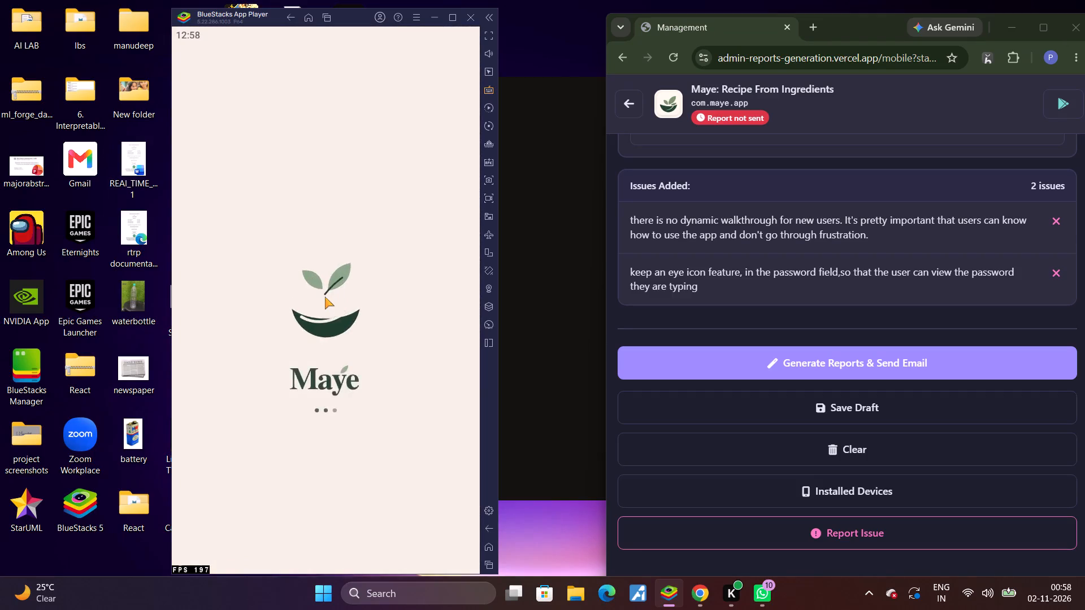
Sign in to Maye with Google and repeat the onboarding with the preselected answers through Let's cook for 2 people.
left_click(339, 432)
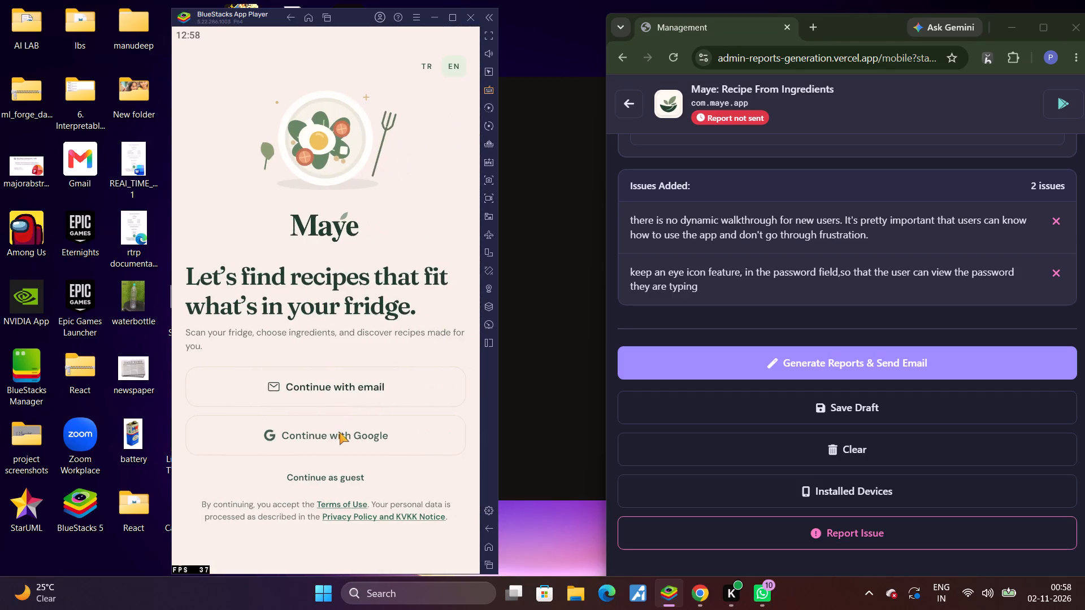
left_click(295, 297)
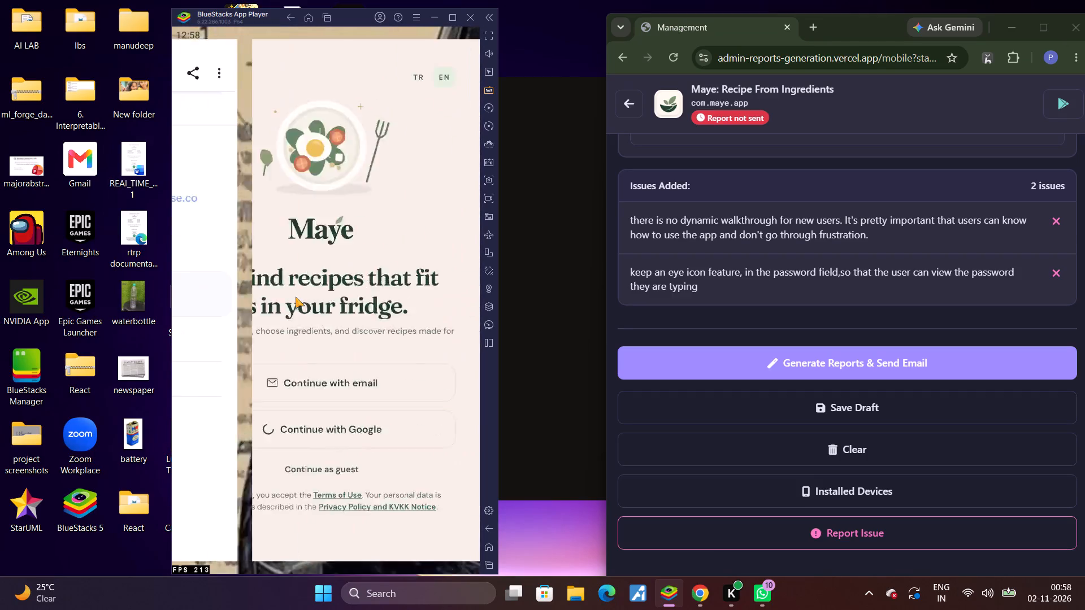
left_click(294, 303)
double_click(290, 341)
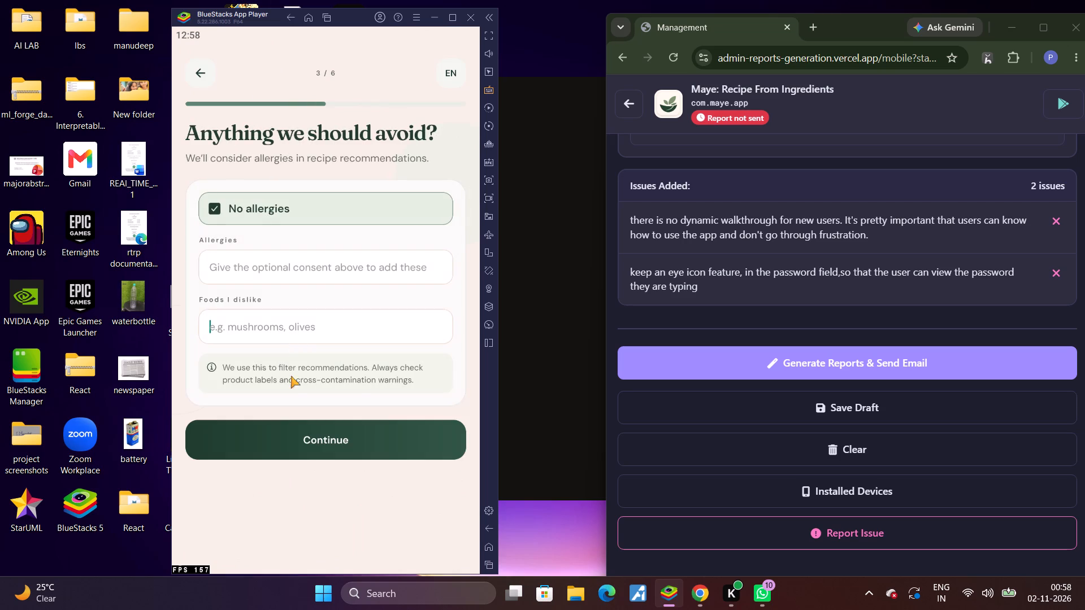
left_click(286, 423)
double_click(262, 444)
left_click(270, 414)
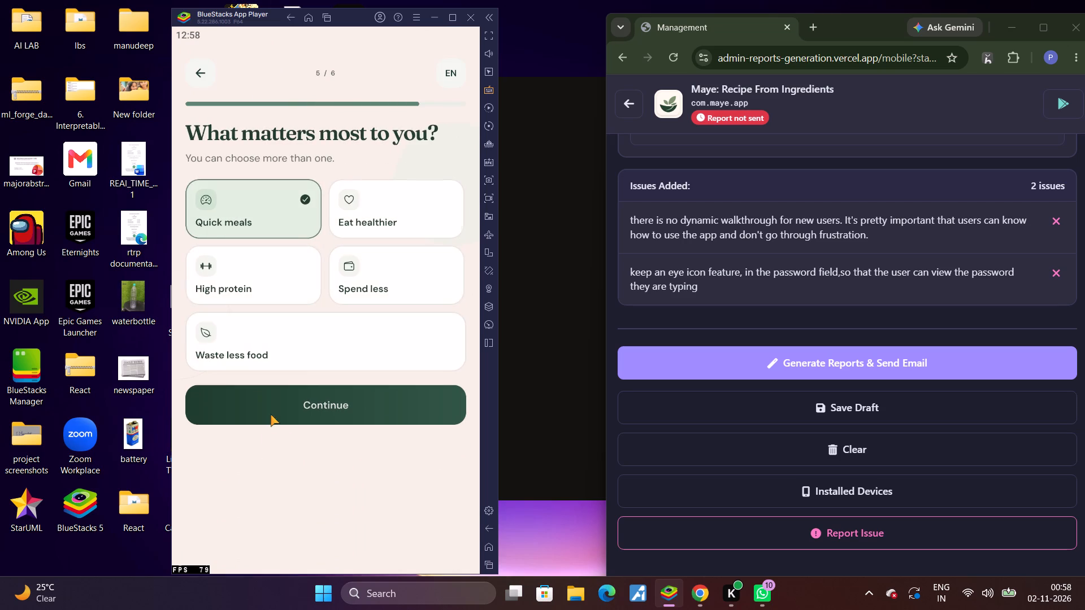
left_click(283, 360)
Add the issue "when we click on lets cook it is showing that we cant reach right now check your internet though my internet is completely fine".
scroll(747, 334, "up", 3)
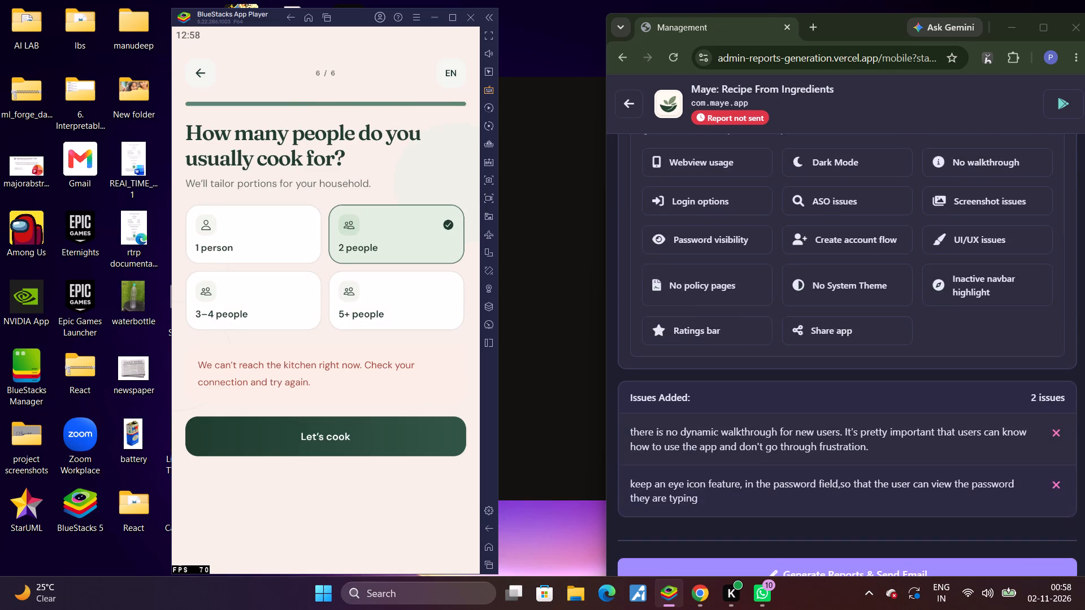
scroll(696, 268, "up", 4)
left_click(680, 319)
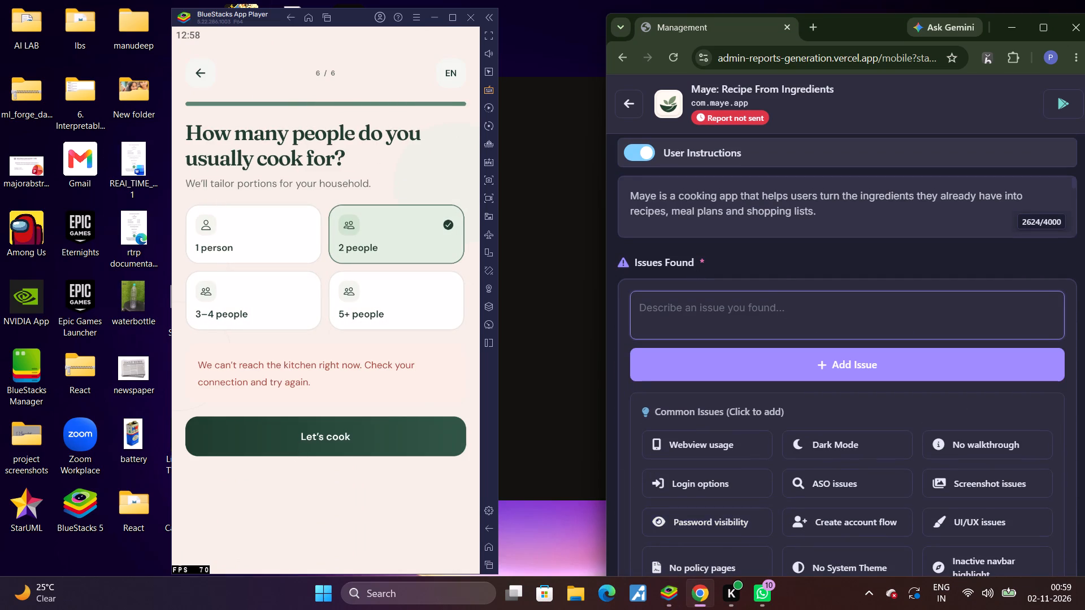
type("when we click on lets cook it is showi")
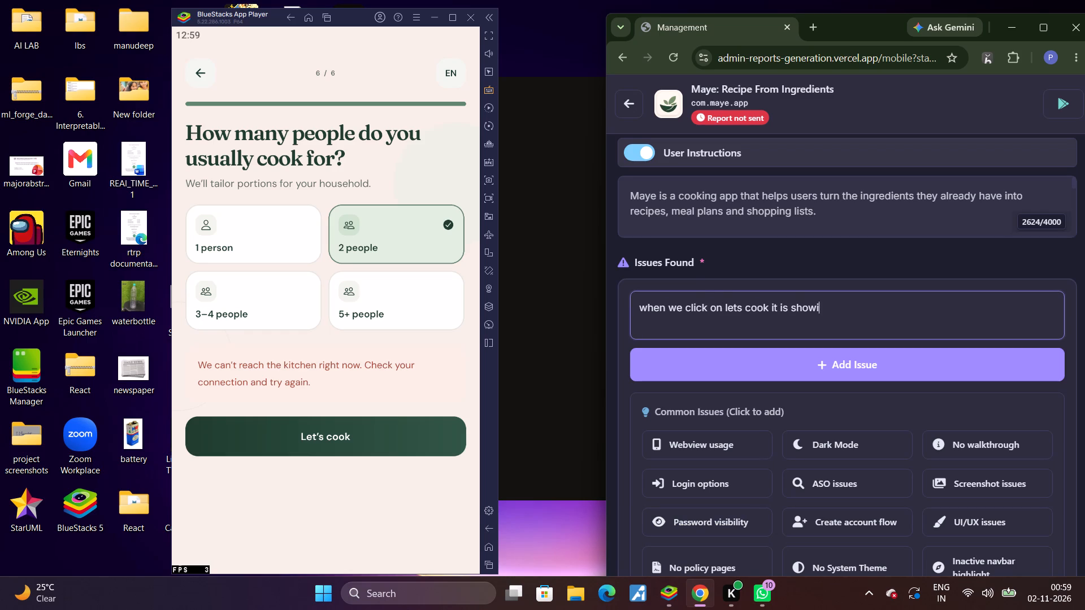
type("ng that")
key("space")
type("we cant reach")
key("space")
type("right noe")
key("space")
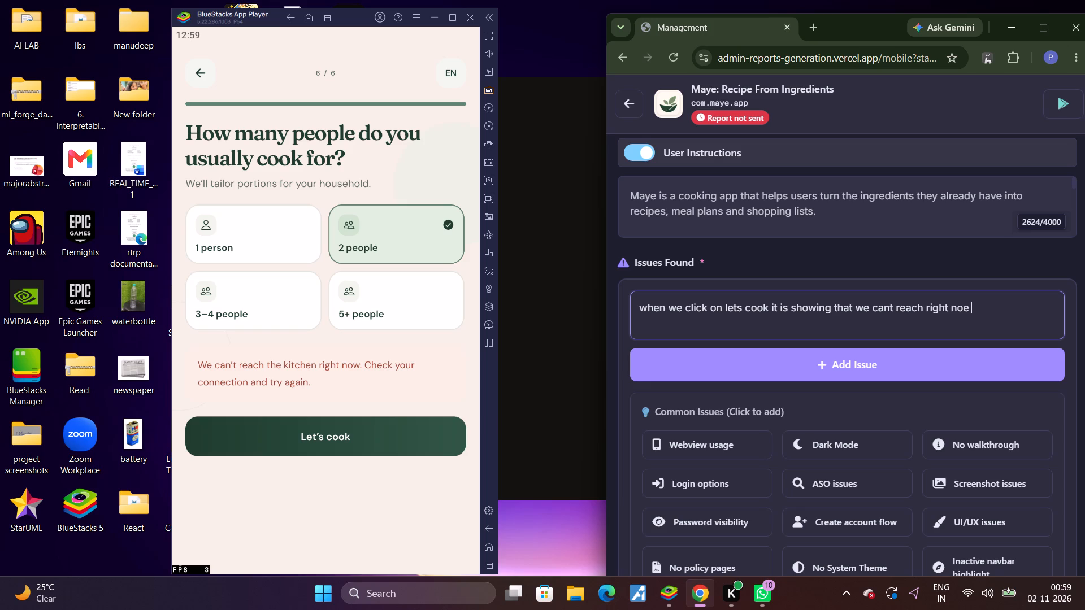
type("check your internet")
key("space")
type("though")
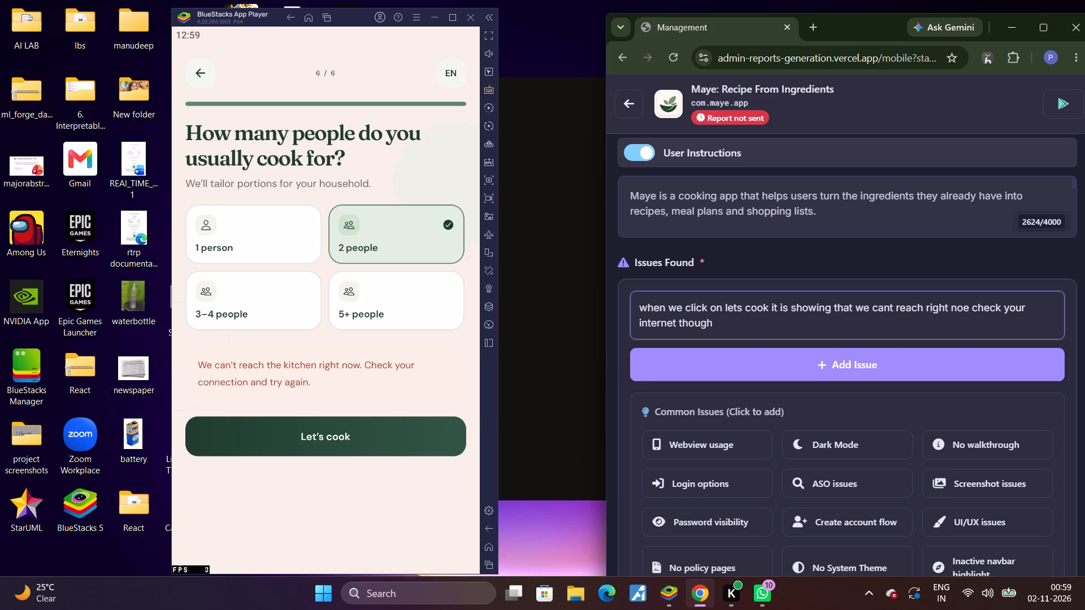
key("space")
type("my internet is completely")
key("space")
type("fine")
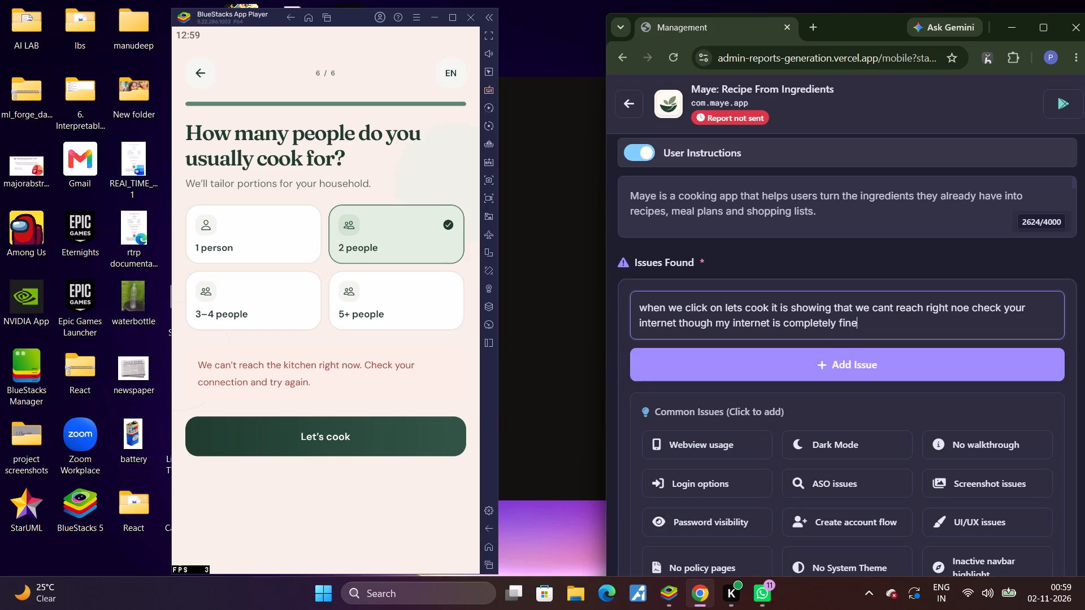
left_click(969, 306)
key("BackSpace")
key("w")
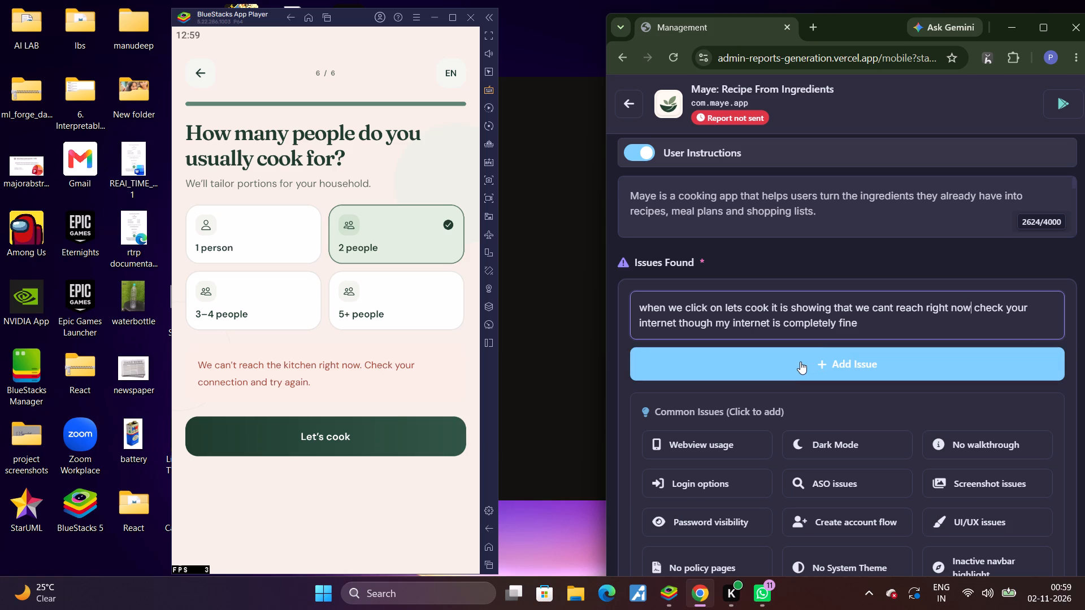
left_click(759, 364)
Remove the "there is no dynamic walkthrough for new users" issue from the Maye report.
scroll(759, 364, "down", 7)
left_click(1068, 219)
left_click(1045, 222)
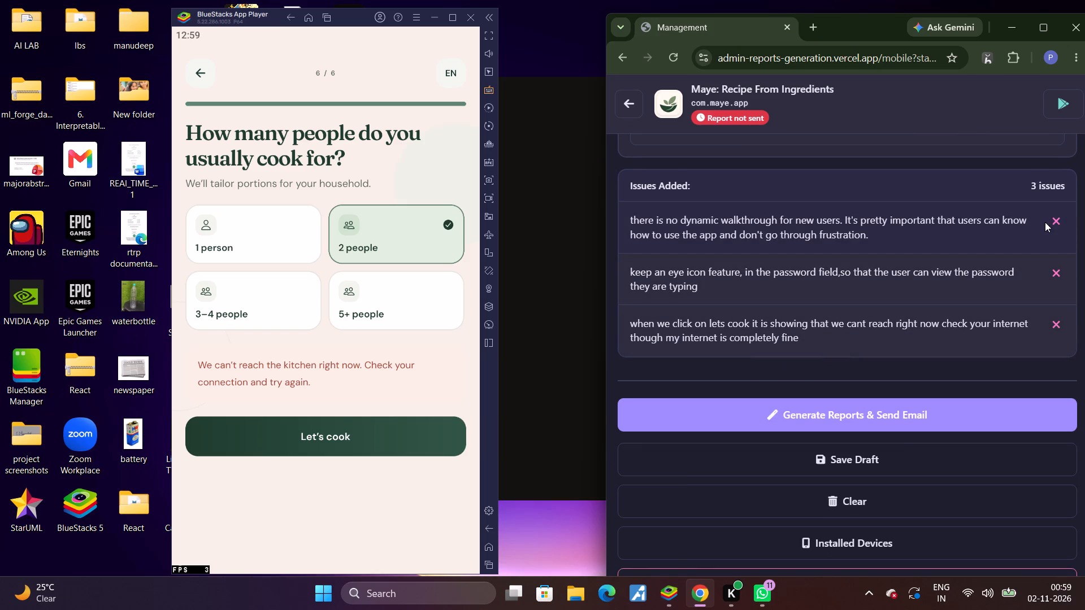
left_click(1052, 219)
Add the saved clipboard text "The app has basic walkthrough make it more dynamic" as an issue in the Maye report.
scroll(976, 296, "up", 5)
left_click(683, 181)
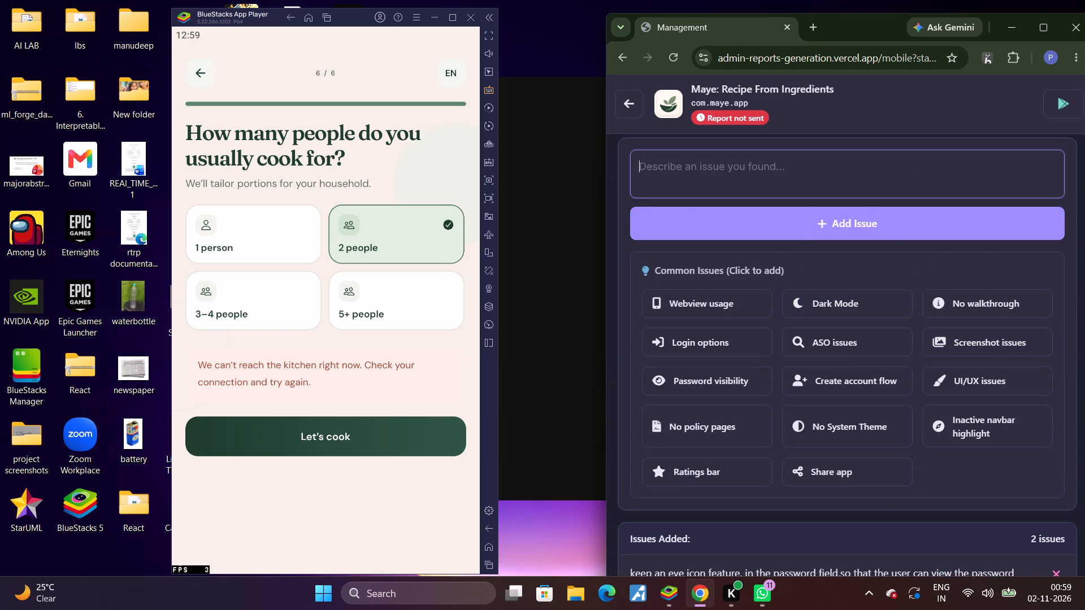
key("super+v")
left_click(736, 384)
key("ctrl+v")
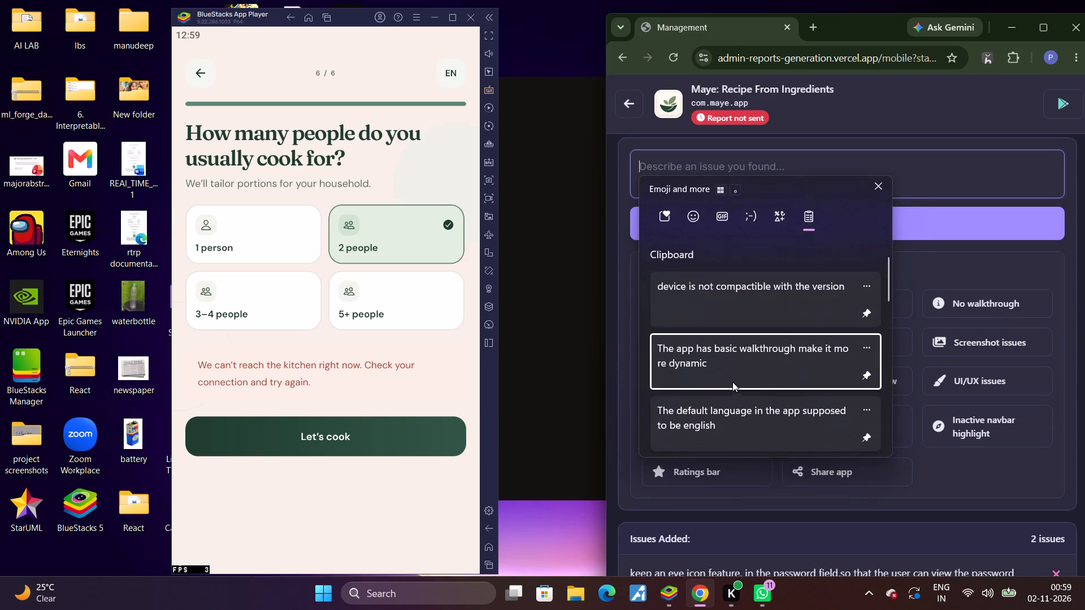
left_click(719, 224)
Generate the Maye report and send it by email.
scroll(772, 310, "down", 7)
left_click(787, 355)
Advance to the next app's report form, Edgefall: Endless Drop, in Chrome.
scroll(787, 355, "up", 6)
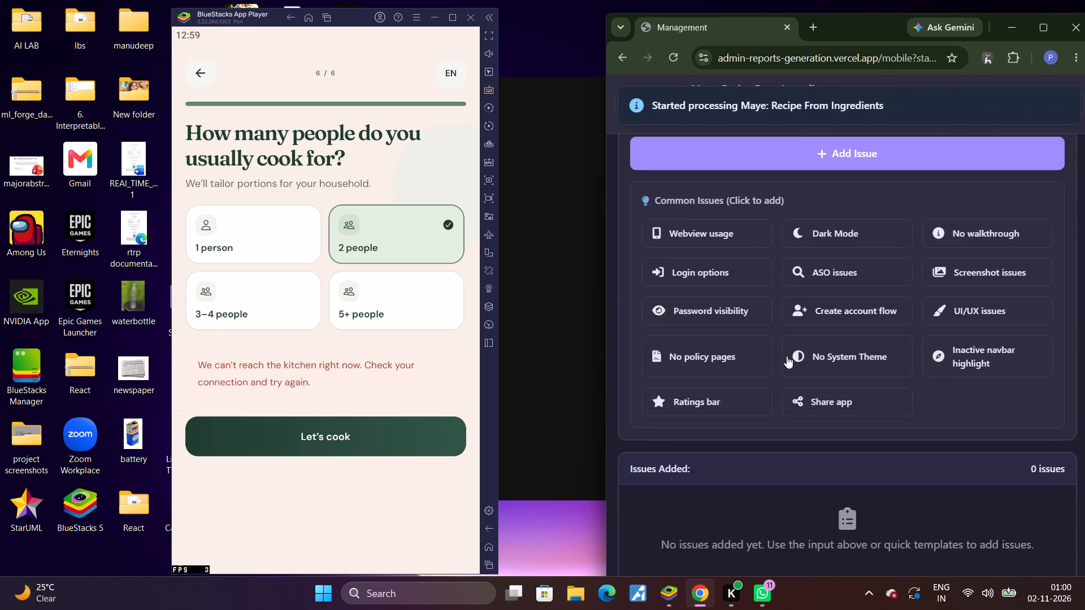
scroll(787, 356, "up", 4)
left_click(1053, 156)
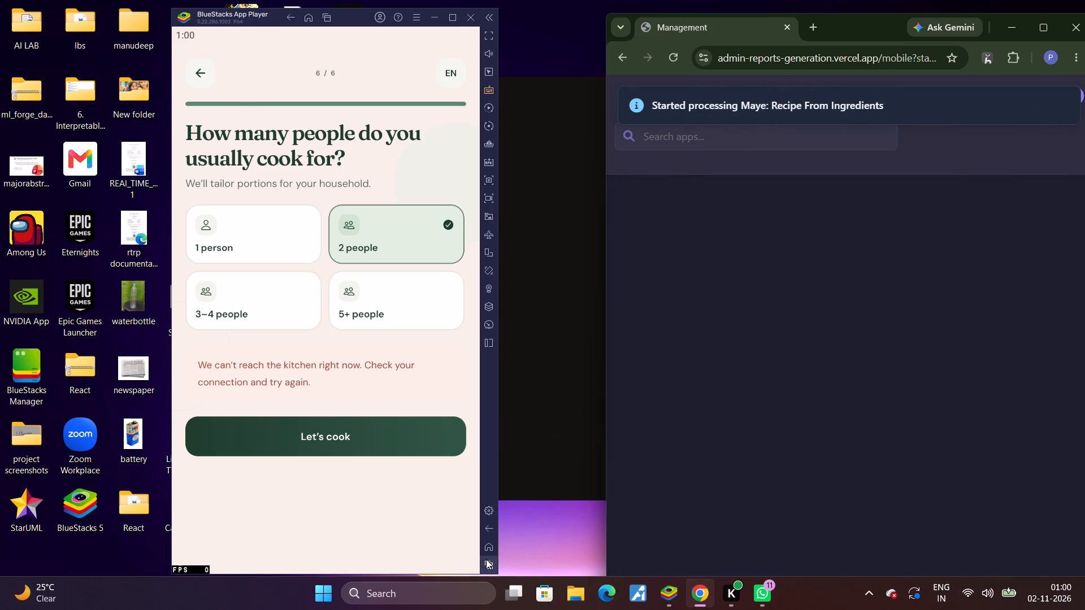
Uninstall Maye: Recipes from Ingredients from its Google Play page in the emulator.
left_click(486, 559)
left_click(396, 318)
left_click(282, 211)
left_click(428, 333)
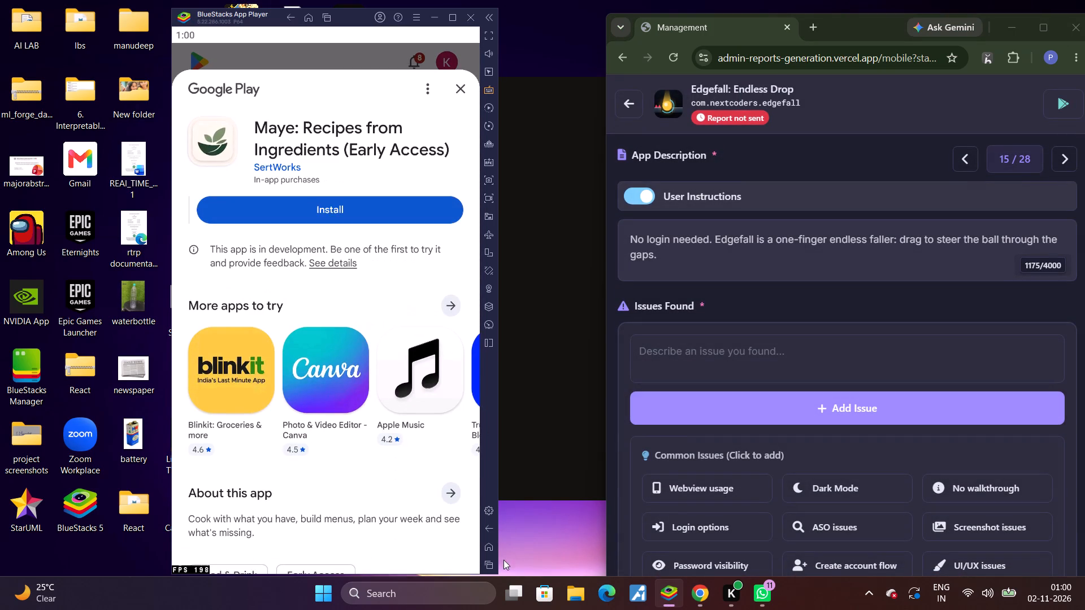
Switch to the App Feedback site in the emulator's browser, advance to Edgefall: Endless Drop, and open its Google Play page.
left_click(487, 561)
left_click(373, 201)
left_click(456, 162)
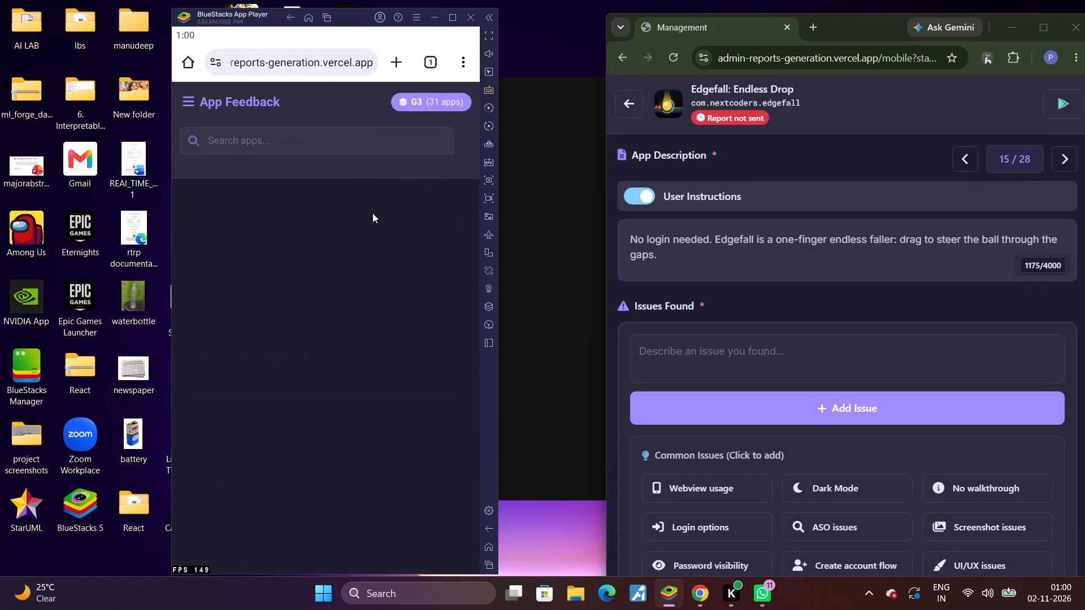
left_click(459, 115)
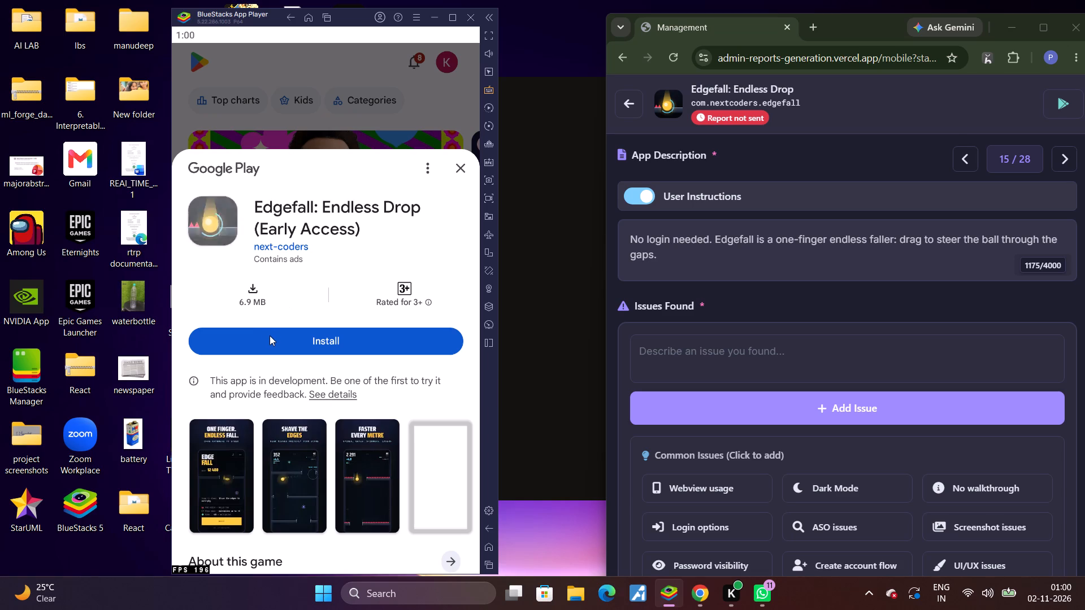
Start installing Edgefall: Endless Drop from Google Play in the emulator.
left_click(270, 335)
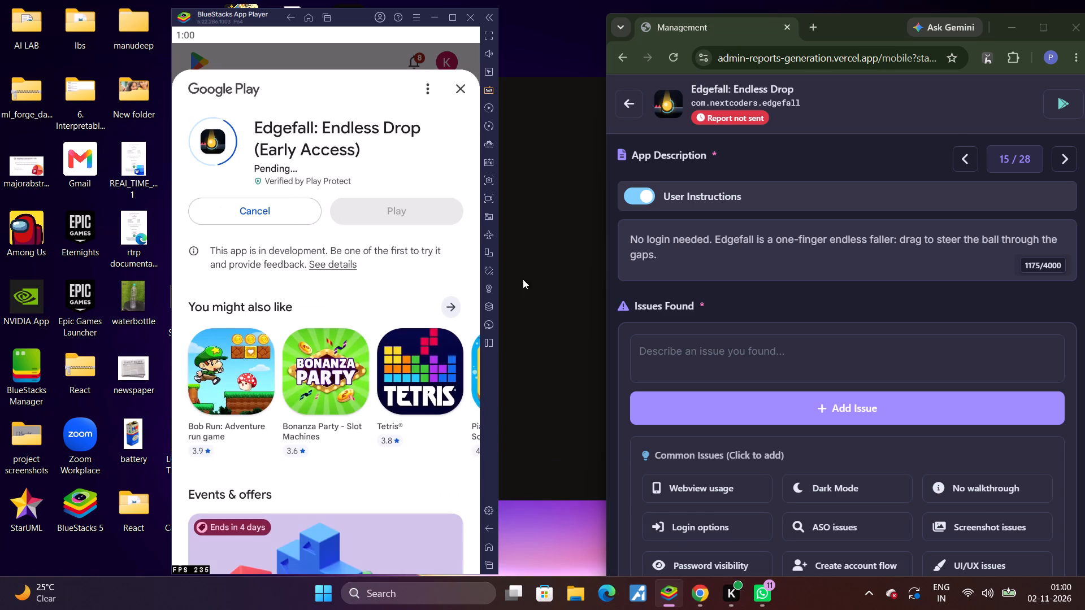
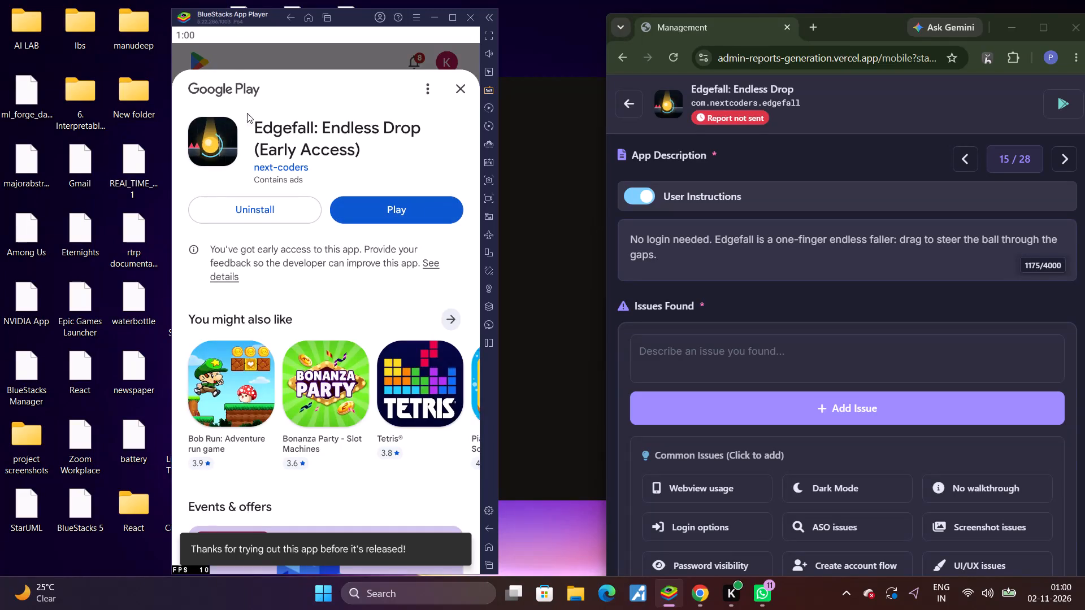
Look over Edgefall: Endless Drop's Google Play page and launch the game in the emulator.
left_click_drag(293, 340, 293, 274)
left_click_drag(323, 434, 367, 267)
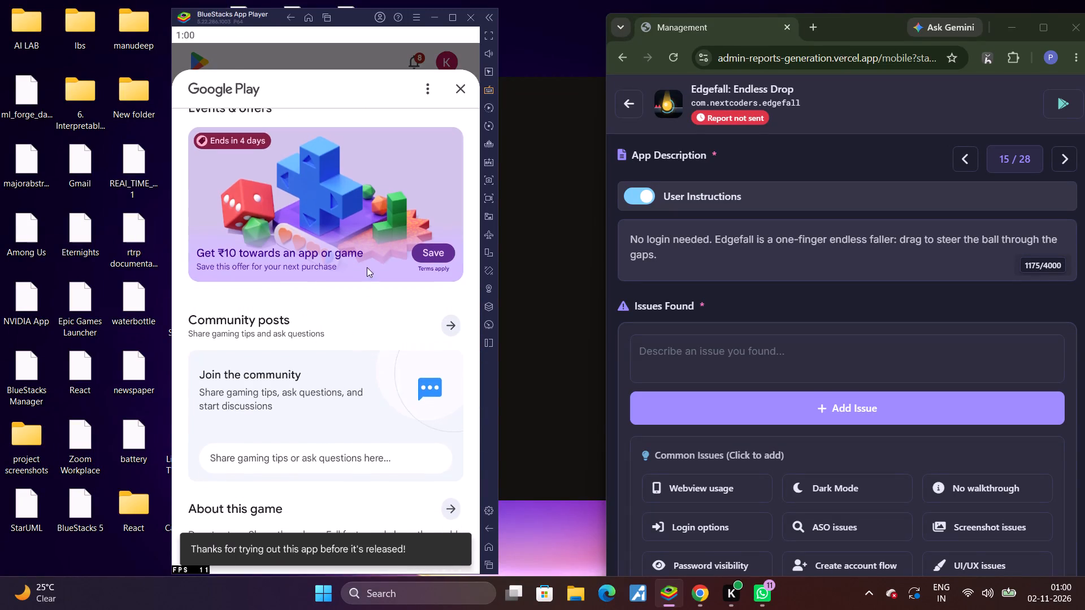
left_click_drag(367, 267, 389, 511)
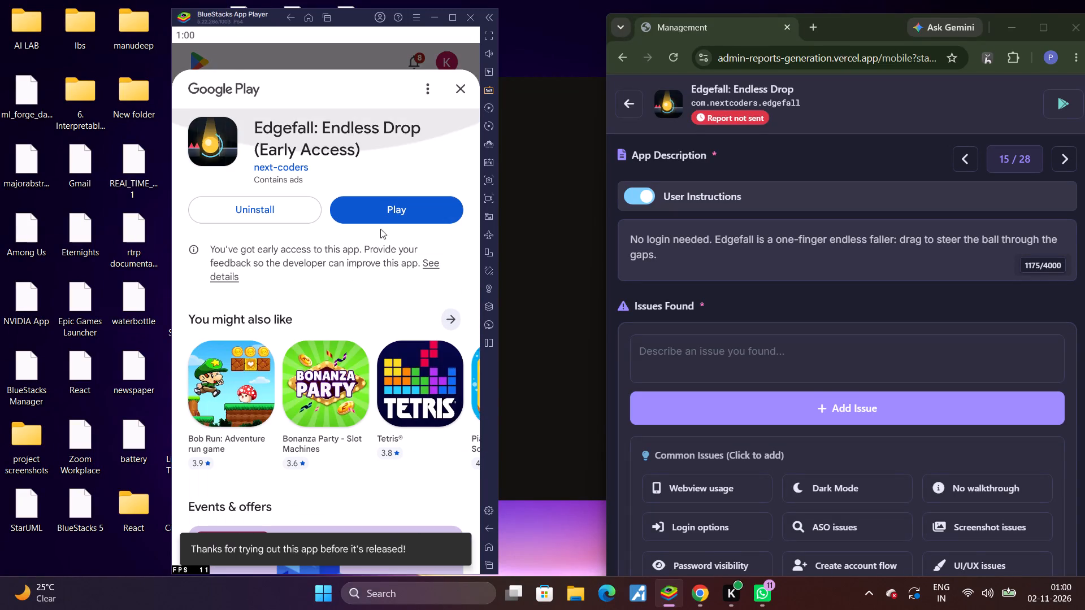
left_click(387, 219)
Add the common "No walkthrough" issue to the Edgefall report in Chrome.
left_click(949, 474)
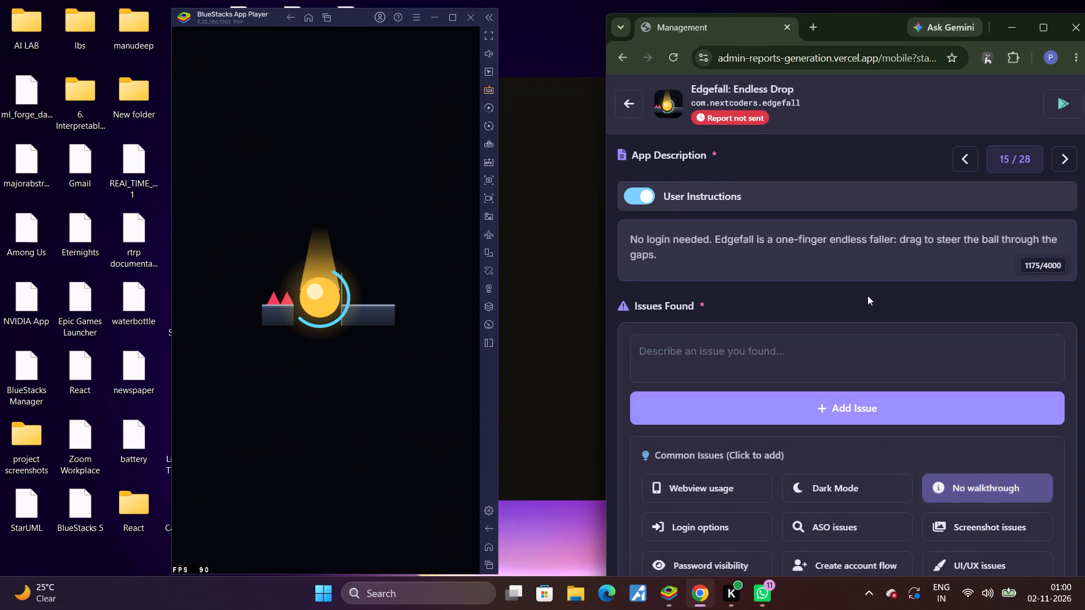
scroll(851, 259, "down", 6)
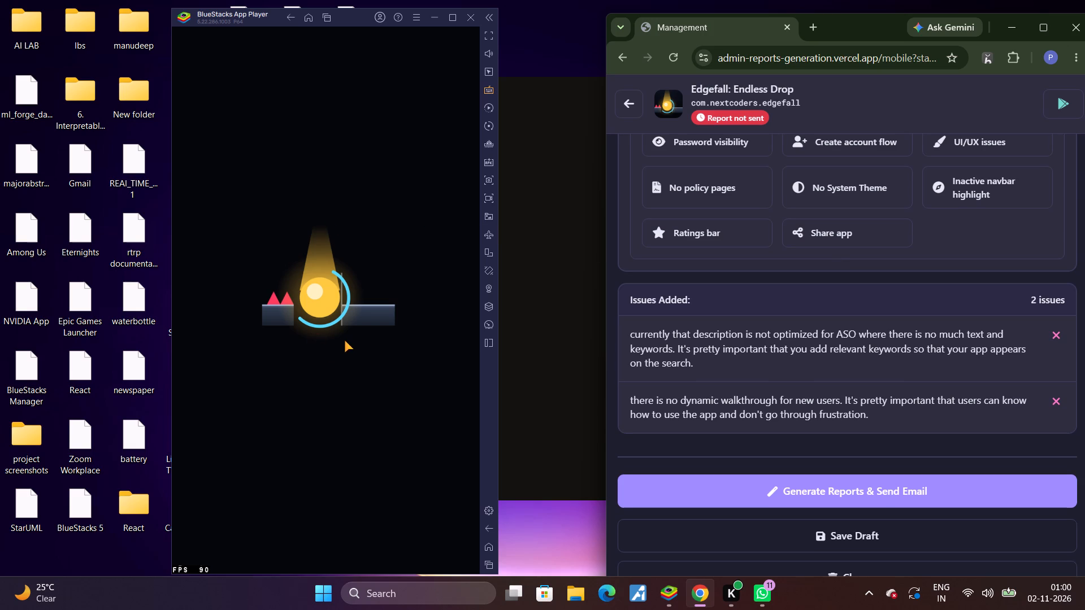
Test whether Edgefall's launch screen responds in the emulator, and close and relaunch the game to try getting past it.
left_click(308, 346)
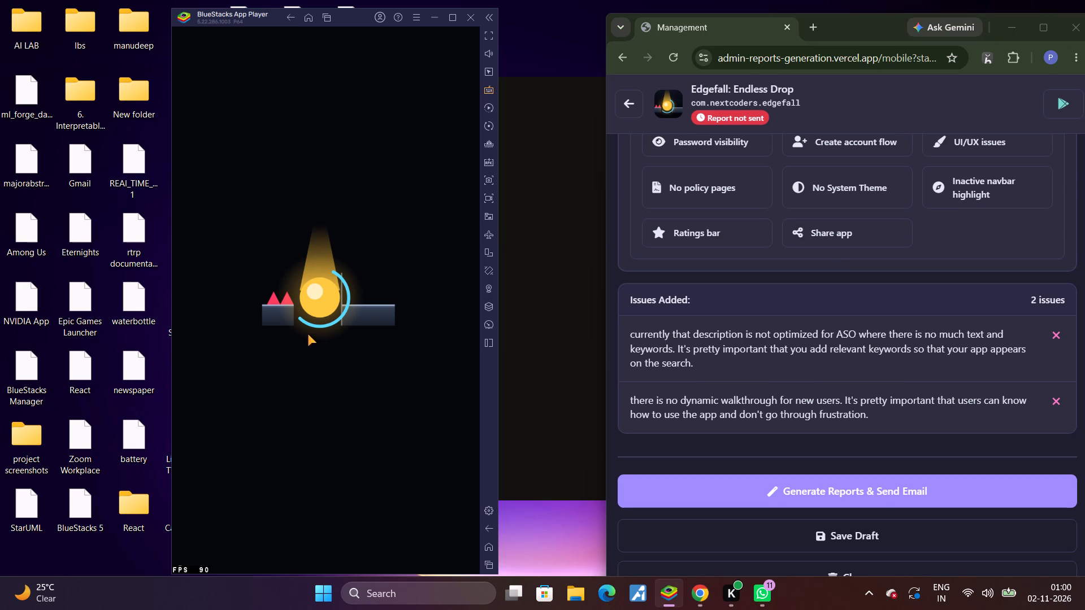
left_click_drag(323, 307, 276, 252)
left_click_drag(279, 287, 468, 481)
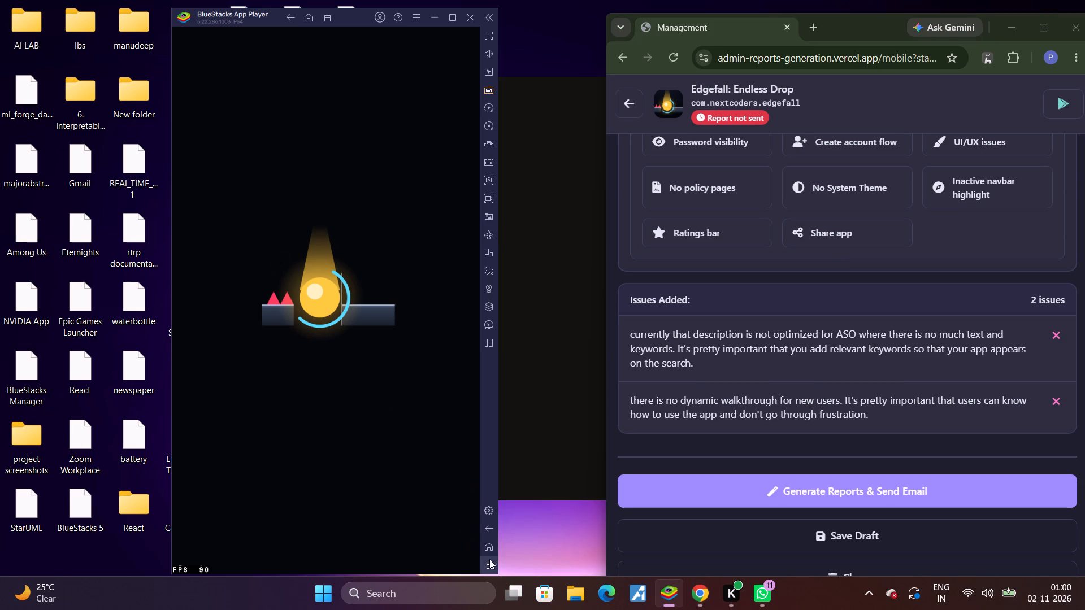
left_click(489, 561)
left_click_drag(257, 560, 464, 569)
left_click(382, 402)
left_click(400, 199)
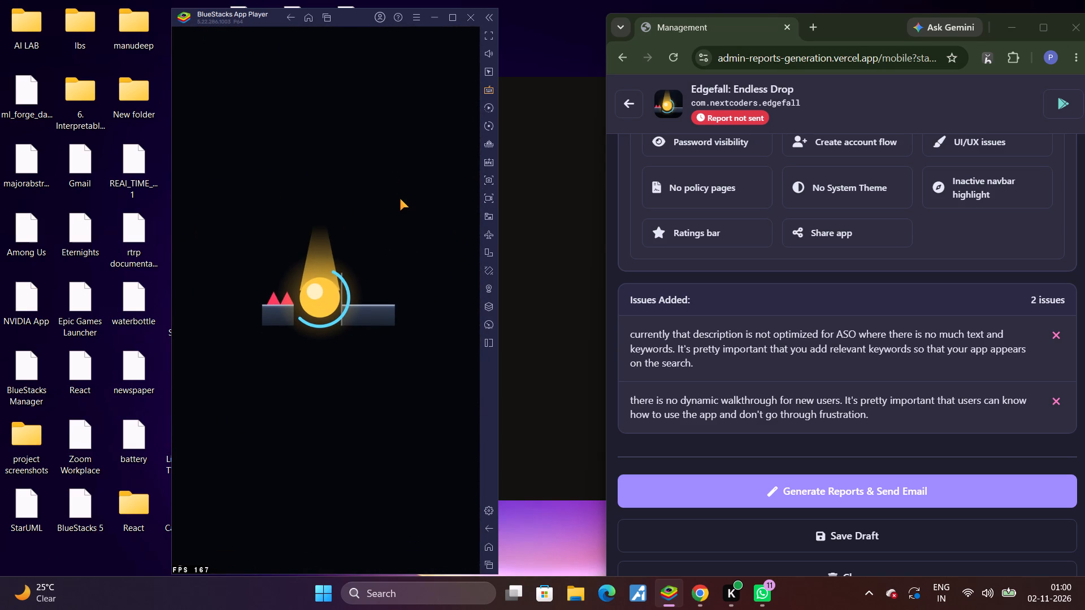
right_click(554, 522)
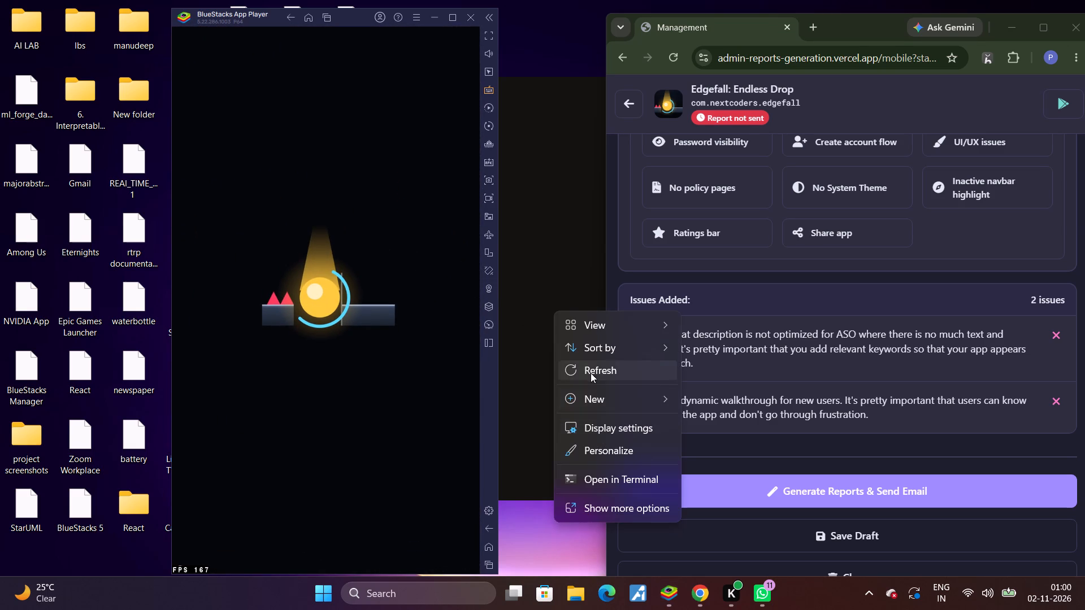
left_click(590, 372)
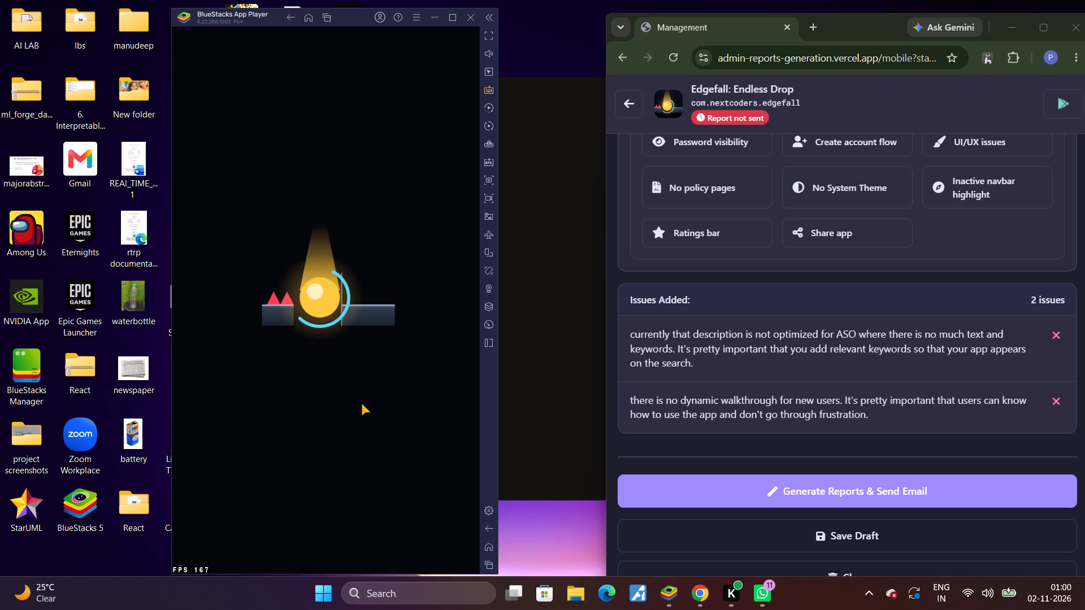
Return to Edgefall's Google Play page through the emulator's recent apps and relaunch the game.
left_click(480, 560)
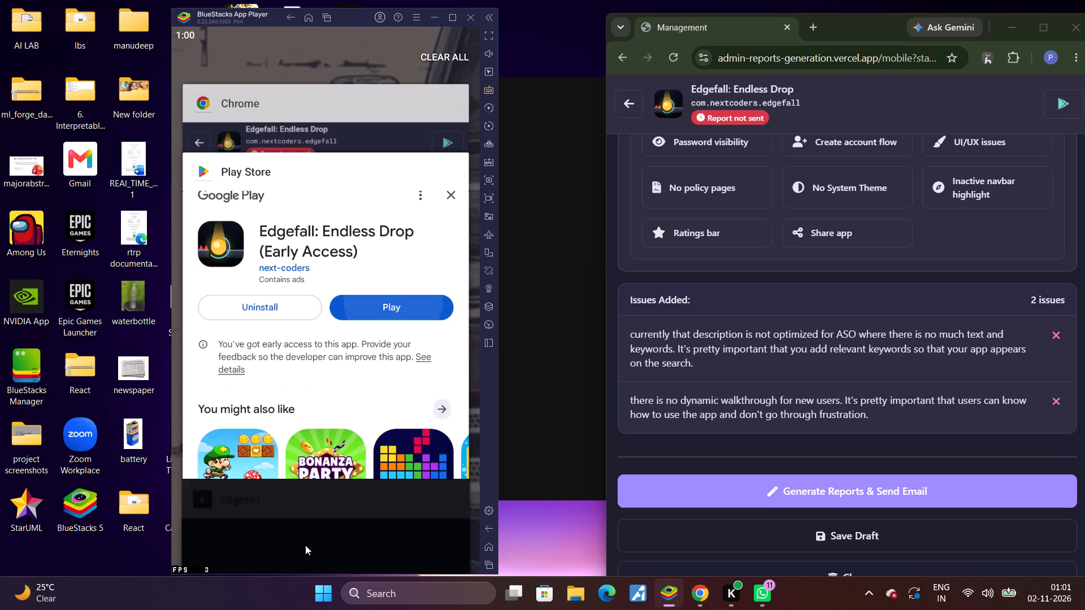
left_click_drag(284, 546, 324, 555)
left_click(400, 486)
left_click(346, 210)
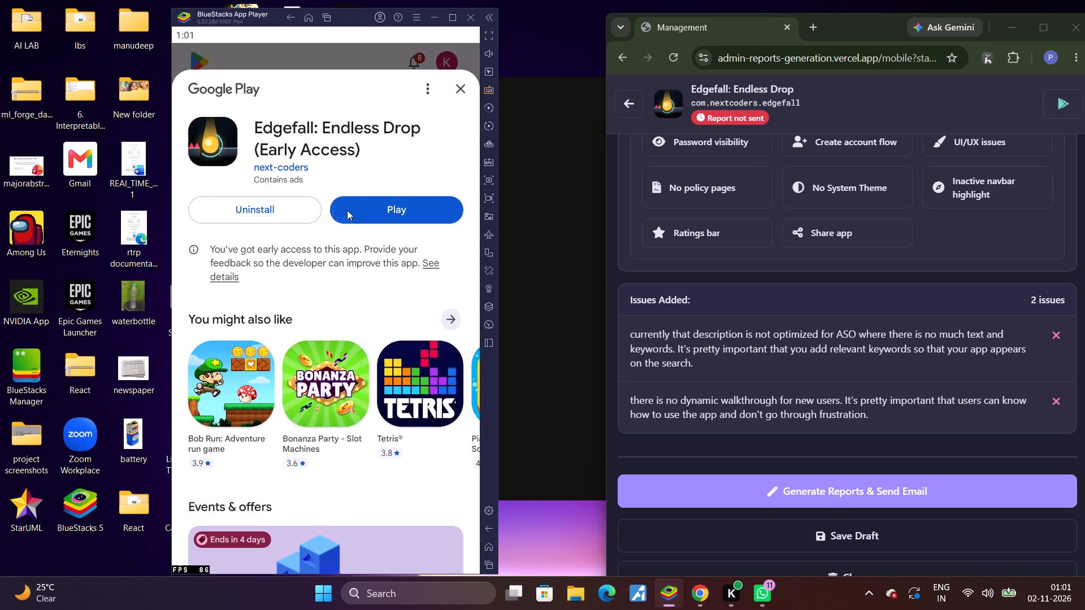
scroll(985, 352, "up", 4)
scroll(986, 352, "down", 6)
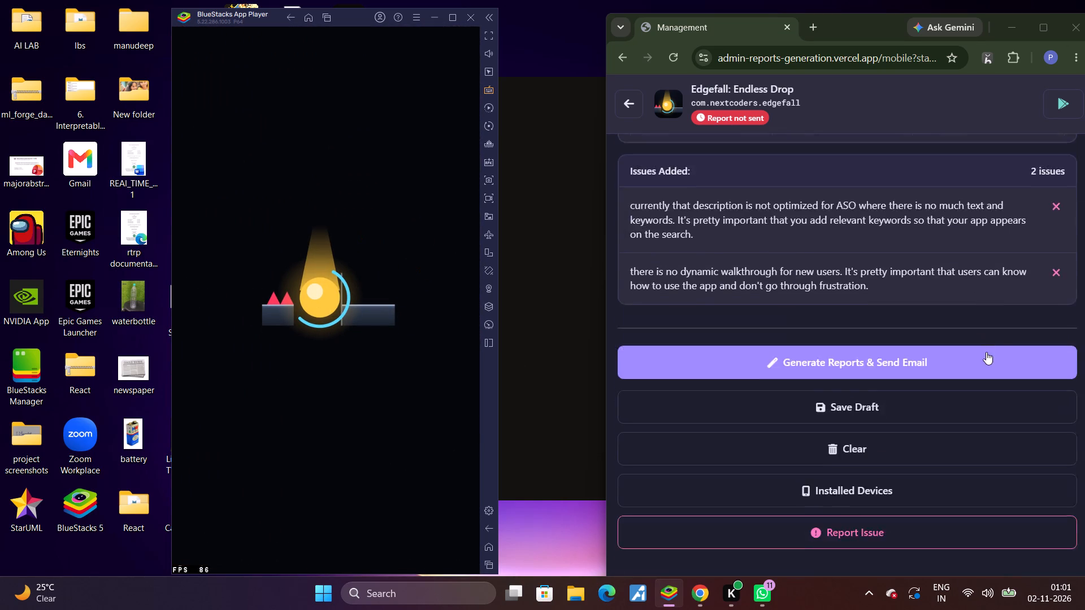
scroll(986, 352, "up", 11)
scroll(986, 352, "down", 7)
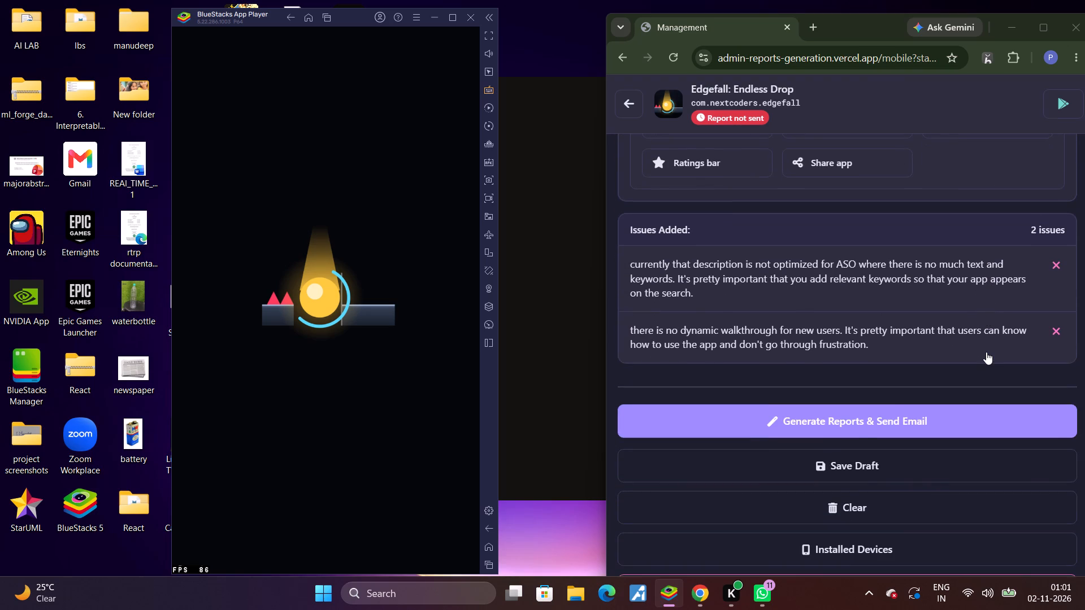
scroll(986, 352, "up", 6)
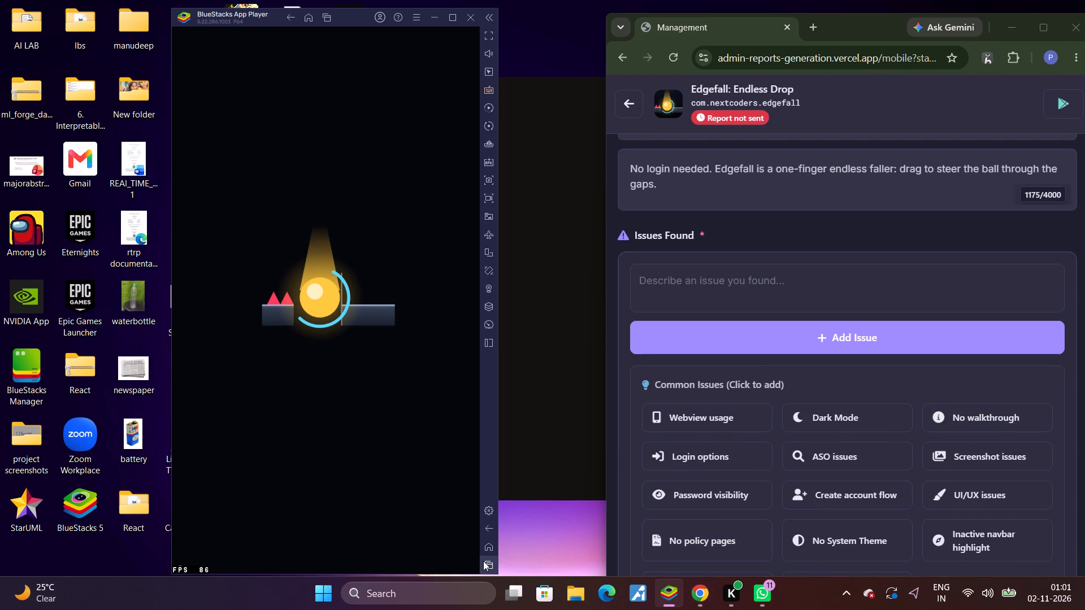
Capture a rectangular Snipping Tool screenshot of Edgefall's launch screen in the emulator.
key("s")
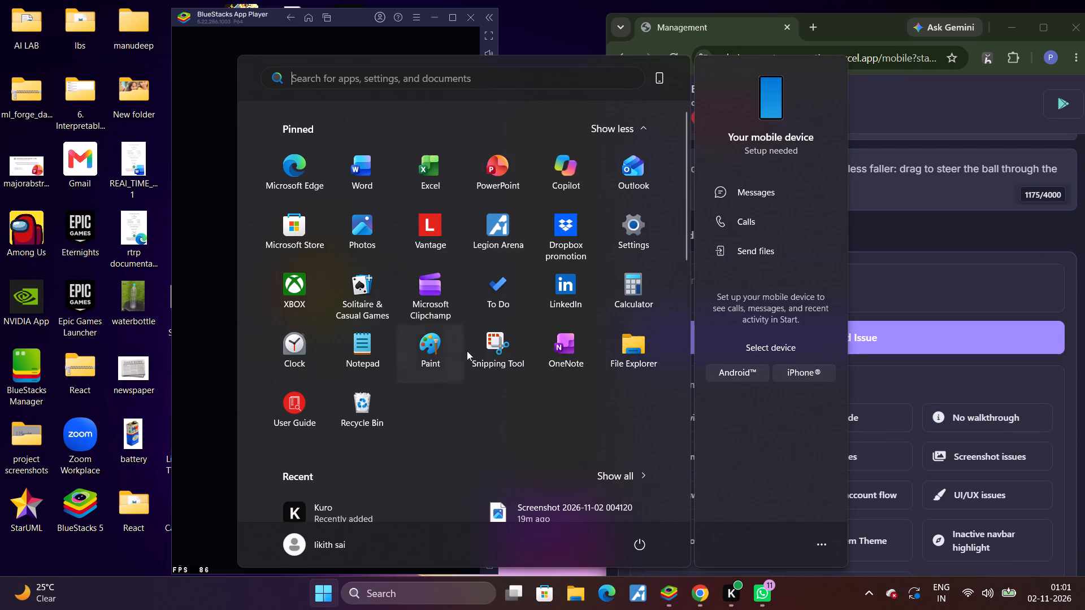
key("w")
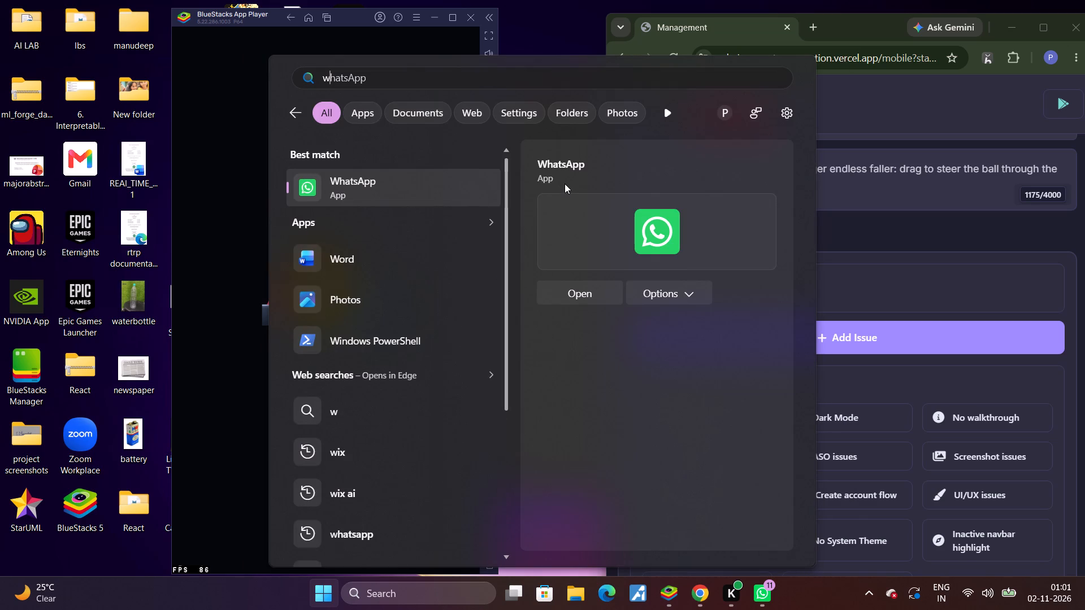
key("BackSpace")
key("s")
left_click(422, 184)
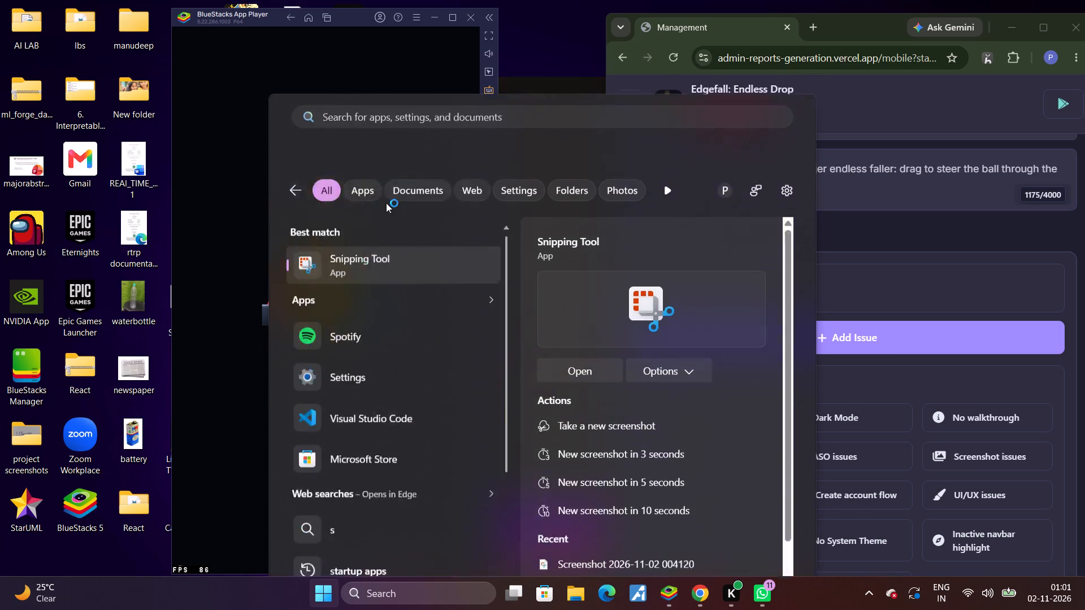
left_click(346, 146)
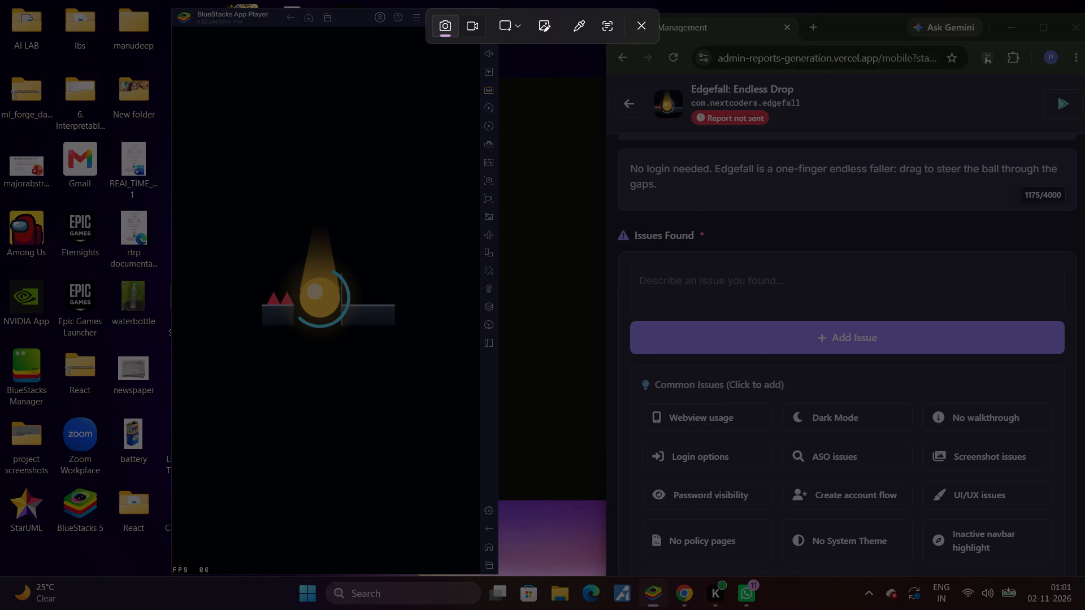
left_click_drag(172, 28, 466, 561)
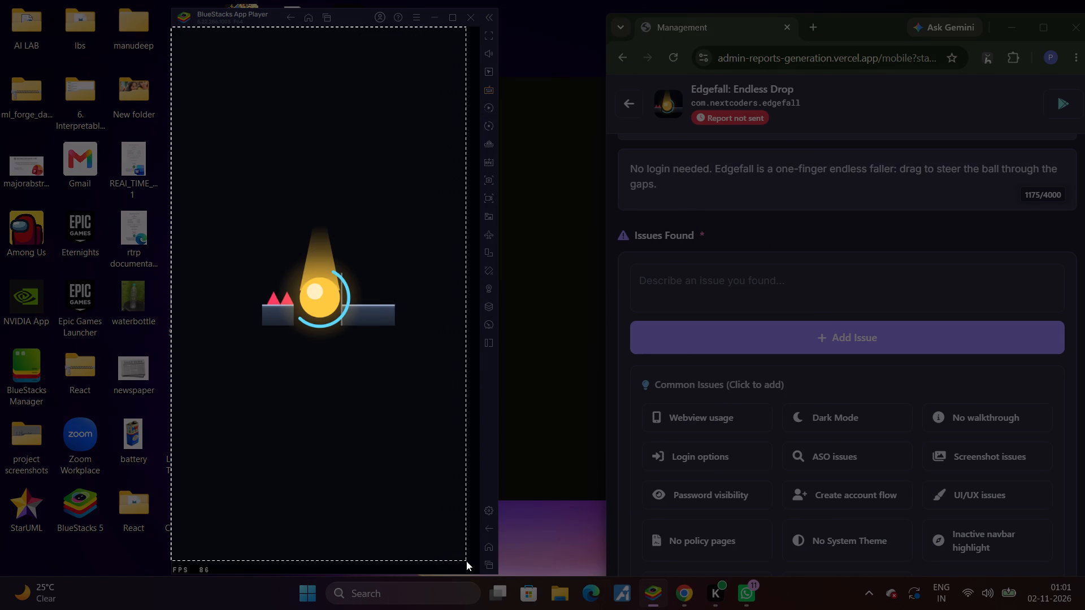
left_click_drag(466, 561, 476, 561)
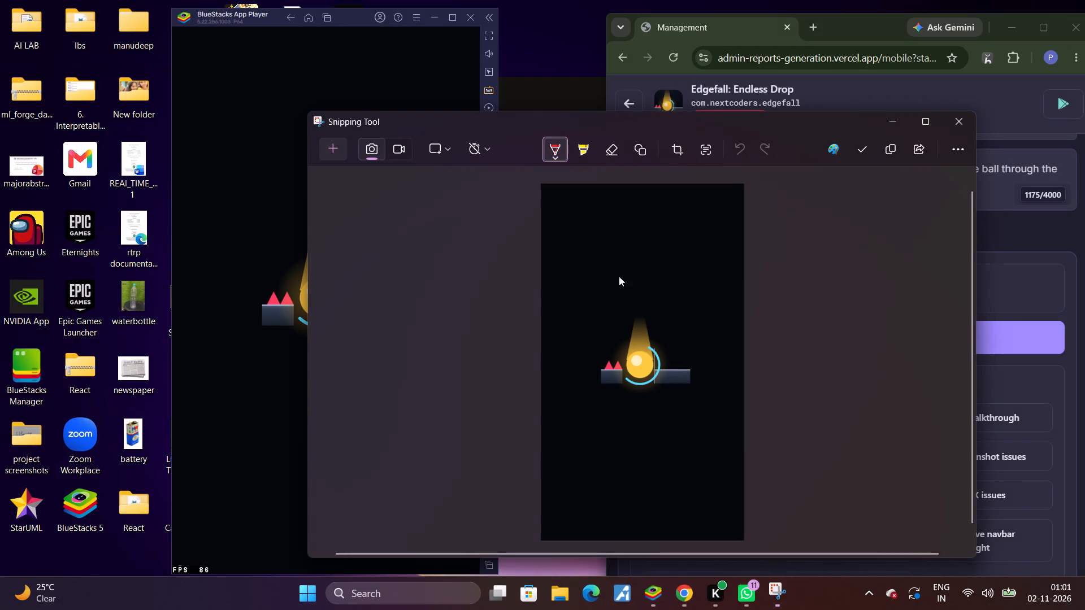
Save the launch-screen capture as a PNG in the Desktop folder and close Snipping Tool.
left_click(864, 147)
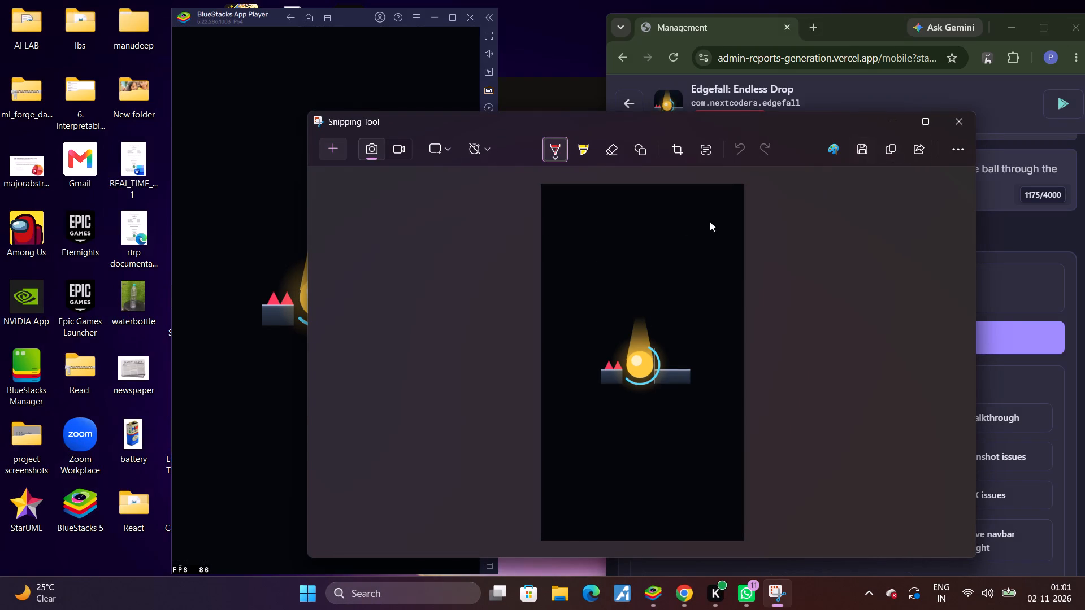
scroll(409, 313, "up", 5)
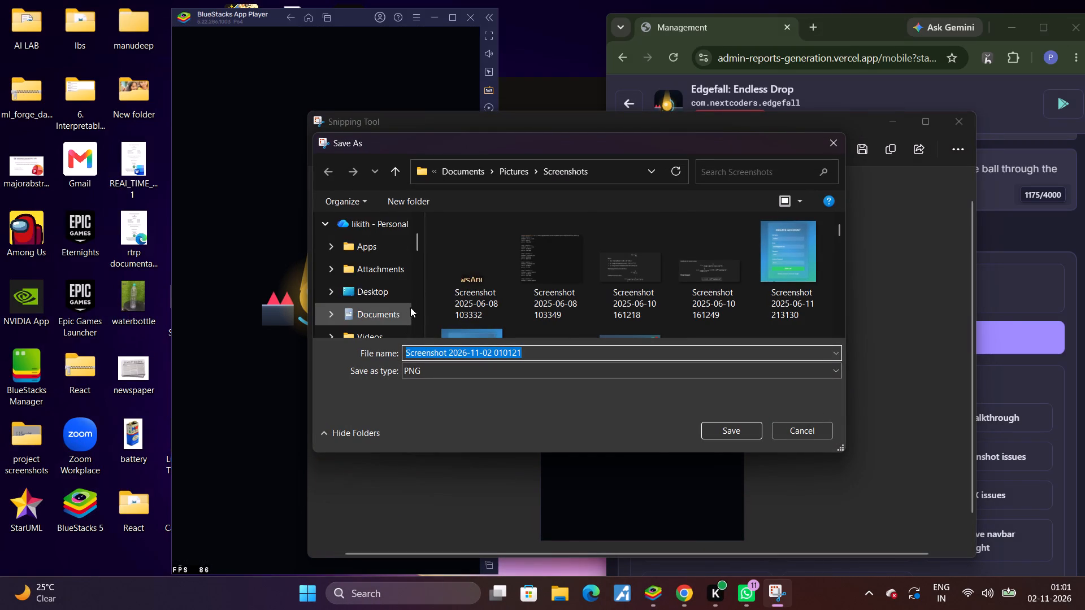
left_click(372, 282)
left_click(728, 435)
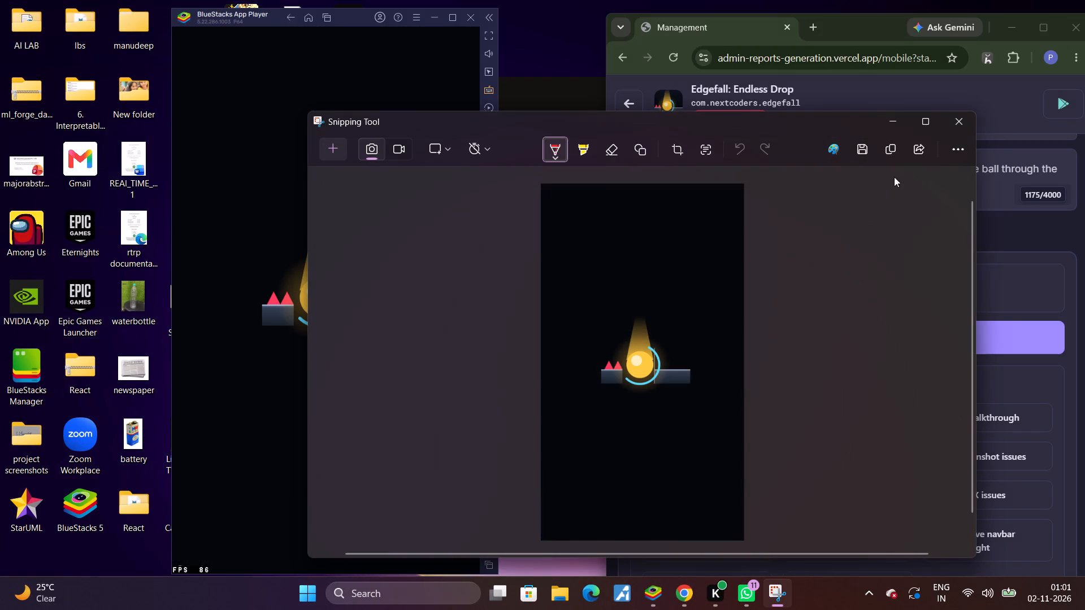
left_click(952, 122)
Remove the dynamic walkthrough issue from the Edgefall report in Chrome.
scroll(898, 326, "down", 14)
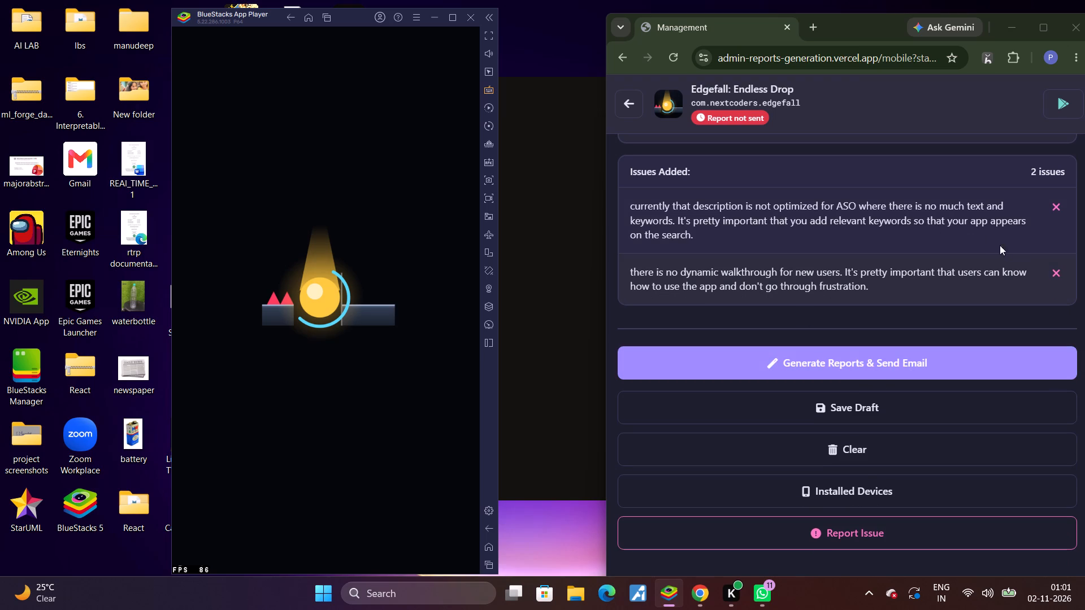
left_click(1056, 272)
Start an issue report of type Other for Edgefall with the description "the app got stuck on its logo".
left_click(864, 543)
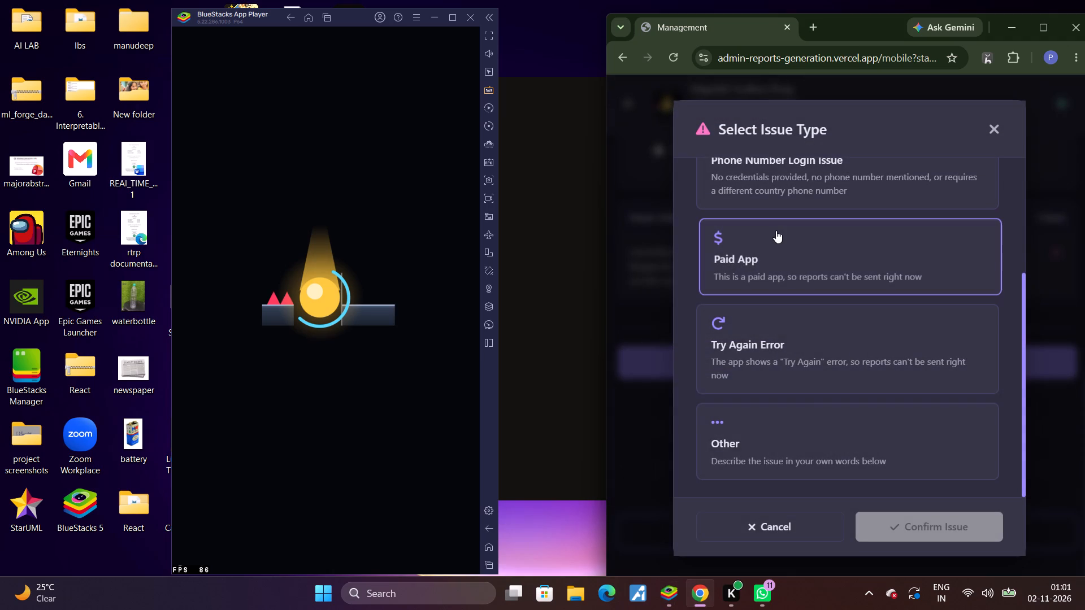
left_click(814, 448)
left_click(748, 384)
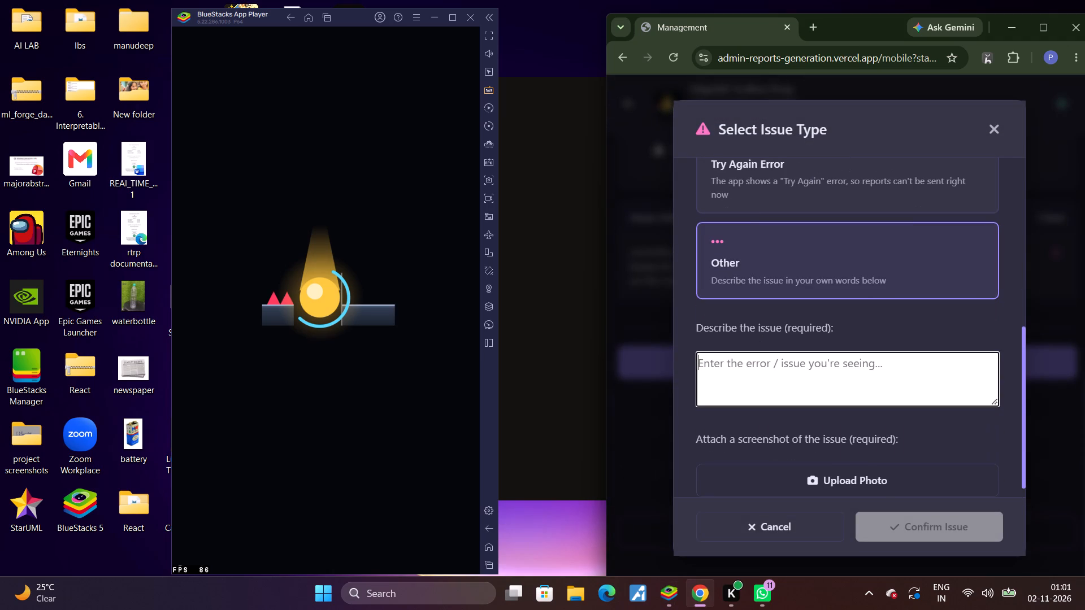
type("the app")
key("space")
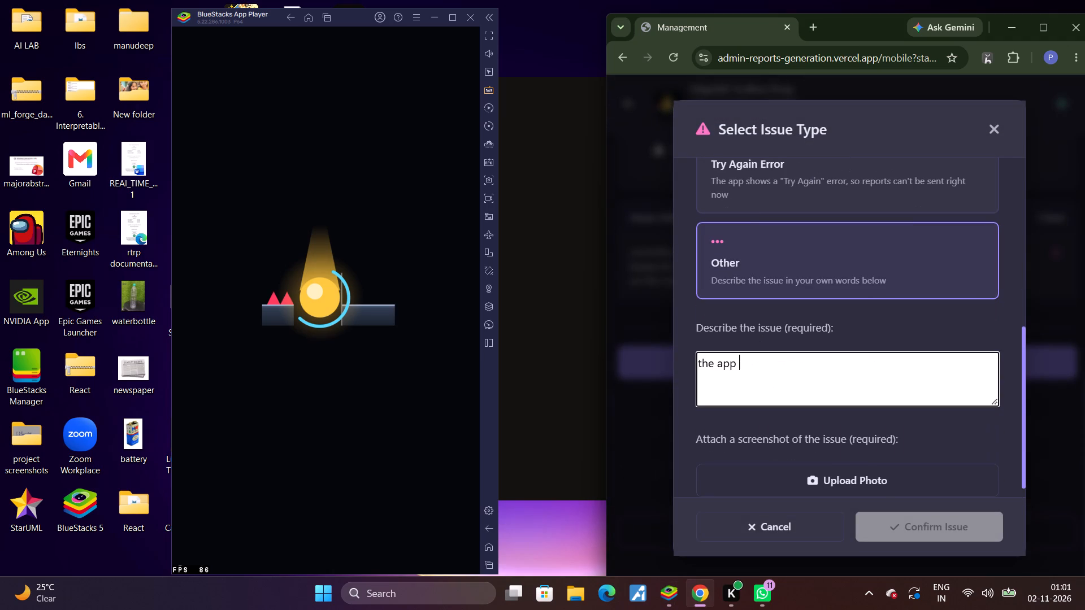
type("got stuck on its logo")
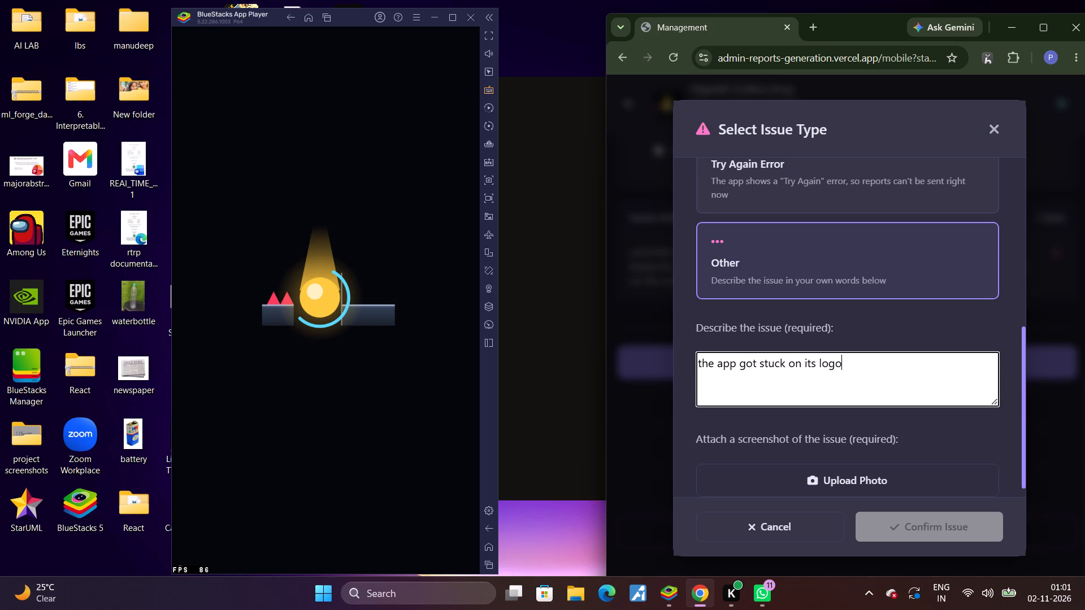
left_click(798, 471)
scroll(714, 196, "down", 7)
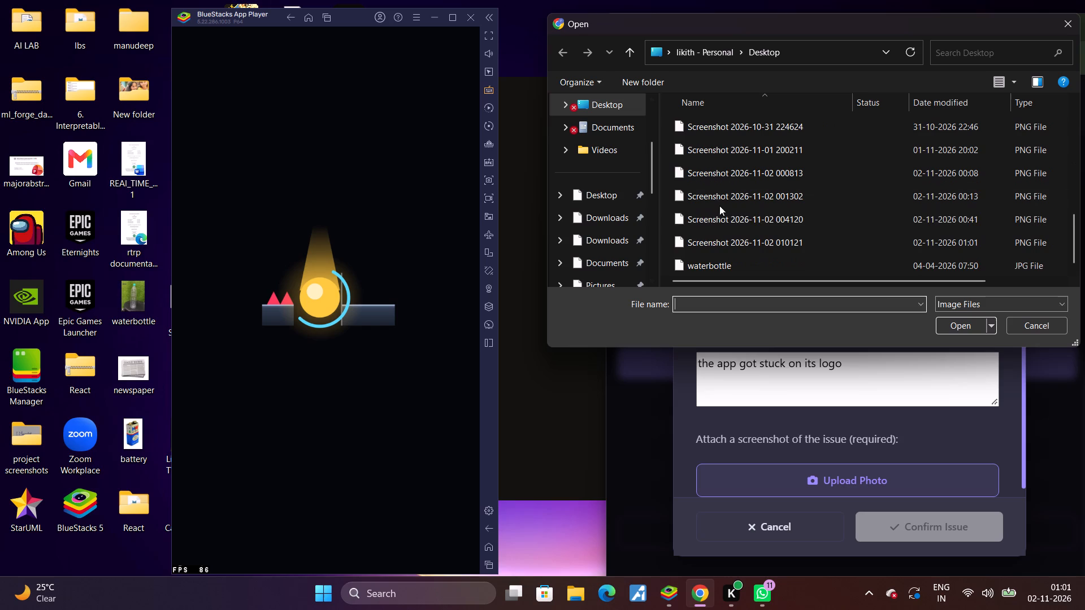
left_click(974, 241)
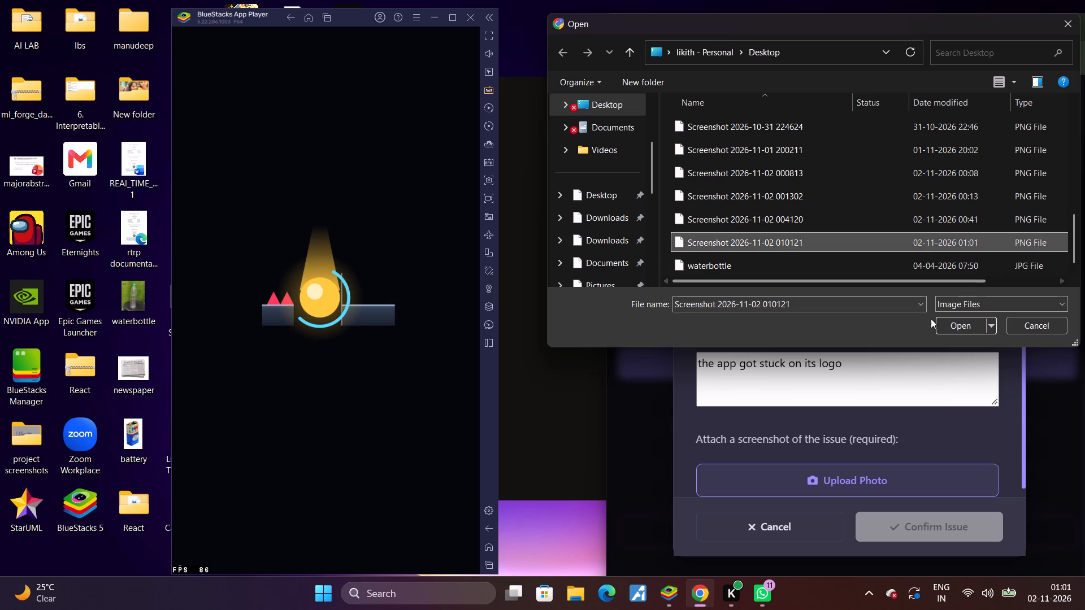
left_click(951, 333)
scroll(897, 399, "down", 8)
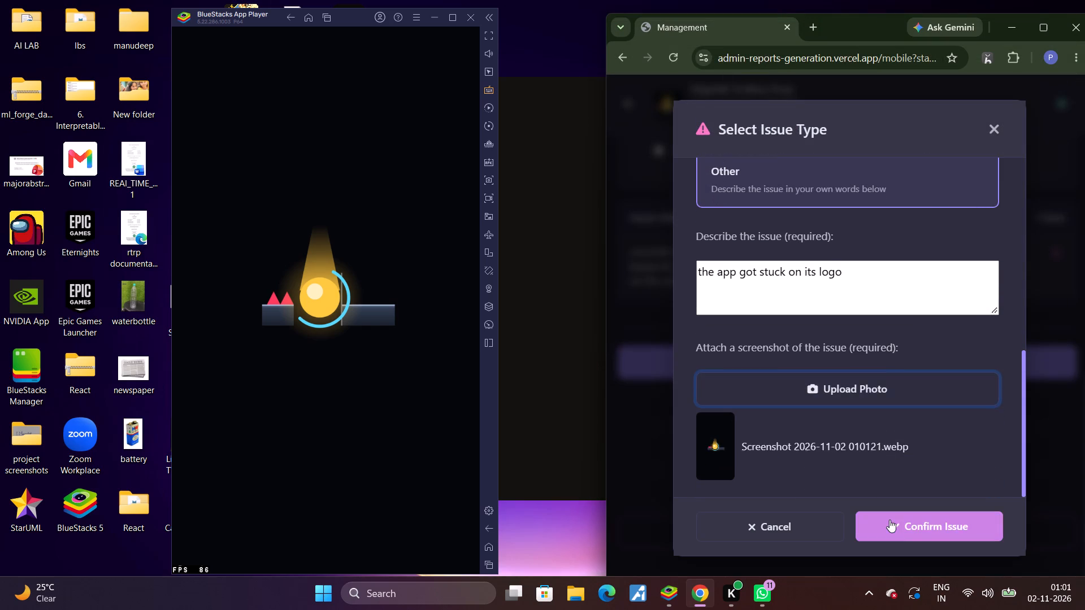
left_click(889, 520)
Advance to the next app's report form, Afterglow Arena.
scroll(884, 494, "up", 9)
left_click(1068, 166)
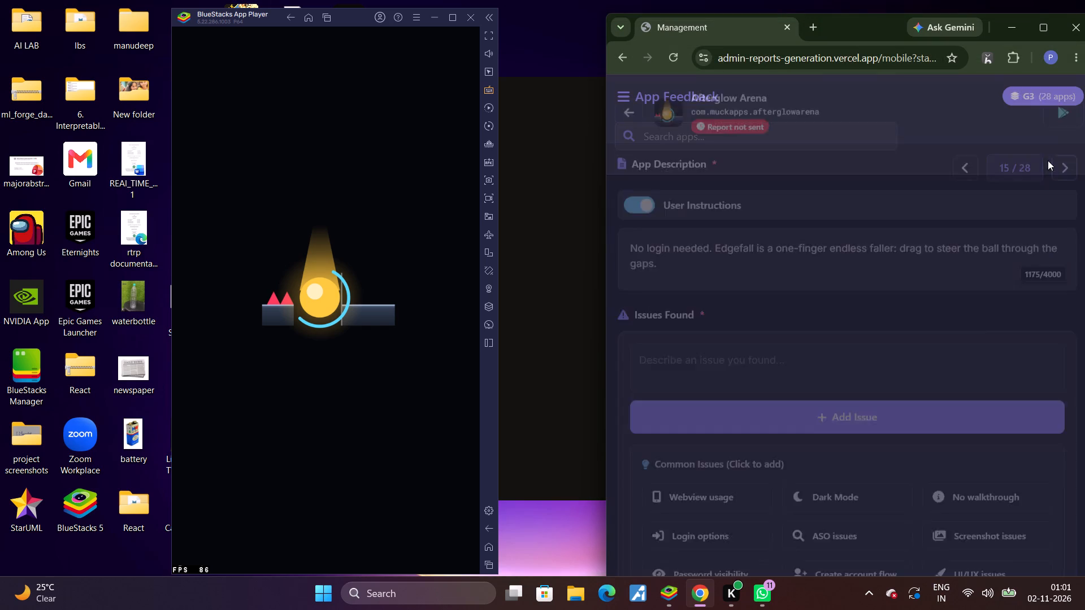
Uninstall Edgefall: Endless Drop from its Google Play page in the emulator.
left_click(492, 564)
left_click(354, 269)
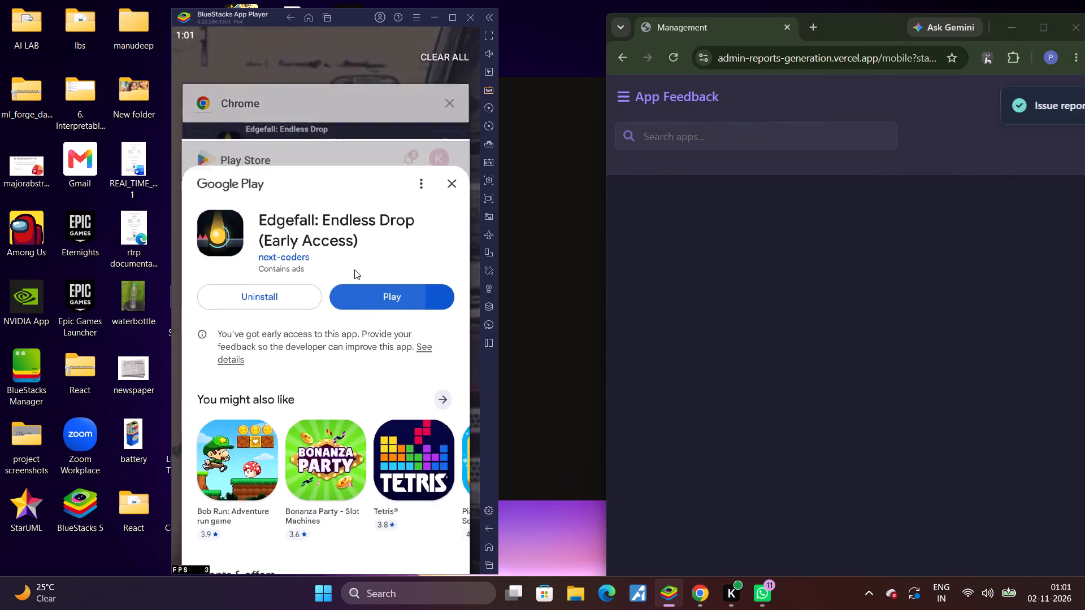
left_click(290, 216)
left_click(413, 320)
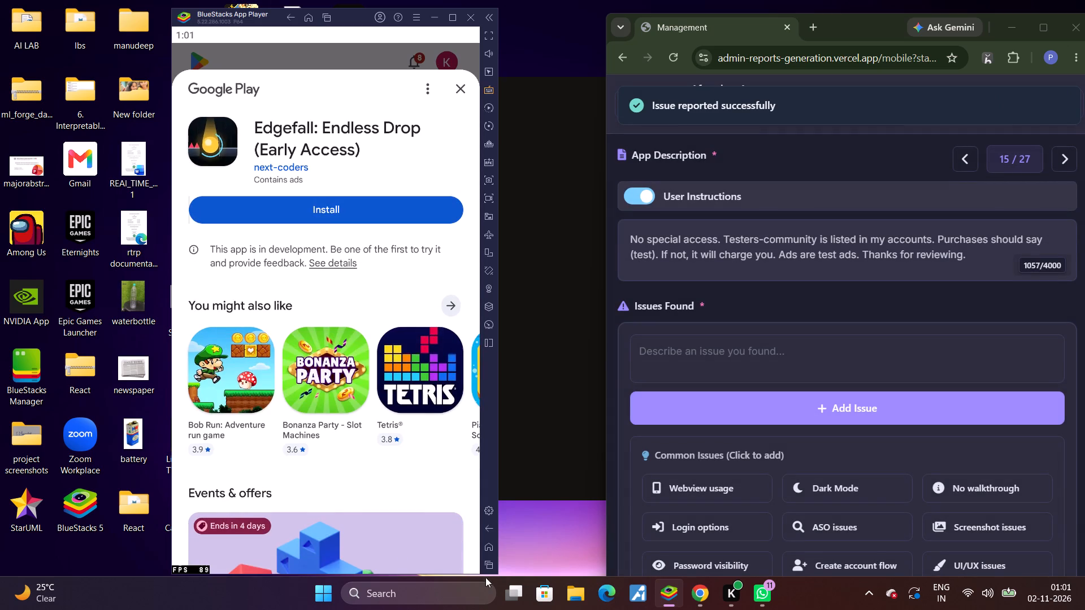
Open Afterglow Arena's Google Play page from the App Feedback site in the emulator's browser and start installing it.
left_click(489, 560)
left_click(350, 268)
left_click(454, 162)
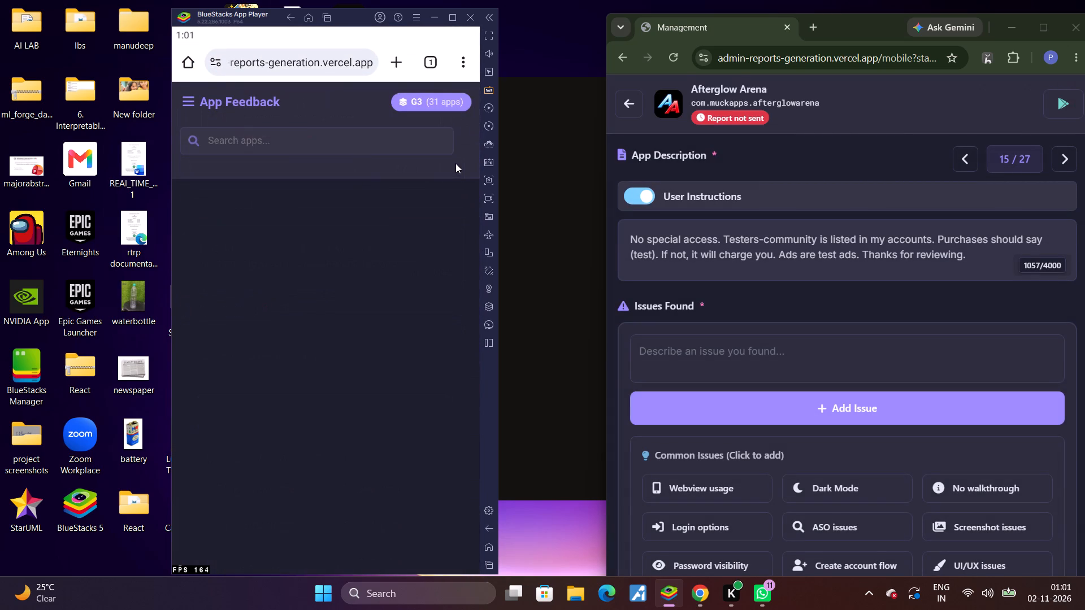
left_click(450, 109)
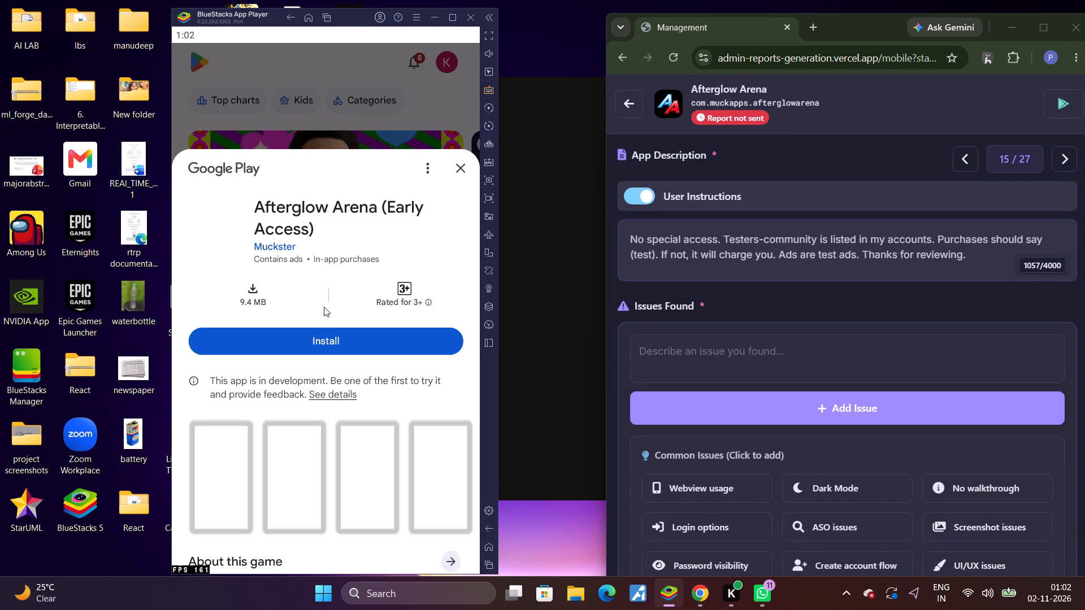
left_click(318, 329)
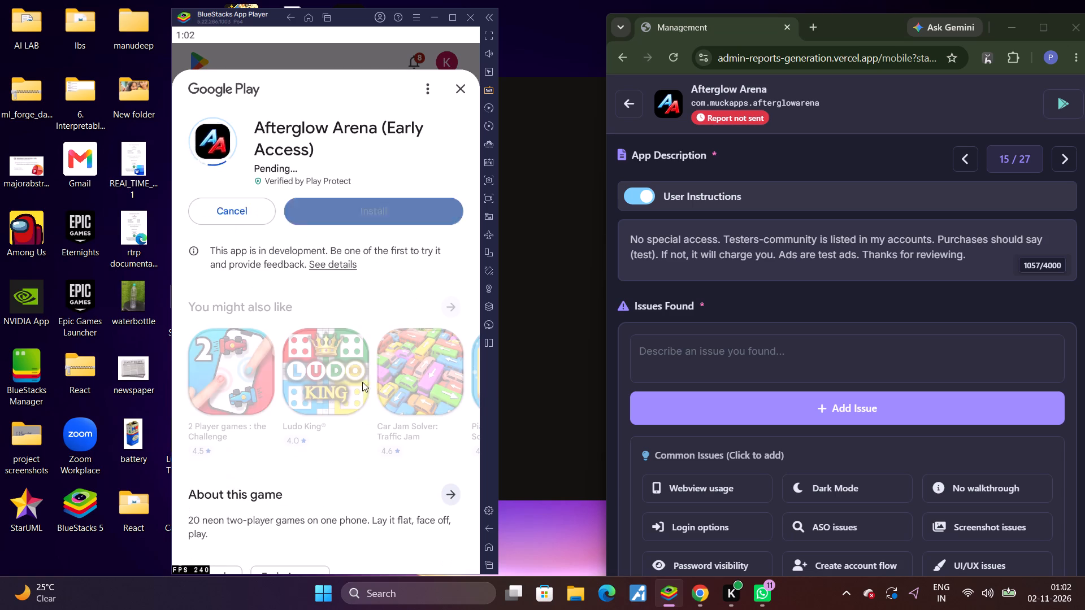
Add the common "No walkthrough" issue to the Afterglow Arena report in Chrome.
left_click(983, 494)
scroll(953, 341, "down", 7)
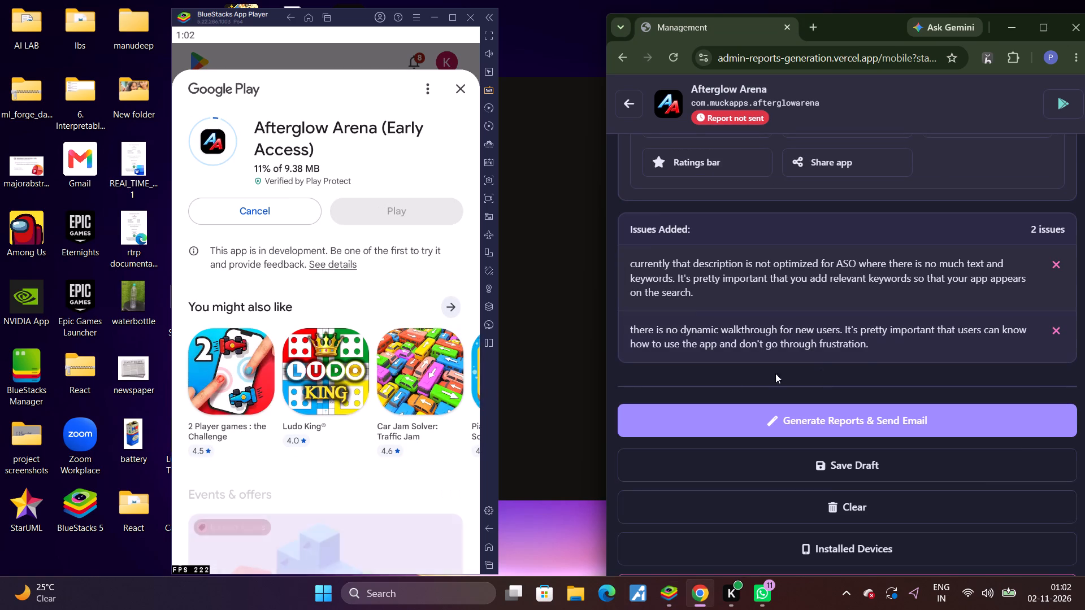
Examine Afterglow Arena's Google Play listing in the emulator, including its enlarged gameplay screenshots.
left_click_drag(340, 463, 339, 273)
left_click_drag(328, 435, 351, 215)
left_click(337, 328)
left_click(381, 275)
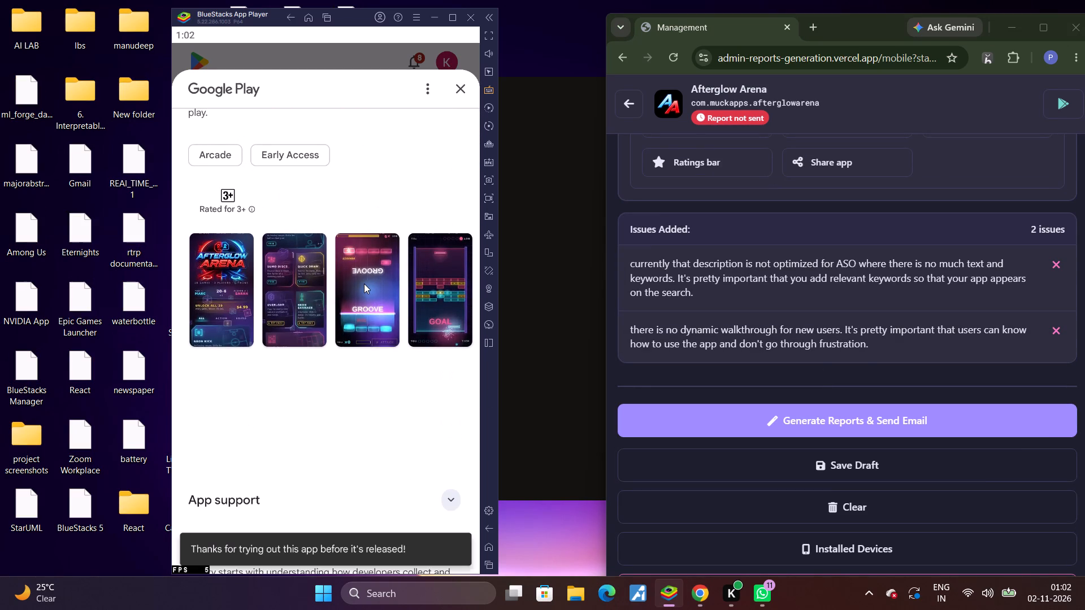
left_click(432, 306)
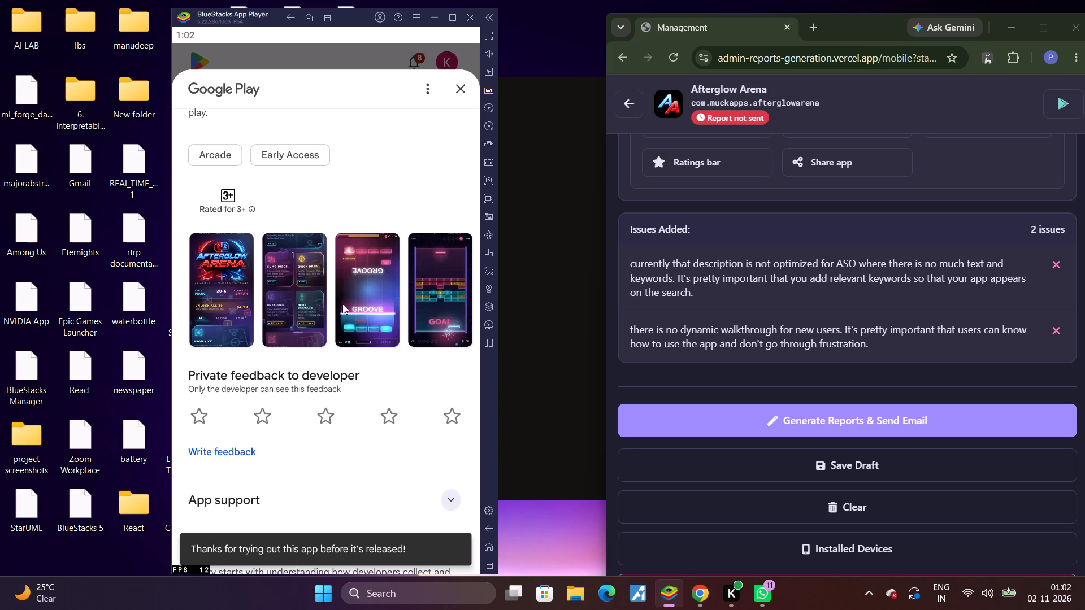
left_click_drag(332, 304, 169, 299)
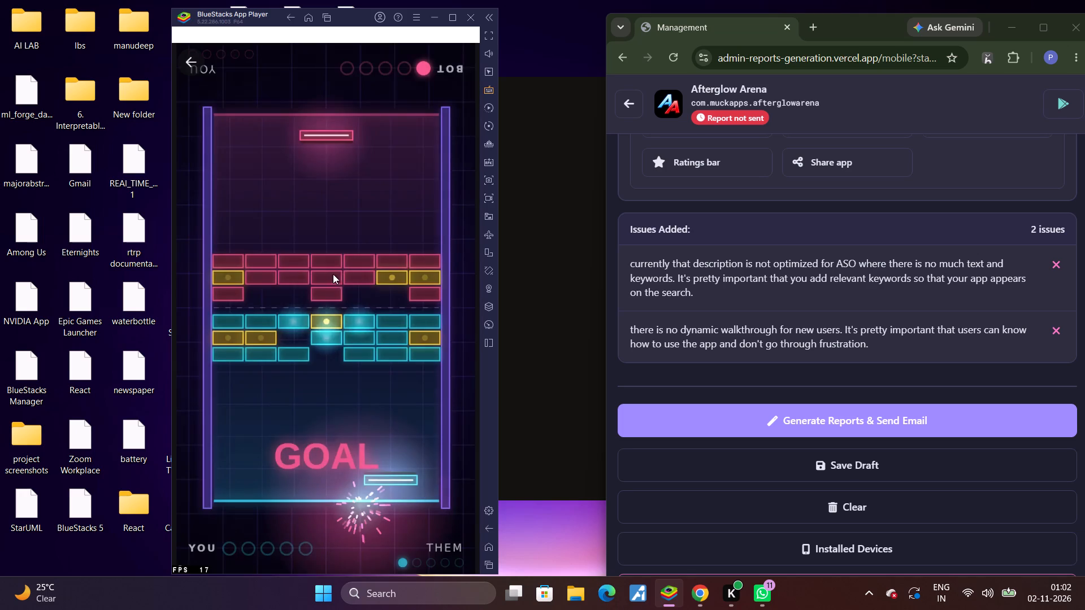
left_click_drag(262, 234, 335, 246)
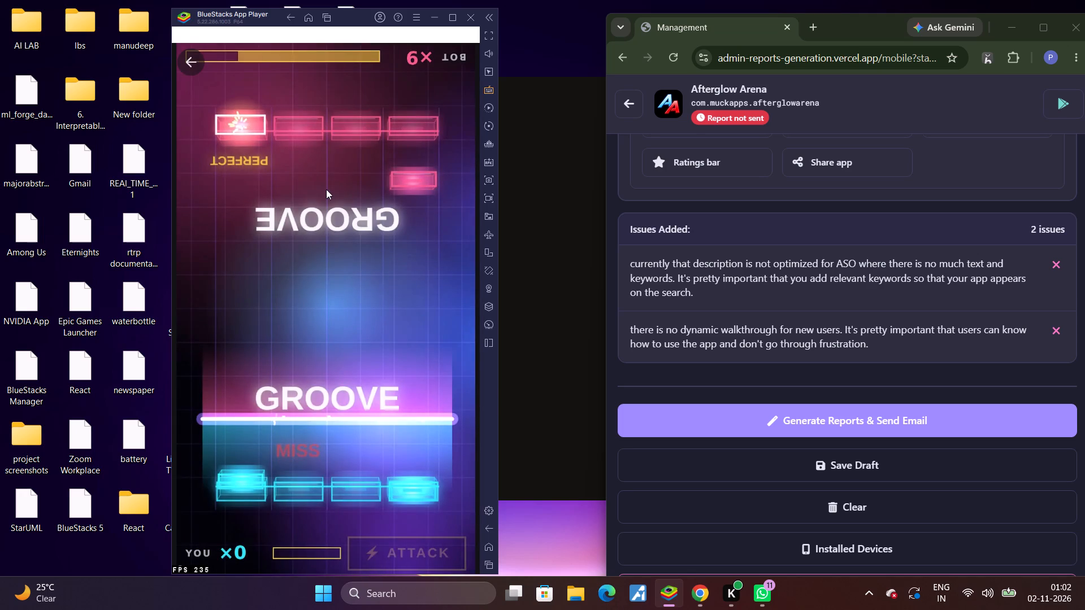
left_click_drag(324, 201, 318, 396)
left_click_drag(331, 236, 346, 397)
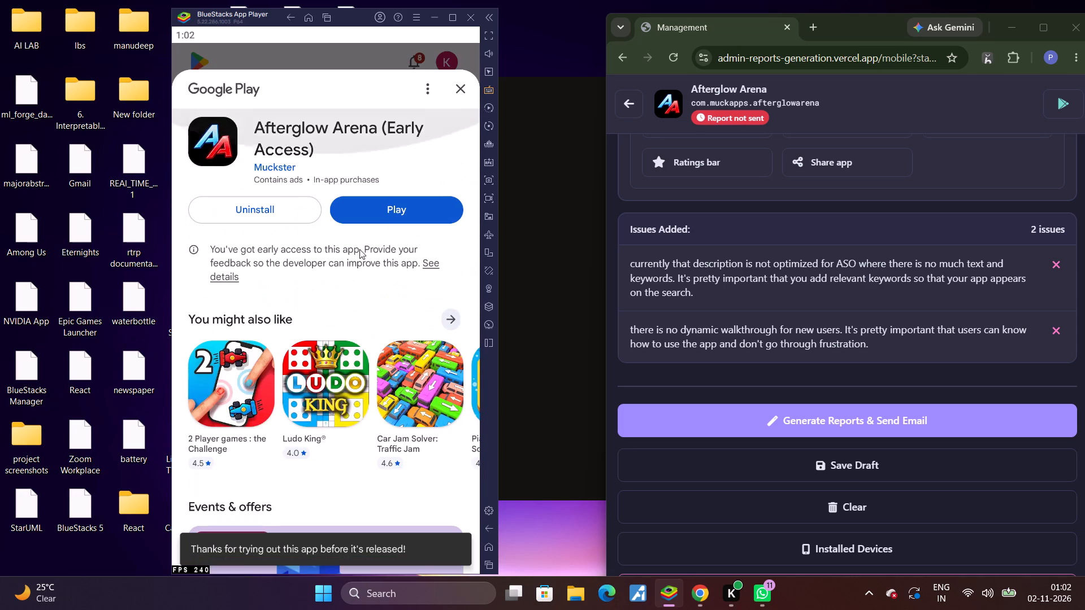
Launch Afterglow Arena in the emulator and proceed past its splash screen.
left_click(384, 216)
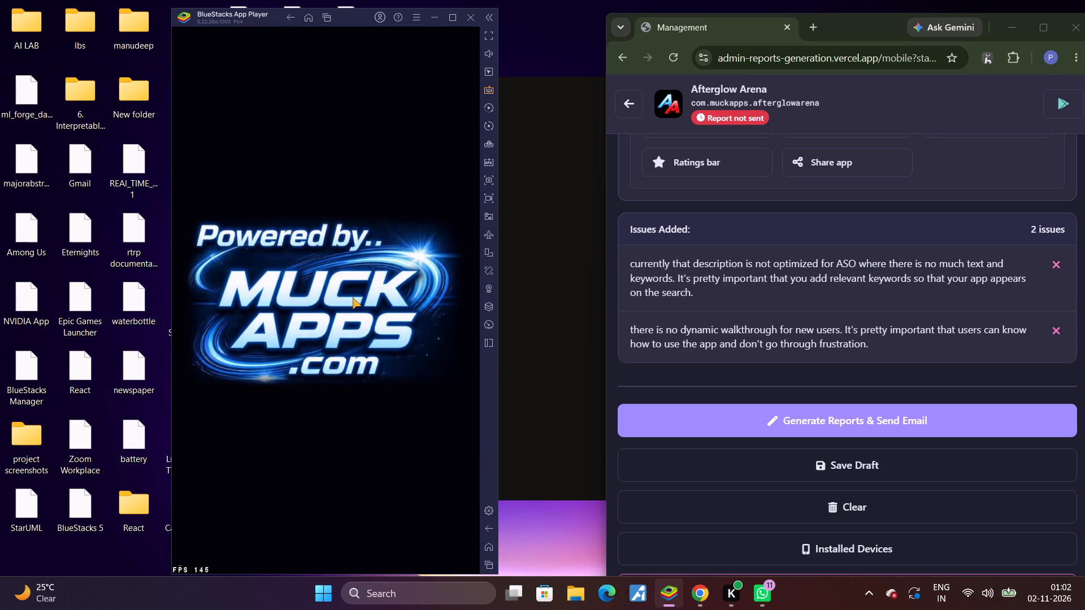
triple_click(352, 297)
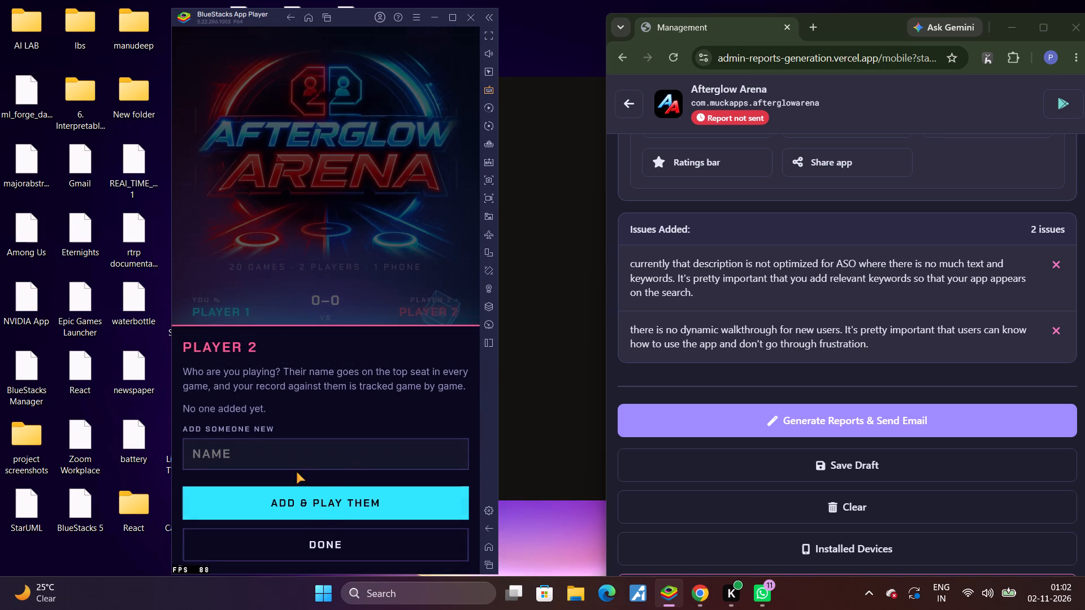
Add a new Player 2 named "dfvcx" and finish the opponent setup.
left_click(289, 461)
key("d")
type("fv")
key("c")
key("x")
left_click(349, 491)
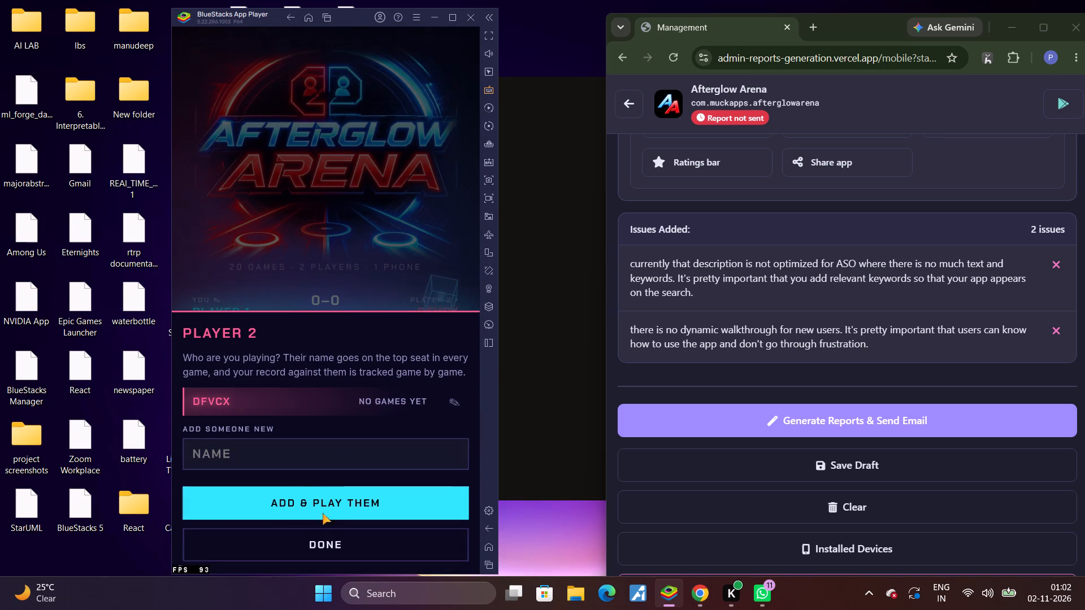
left_click(315, 536)
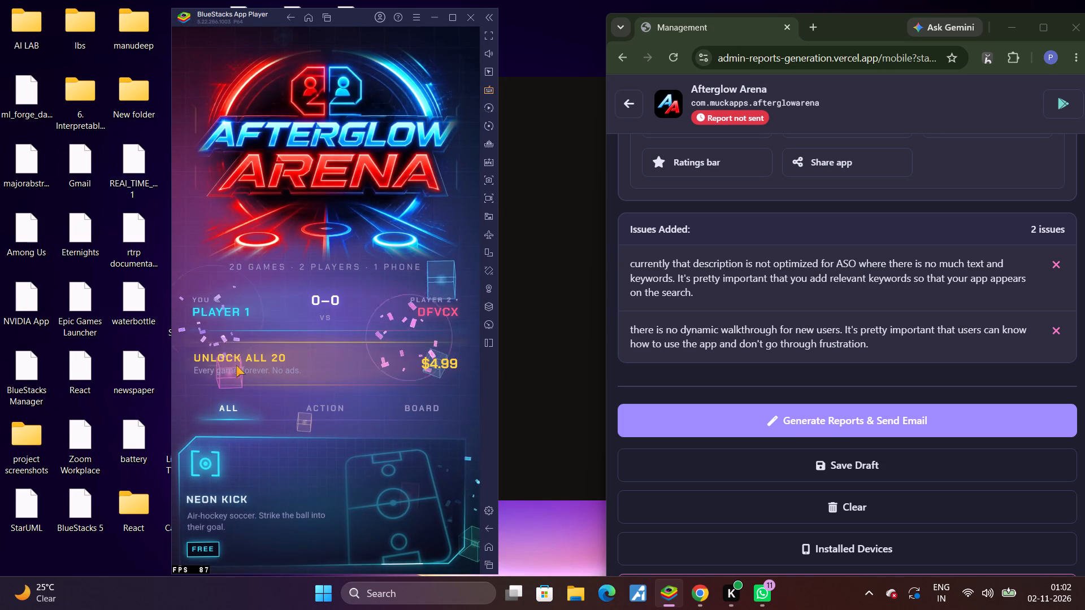
Open the free Neon Kick game and ready both sides to start a match.
left_click(221, 511)
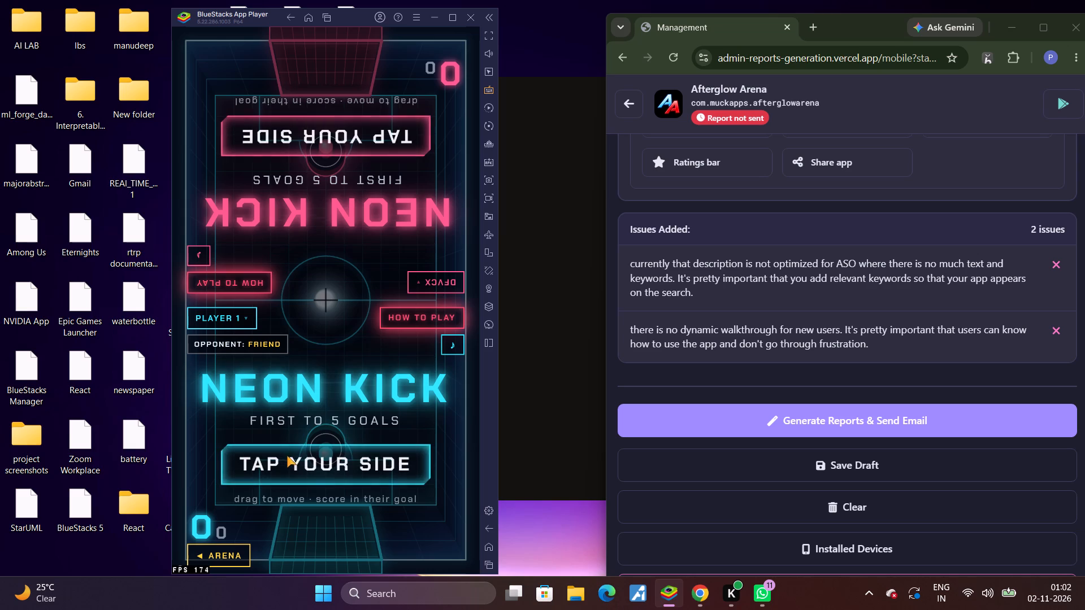
left_click(288, 456)
left_click(306, 456)
left_click(309, 456)
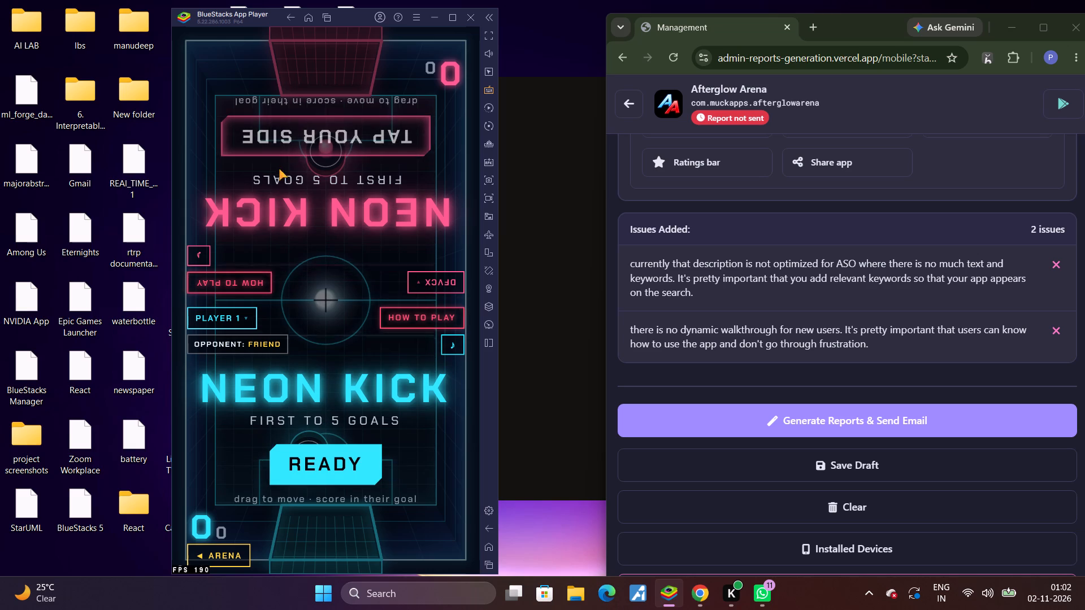
left_click(285, 150)
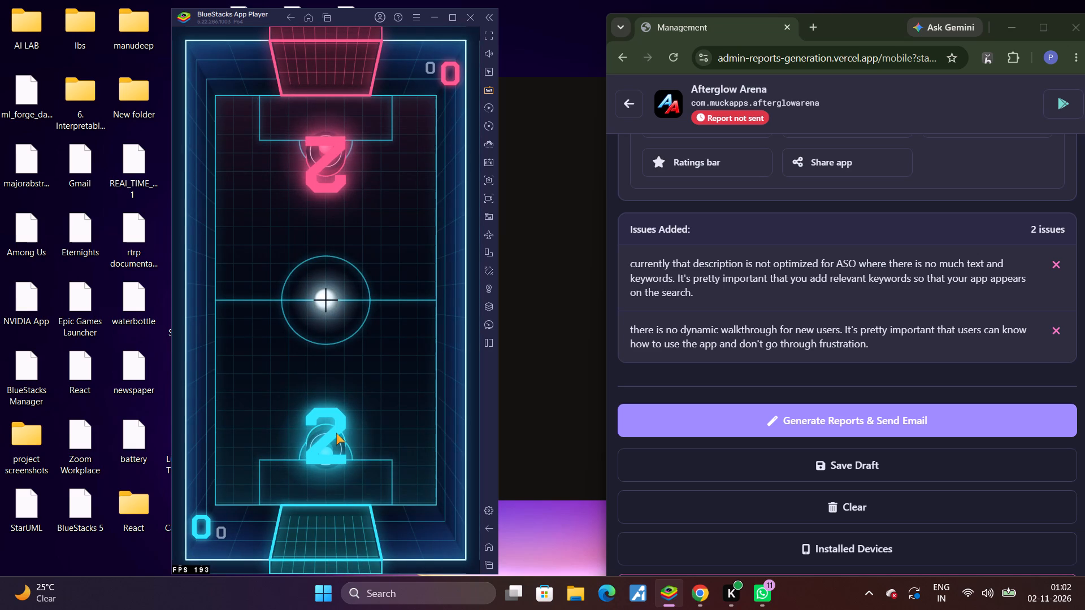
Test Neon Kick by moving the blue paddle to strike the ball toward the pink goal.
left_click_drag(314, 447, 336, 437)
left_click_drag(335, 441, 307, 134)
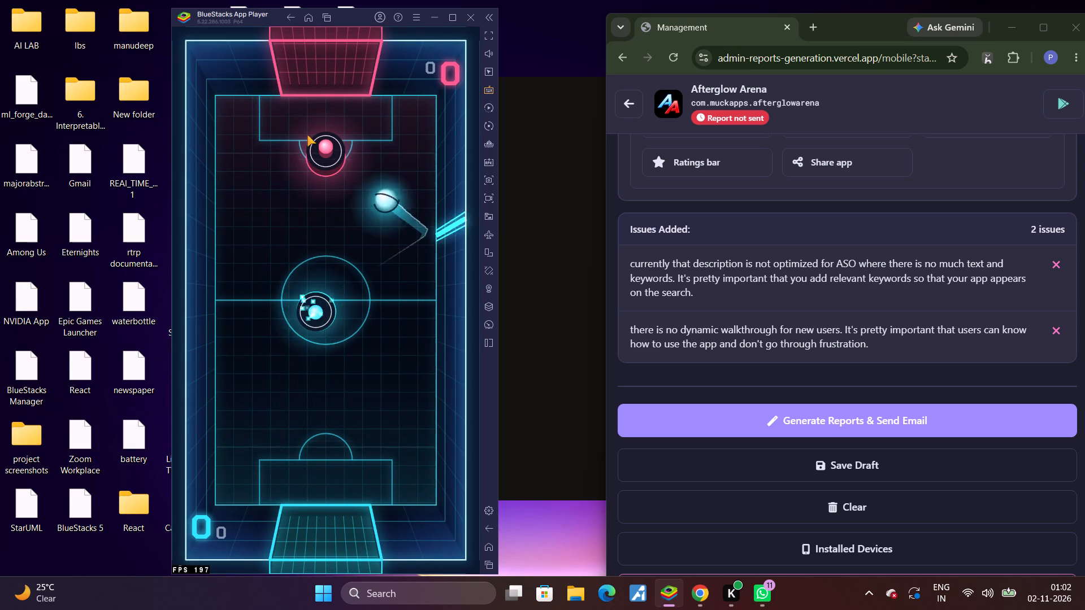
left_click_drag(307, 134, 320, 469)
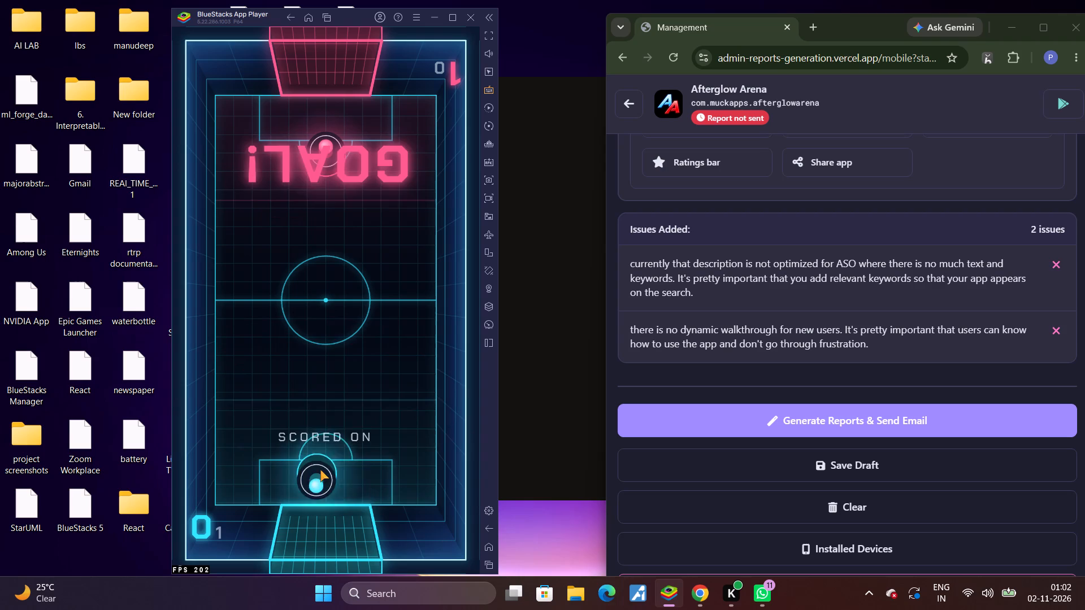
left_click_drag(320, 469, 365, 412)
left_click_drag(355, 409, 336, 339)
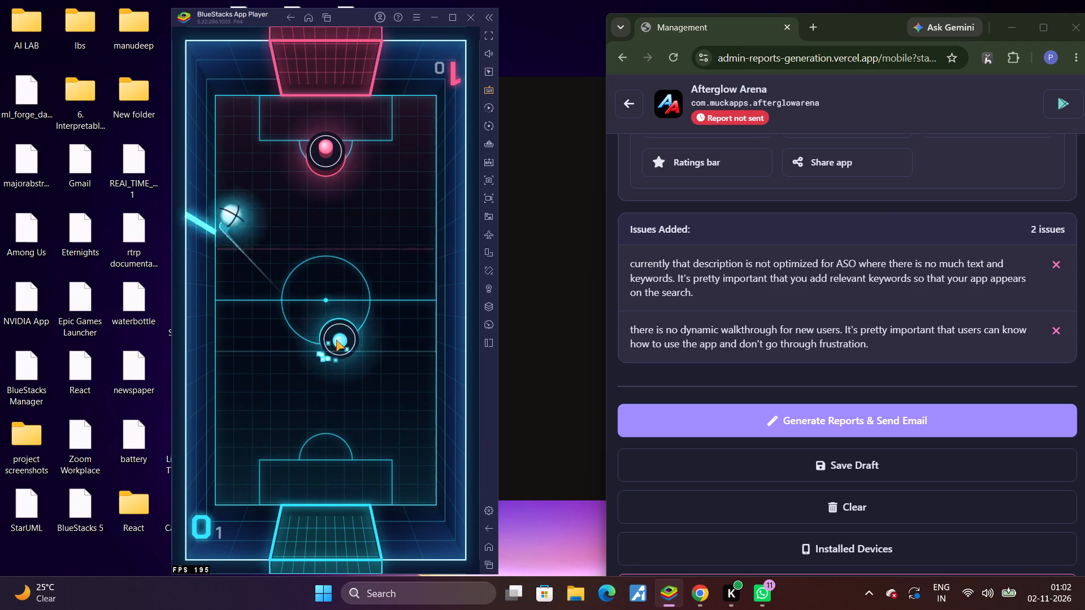
left_click_drag(336, 339, 323, 246)
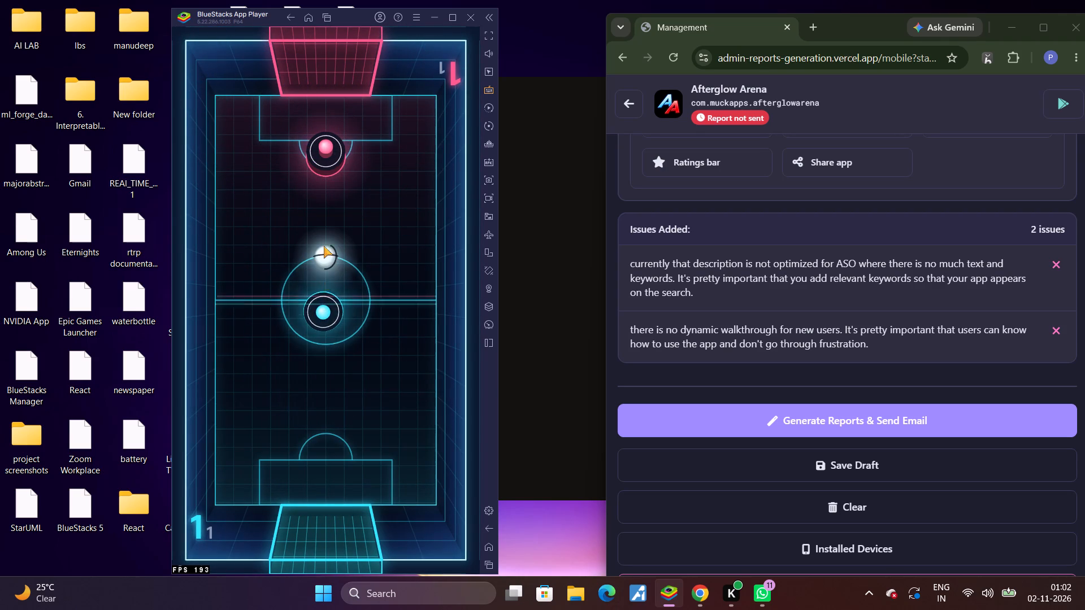
left_click_drag(323, 246, 325, 281)
left_click_drag(323, 312, 335, 377)
left_click_drag(330, 381, 325, 216)
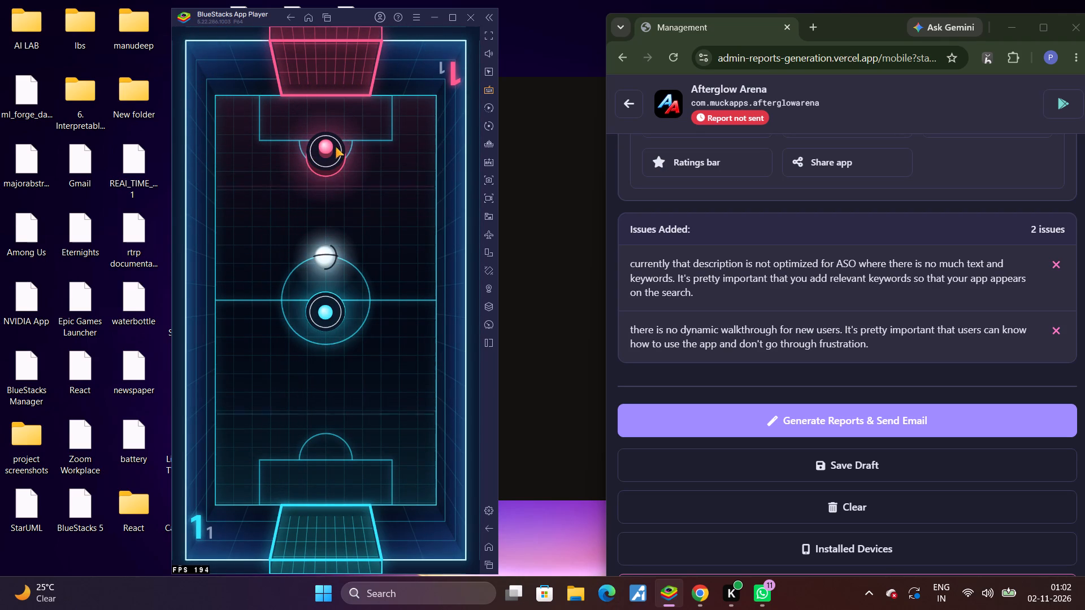
Test both the pink and blue paddles in the Neon Kick match, attacking and defending the goals.
left_click_drag(334, 146, 481, 290)
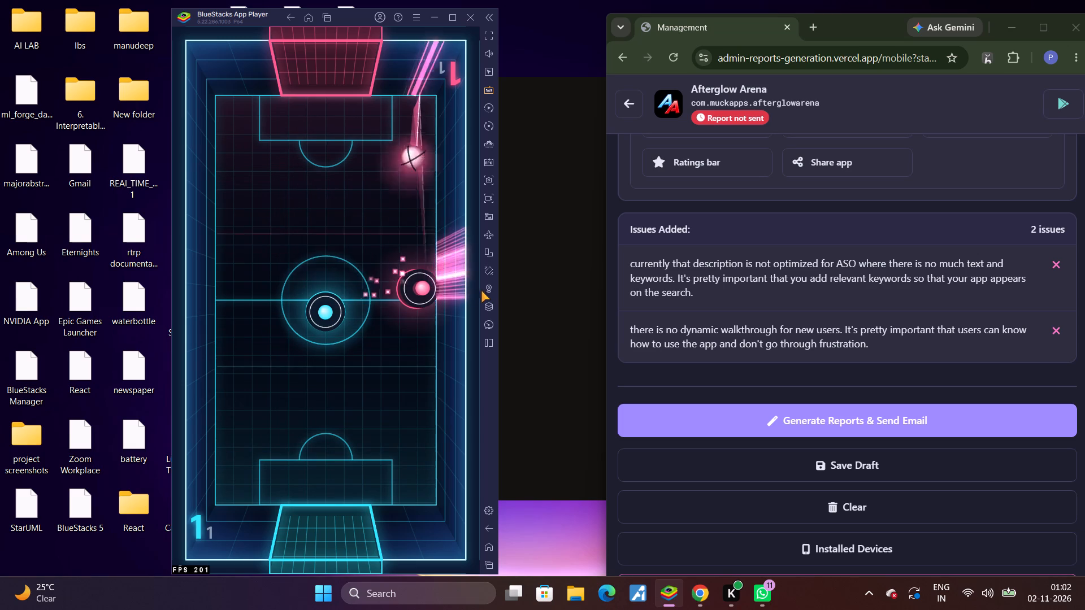
left_click_drag(481, 290, 483, 284)
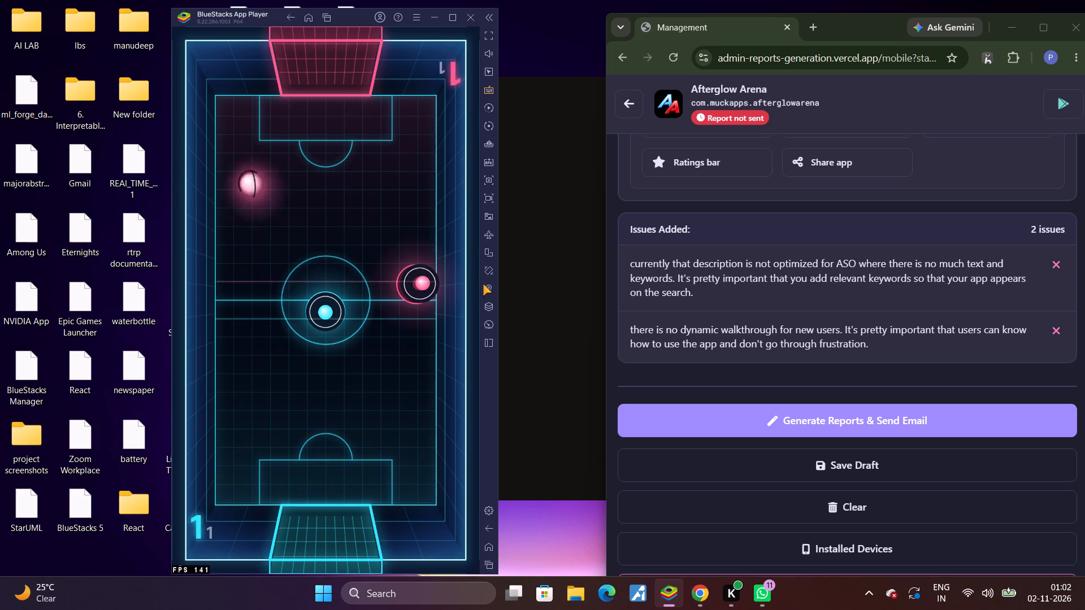
left_click_drag(483, 284, 274, 358)
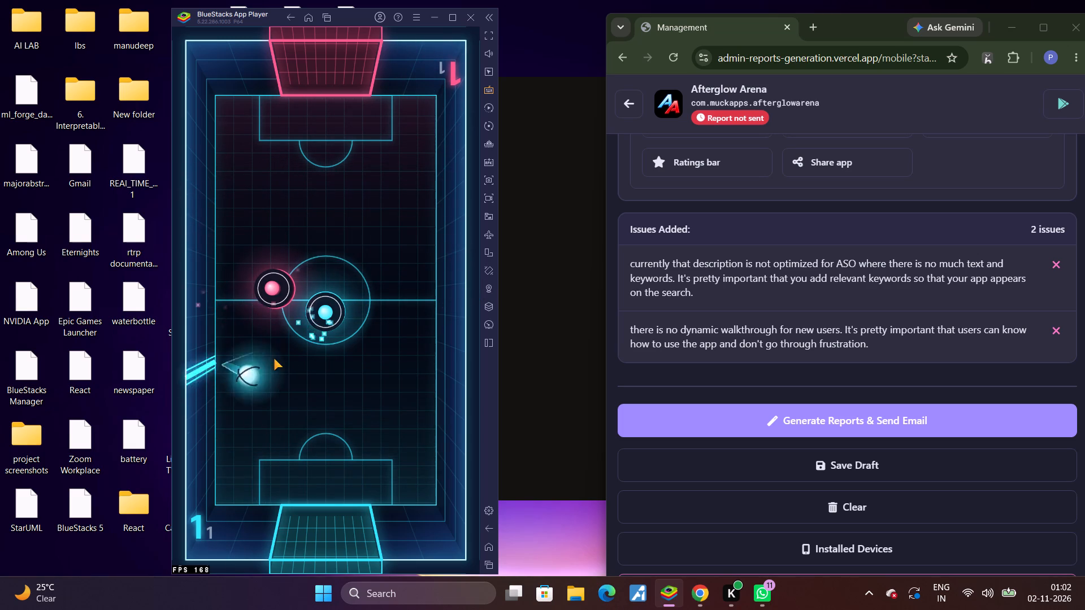
left_click_drag(274, 358, 292, 379)
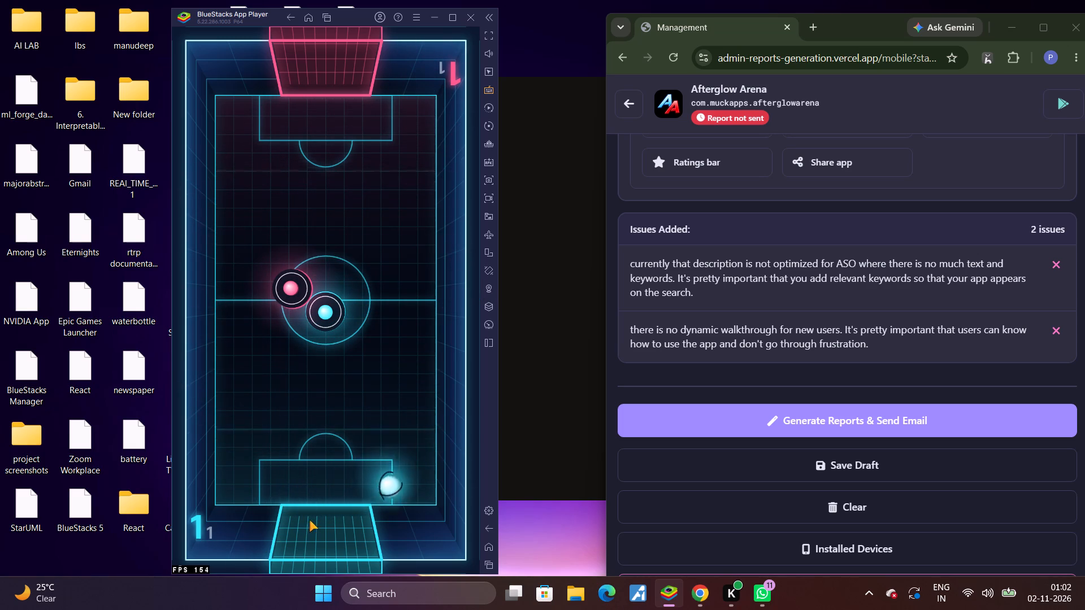
left_click_drag(332, 304, 388, 541)
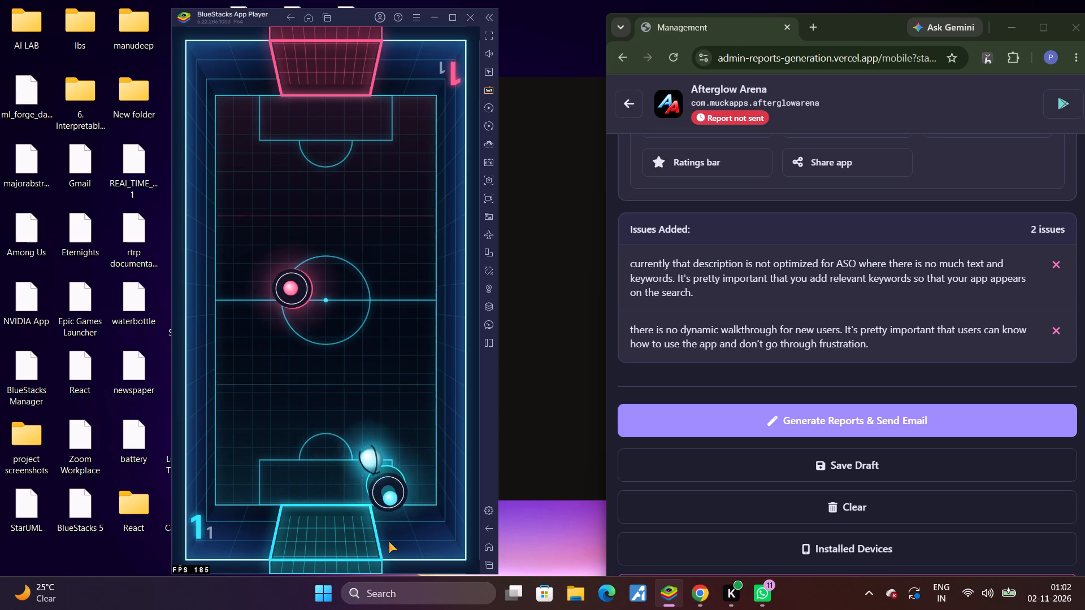
left_click_drag(388, 541, 322, 372)
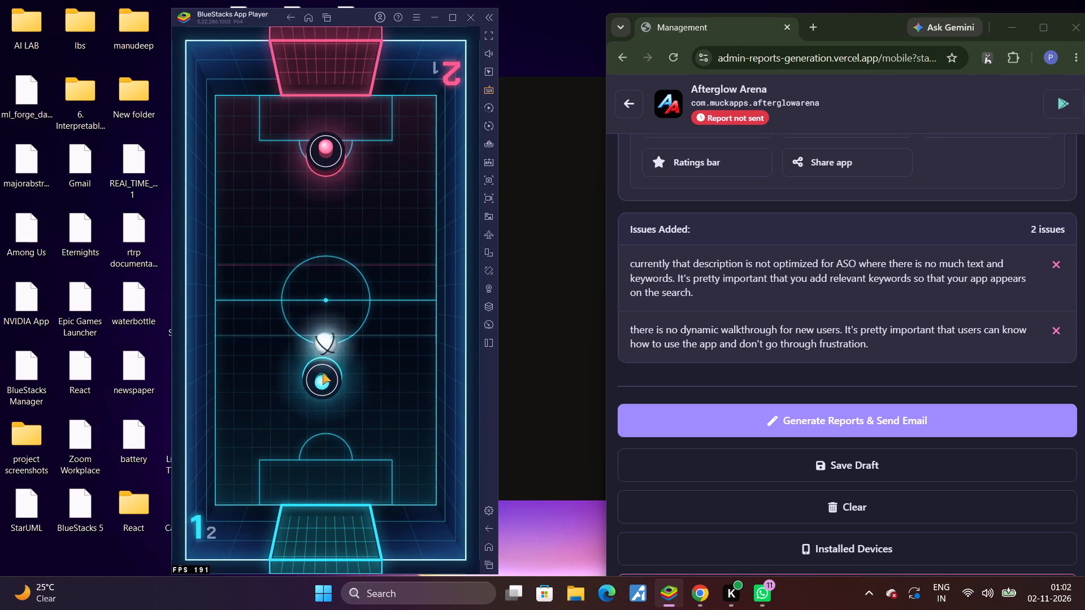
left_click_drag(322, 372, 370, 350)
left_click_drag(339, 267, 323, 241)
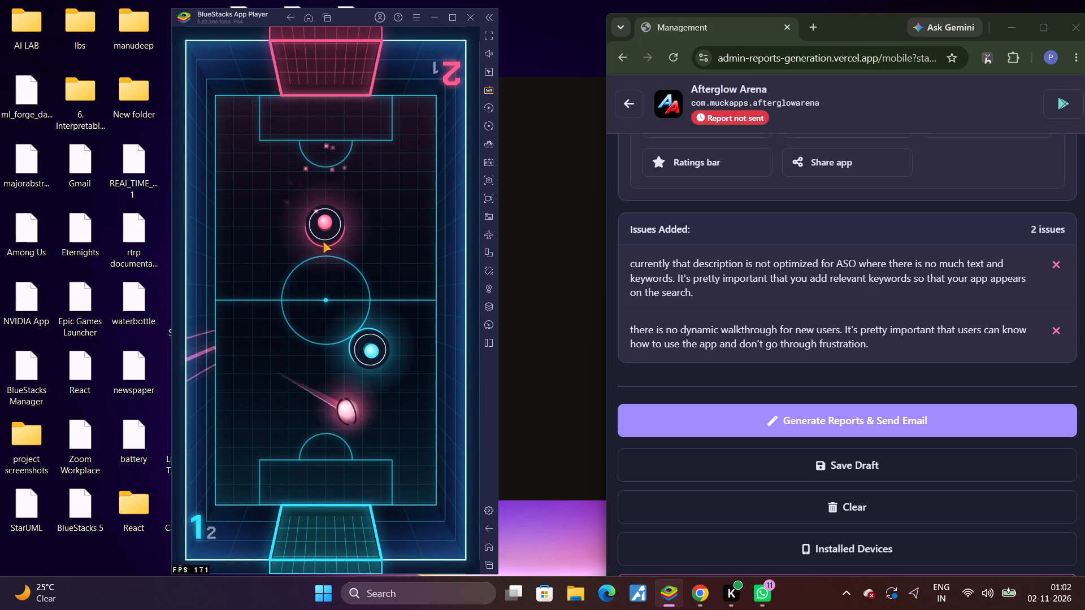
left_click_drag(323, 241, 324, 266)
left_click_drag(380, 372, 348, 437)
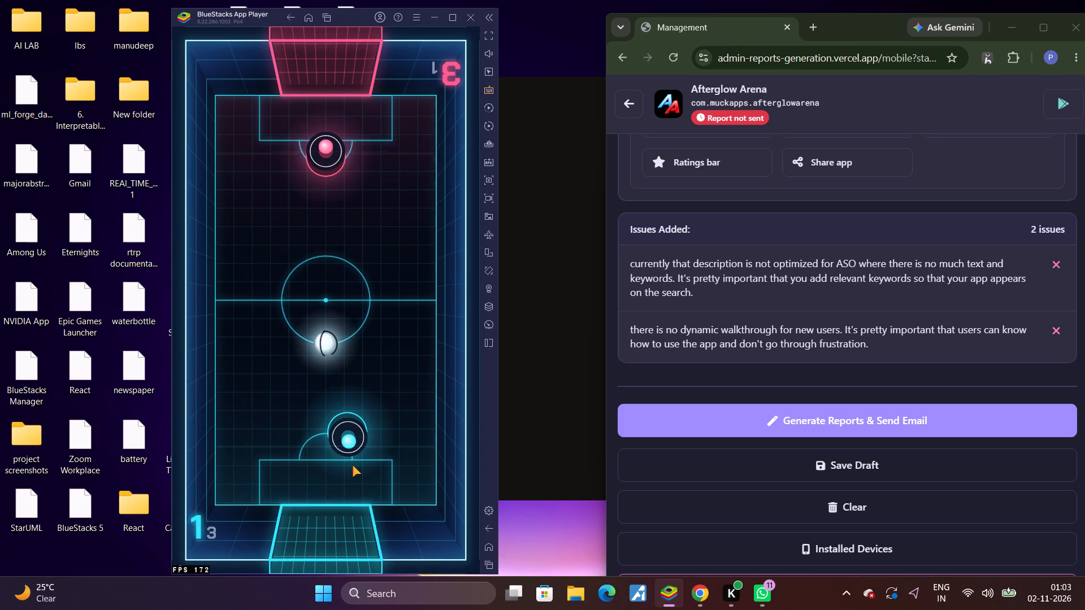
left_click_drag(350, 440, 329, 282)
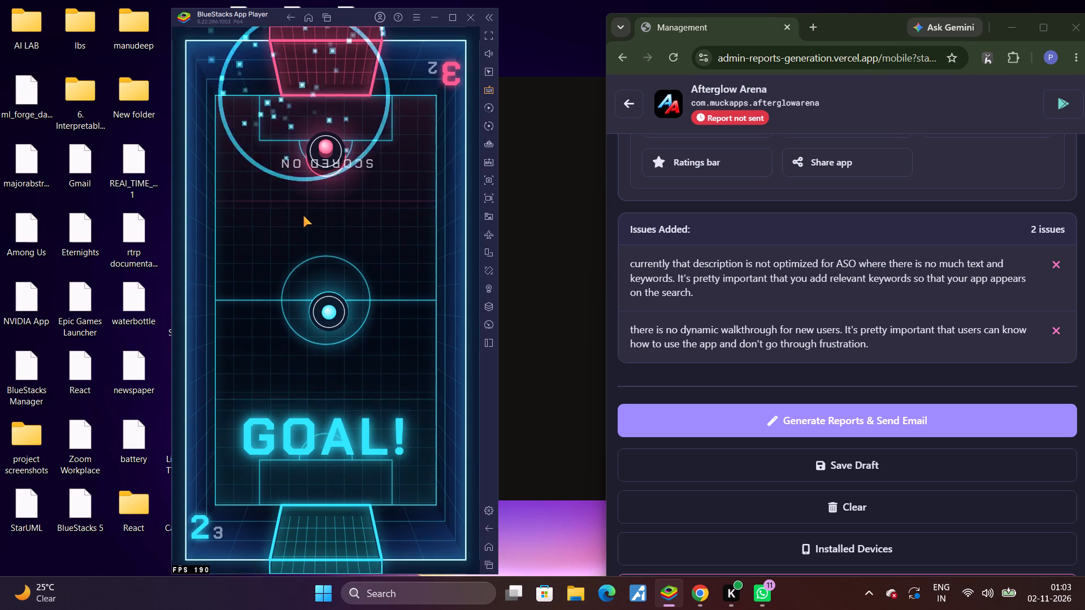
Continue testing Neon Kick, alternating between the two paddles until blue scores its third goal.
left_click_drag(333, 149, 349, 338)
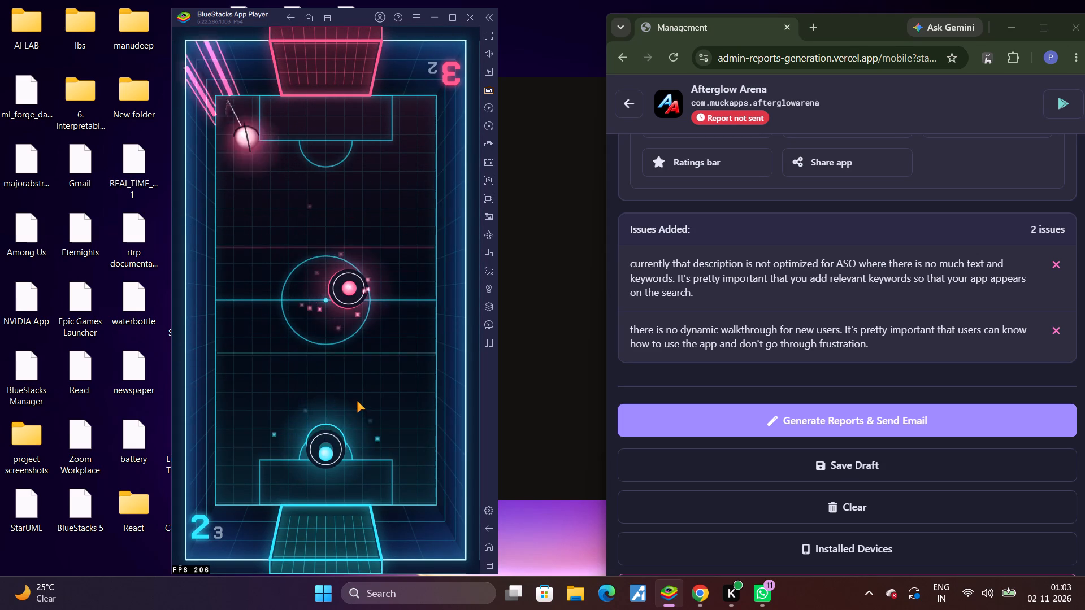
left_click_drag(332, 439, 321, 297)
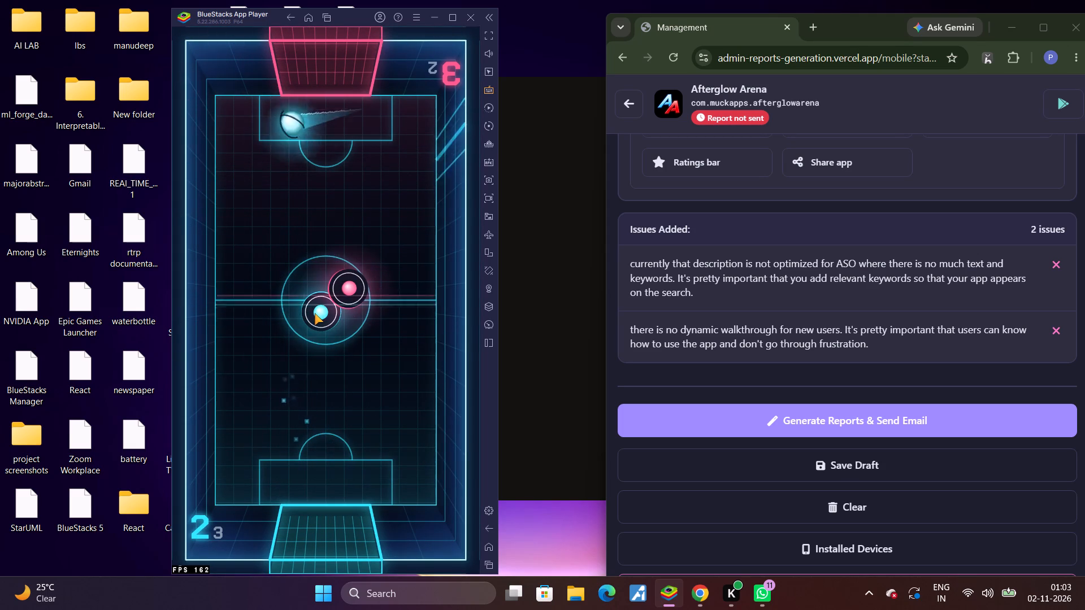
left_click_drag(337, 321, 335, 352)
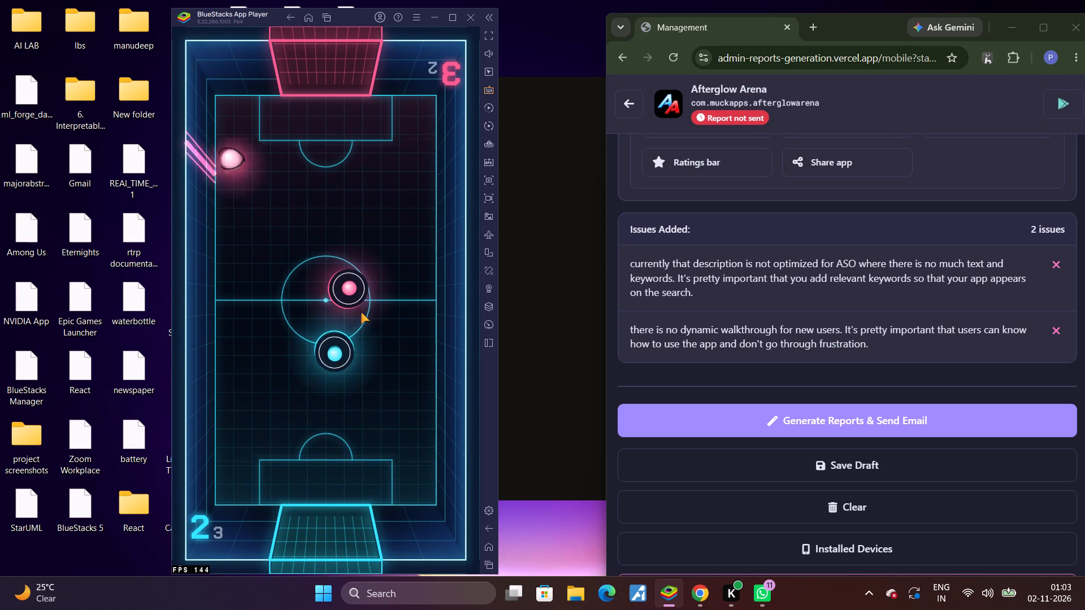
left_click_drag(366, 304, 320, 195)
left_click_drag(333, 281, 336, 215)
left_click_drag(341, 244, 341, 237)
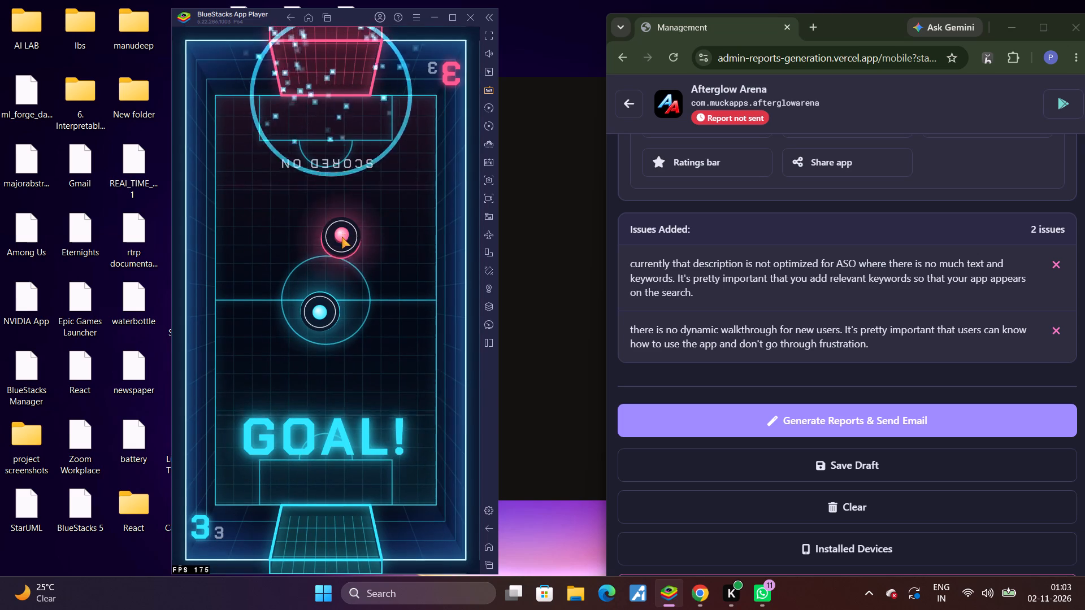
left_click_drag(341, 237, 340, 204)
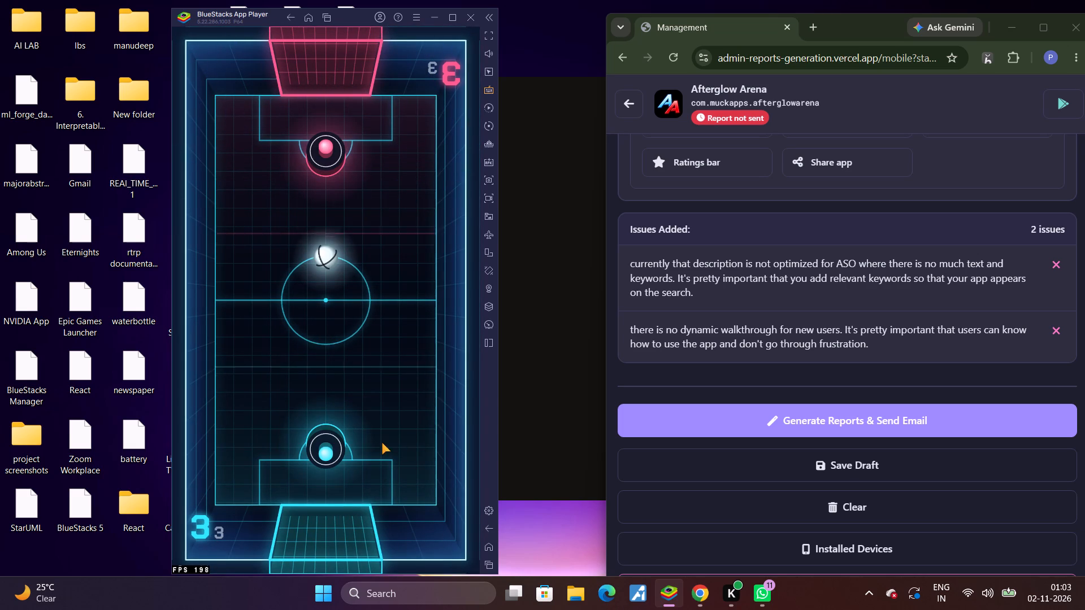
Leave the Neon Kick match and relaunch Afterglow Arena from its Google Play listing.
left_click(484, 529)
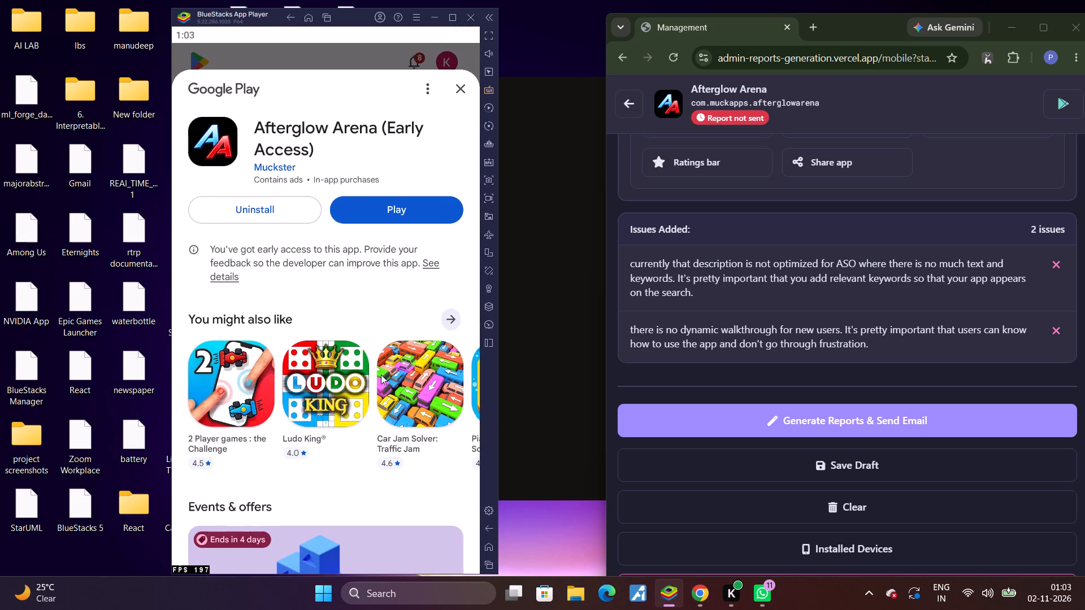
left_click(355, 208)
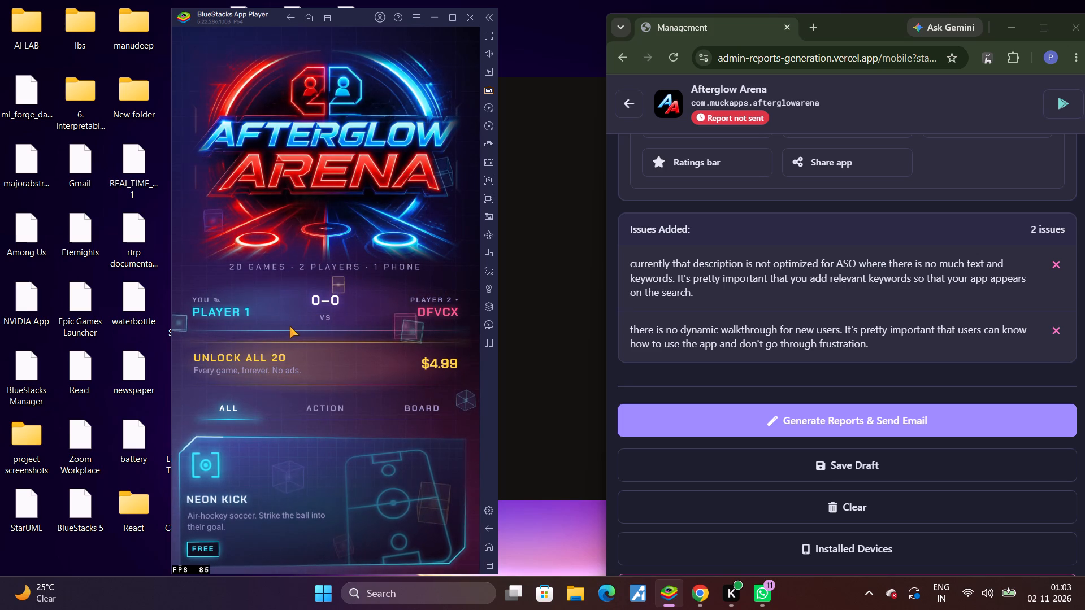
Examine Afterglow Arena's Action and Board game categories, browse the Board games, and return to All.
left_click(306, 396)
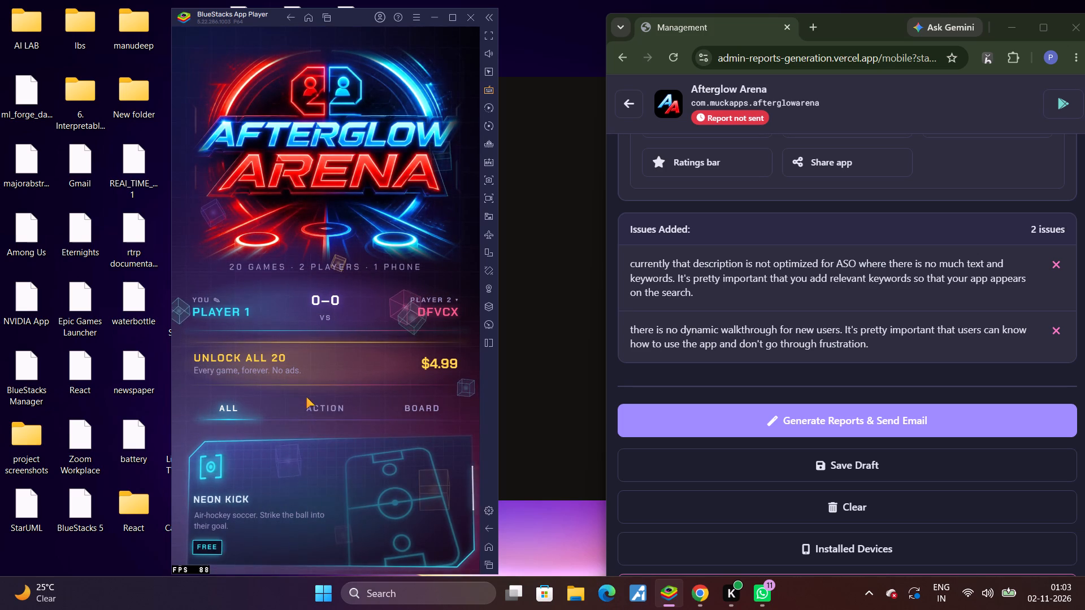
left_click(436, 411)
left_click(300, 408)
left_click(209, 408)
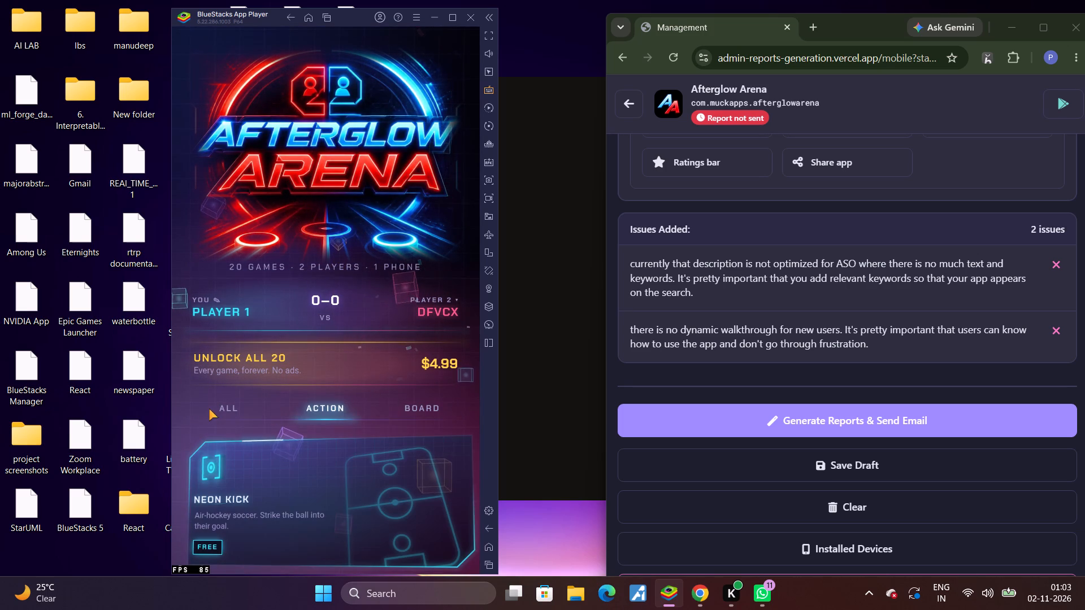
left_click(332, 414)
left_click(413, 407)
left_click_drag(306, 438, 311, 302)
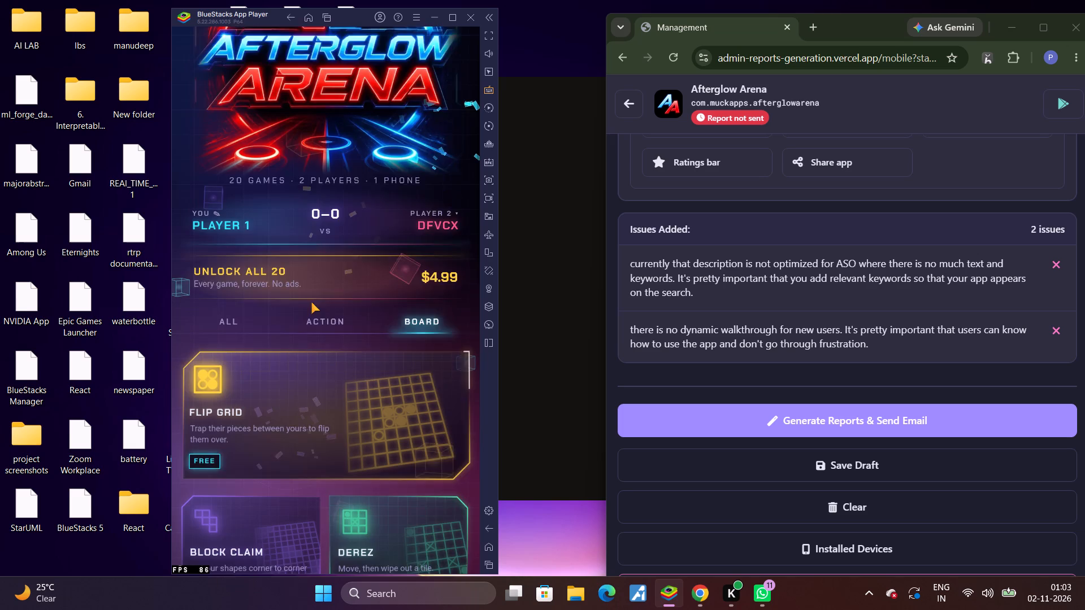
left_click_drag(311, 302, 313, 294)
left_click_drag(279, 458, 294, 330)
left_click_drag(322, 249, 348, 446)
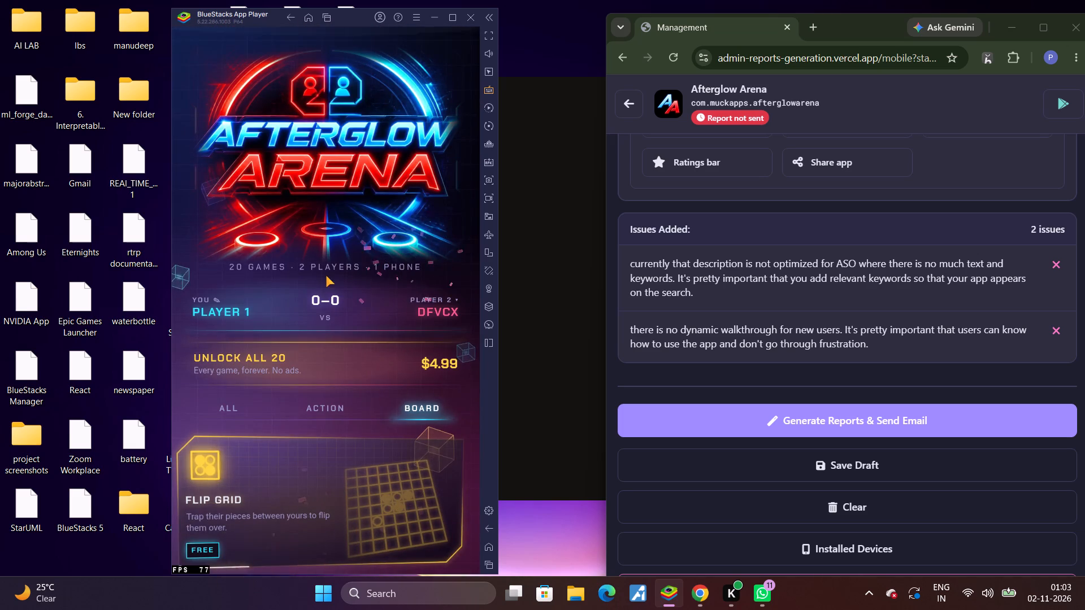
left_click(232, 408)
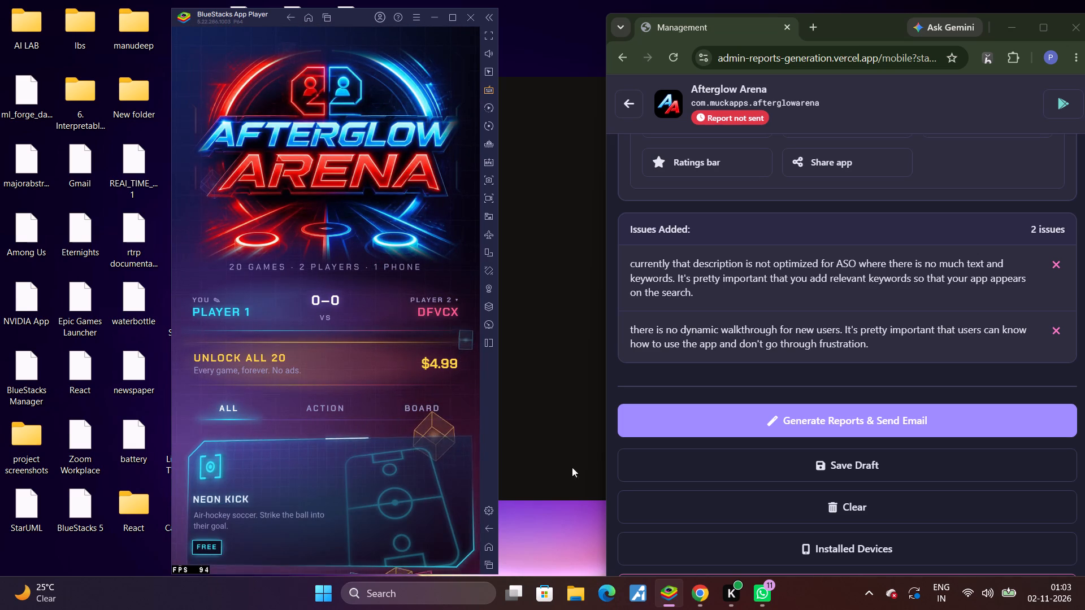
Refresh the Windows desktop.
right_click(550, 530)
left_click(595, 381)
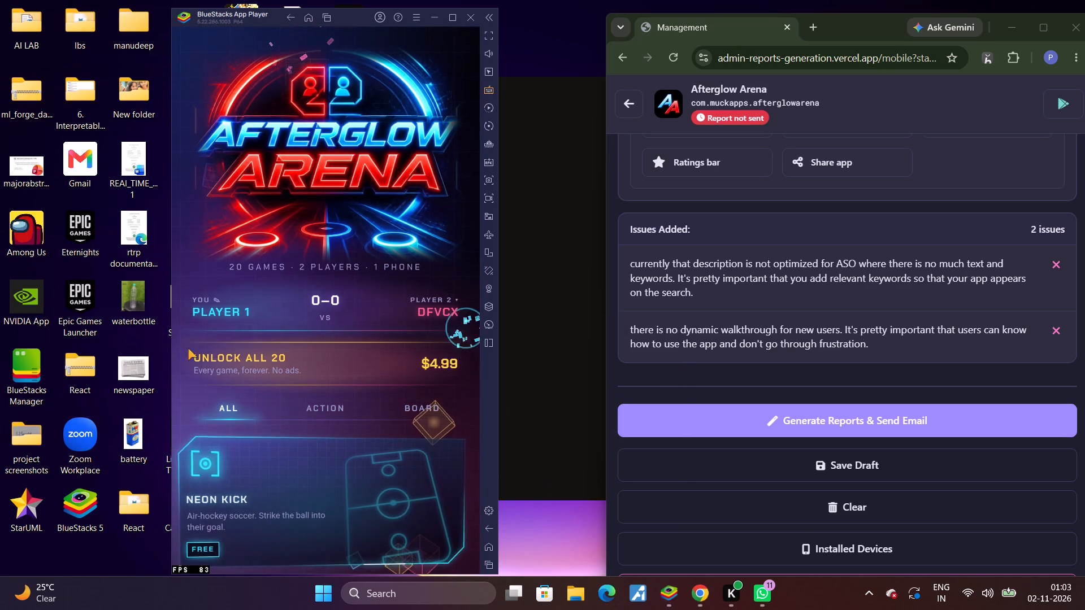
Check switching between the All, Action and Board categories in Afterglow Arena again.
left_click(326, 404)
left_click(401, 405)
left_click(277, 412)
left_click(185, 407)
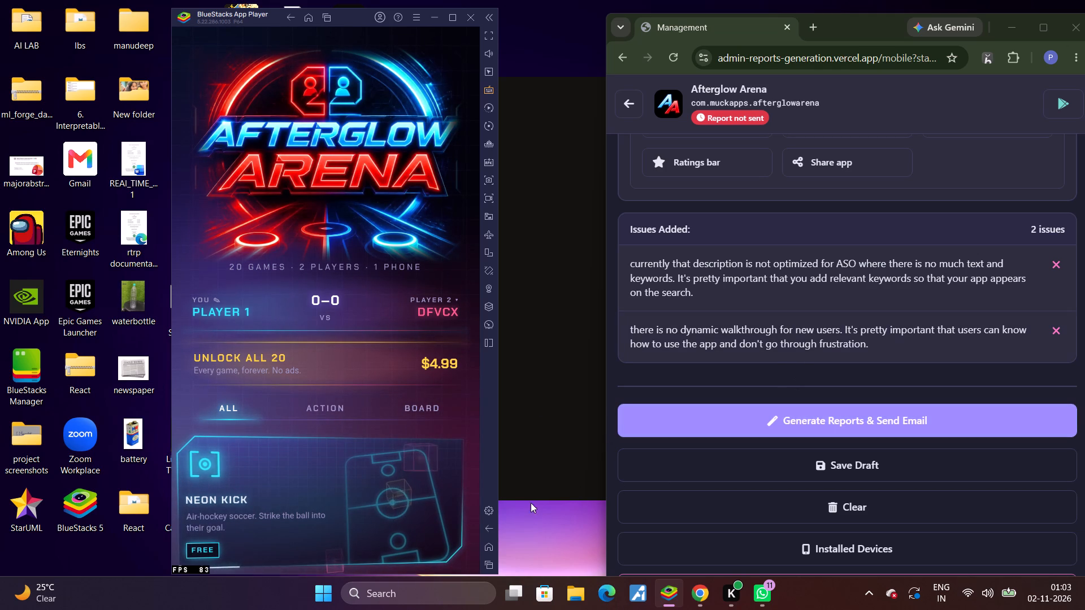
Add the common "Screenshot issues" entry to the Afterglow Arena report in Chrome.
scroll(844, 226, "up", 3)
left_click(963, 241)
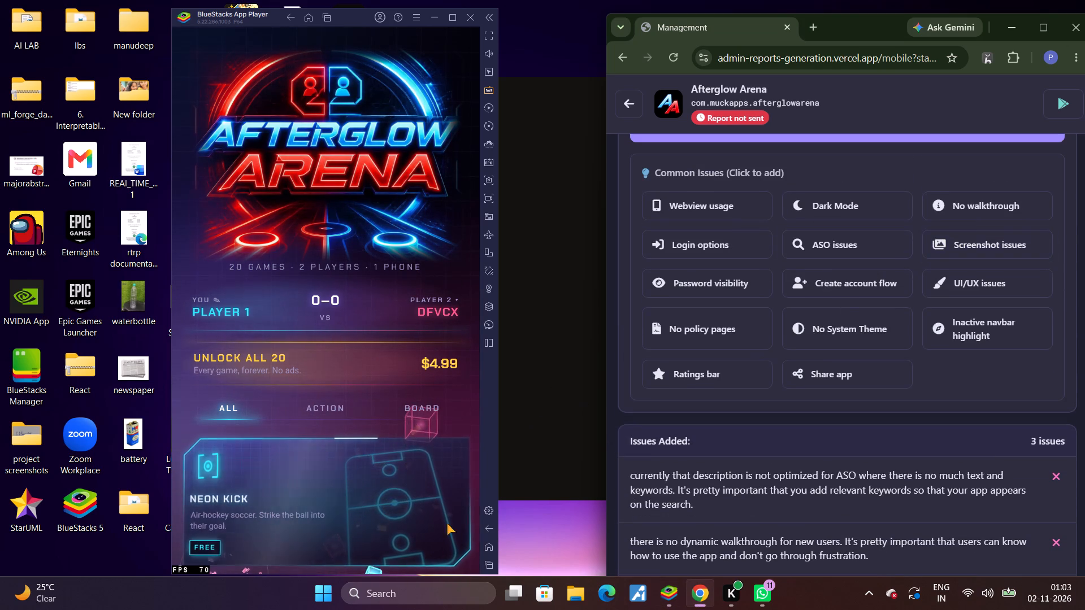
Switch the emulator to Afterglow Arena's Google Play listing and go to its "About this game" section.
left_click(487, 560)
left_click(362, 269)
left_click_drag(377, 363, 381, 293)
left_click(385, 226)
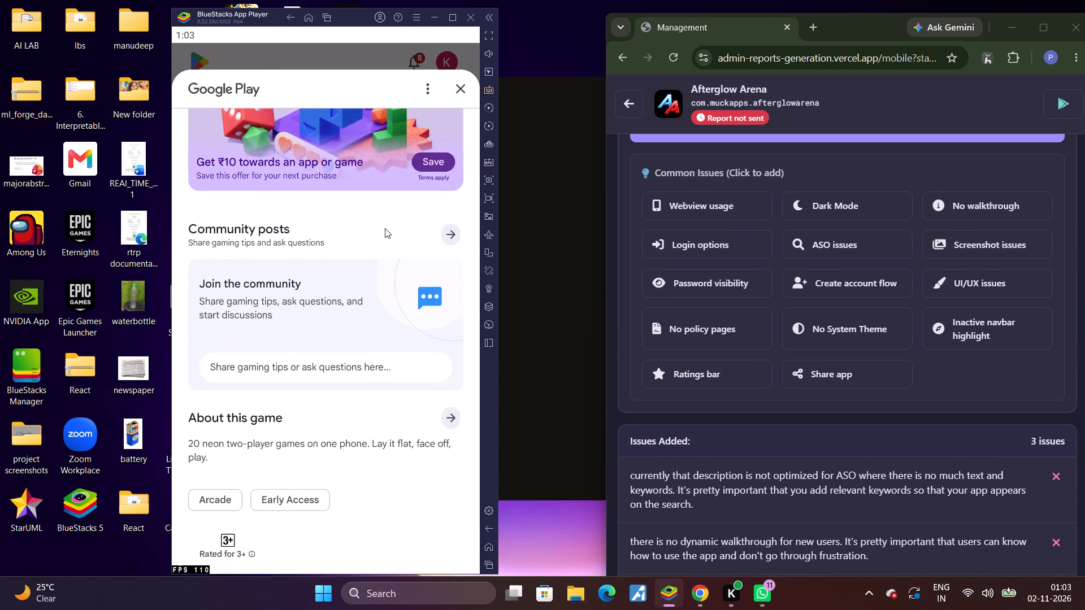
Generate and email the Afterglow Arena report after checking its listing screenshots, and advance to the Sprout - the notes app report.
left_click_drag(411, 351, 409, 303)
left_click(412, 244)
scroll(810, 472, "up", 4)
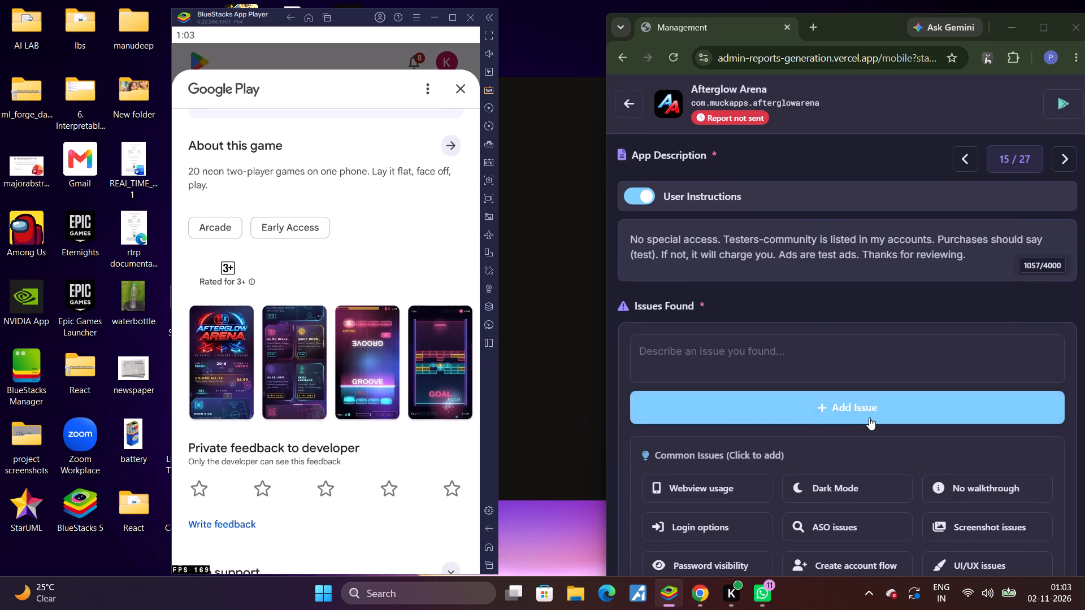
scroll(869, 417, "down", 6)
left_click(884, 541)
scroll(883, 535, "up", 7)
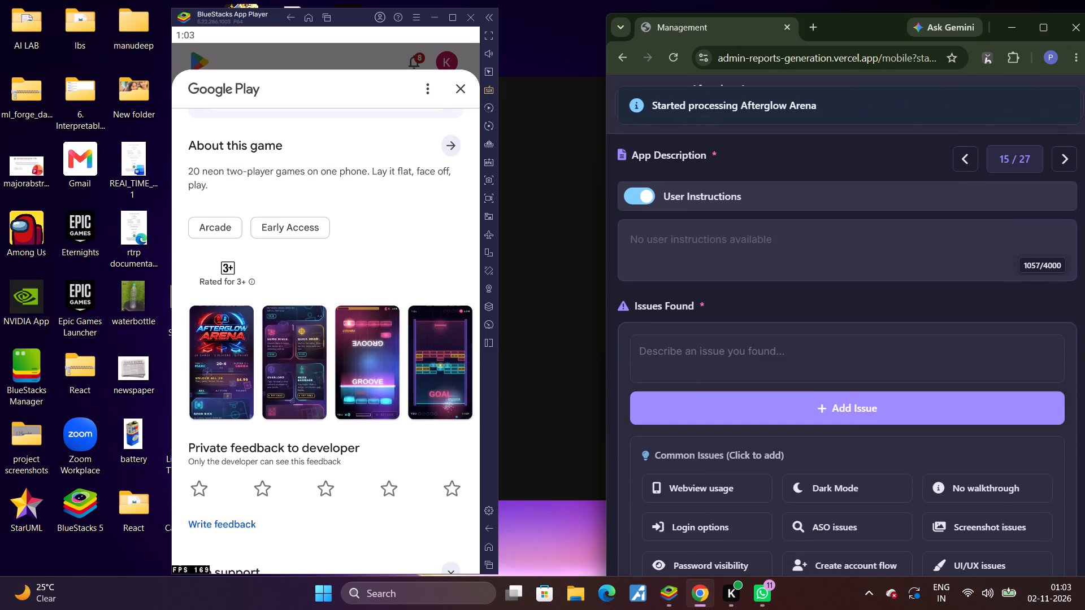
left_click(1075, 163)
Uninstall Afterglow Arena from the emulator through its Google Play listing.
left_click(486, 567)
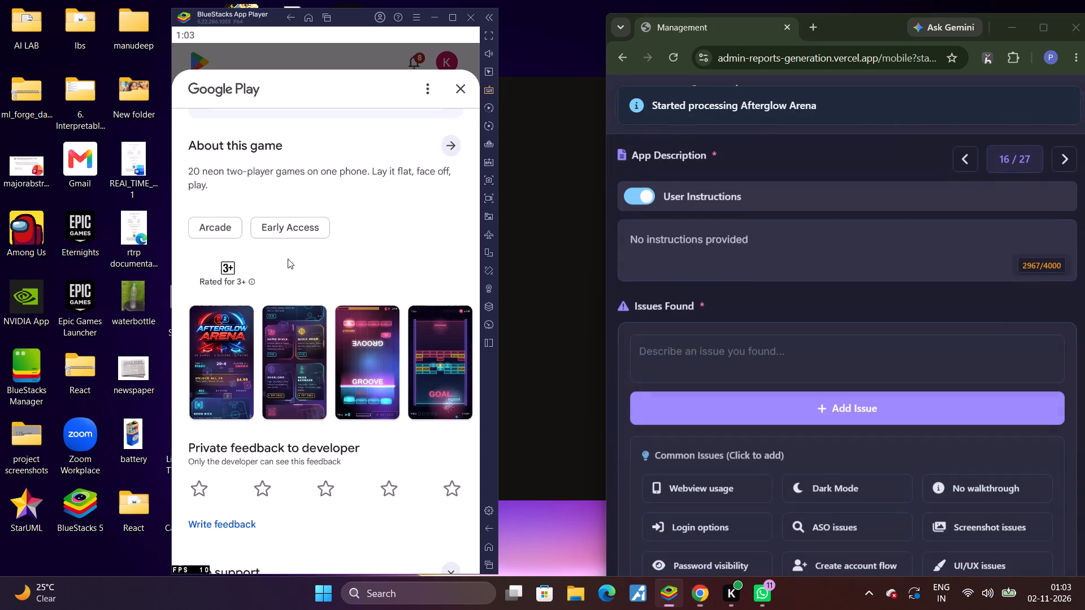
left_click(272, 230)
left_click_drag(312, 289, 398, 515)
left_click(483, 564)
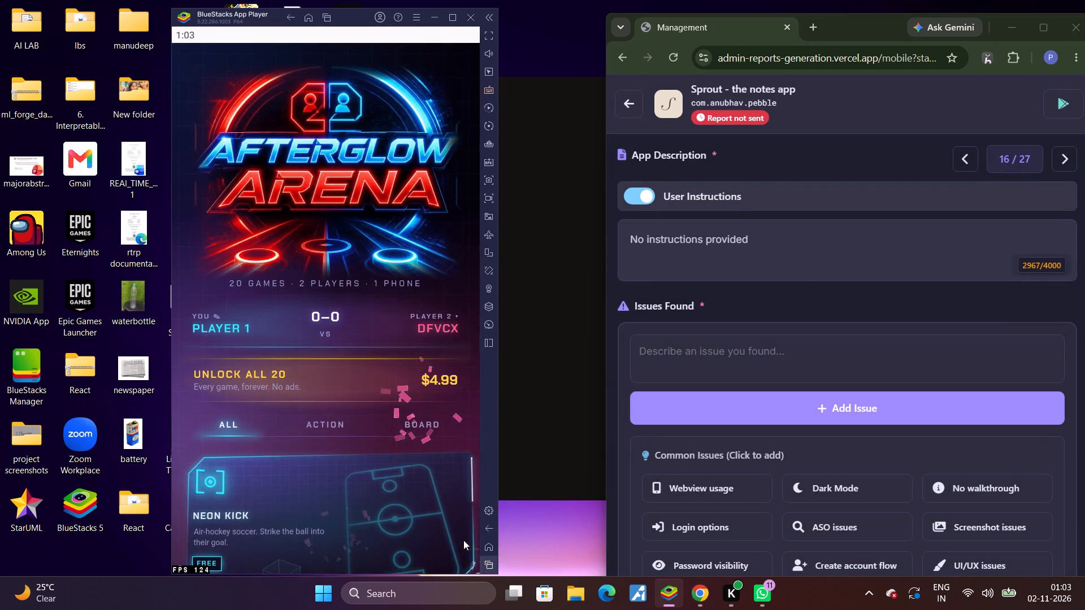
left_click(255, 222)
left_click_drag(266, 203, 301, 352)
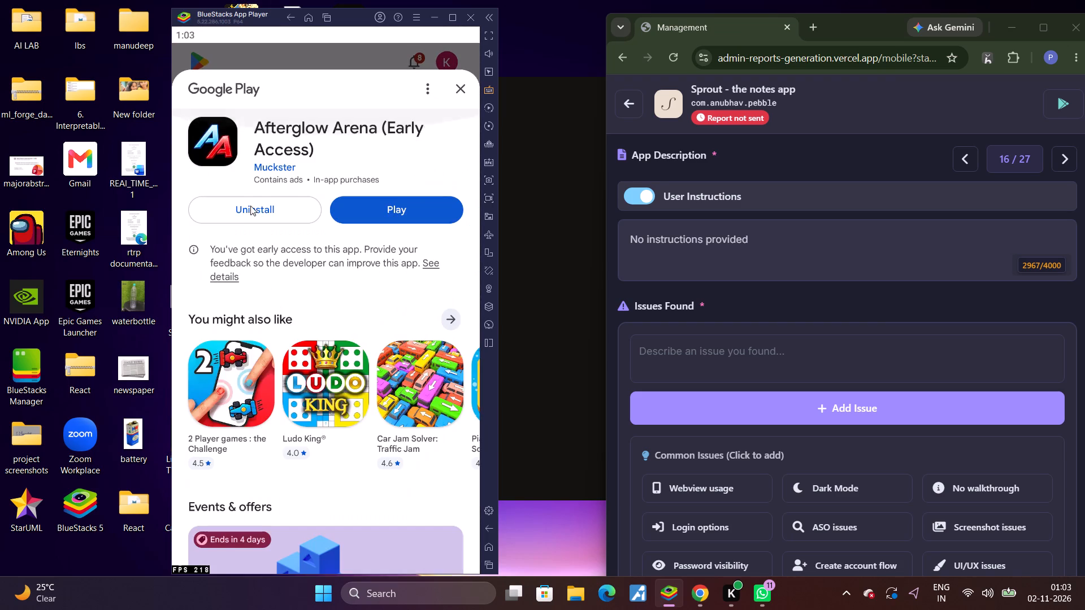
left_click(250, 206)
left_click(438, 321)
Open the Google Play listing of Sprout - the notes app from the emulator's App Feedback page.
left_click(479, 561)
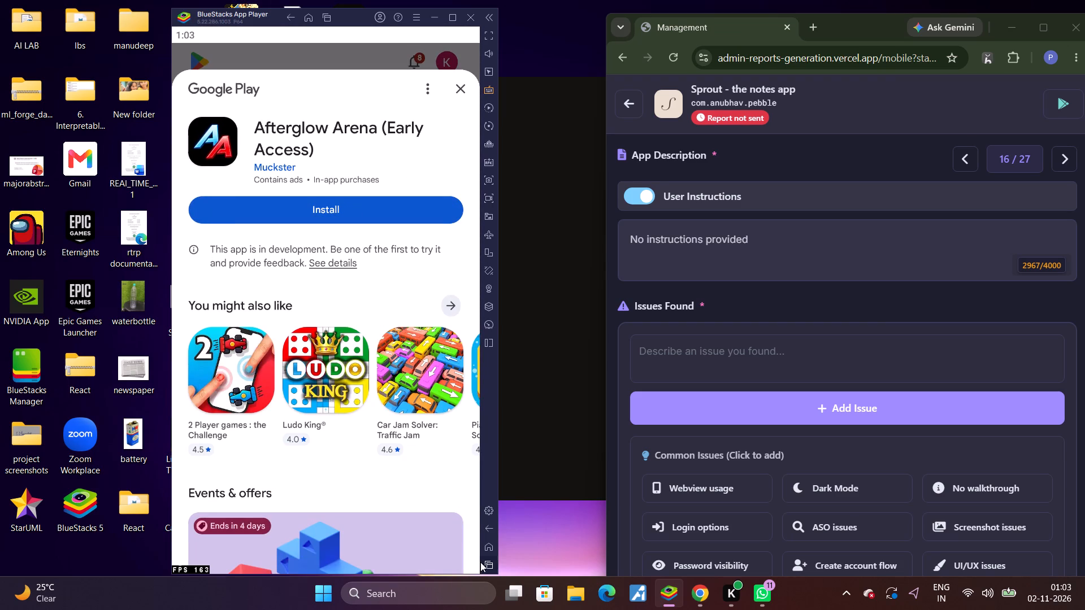
left_click(480, 562)
left_click(258, 216)
left_click(448, 155)
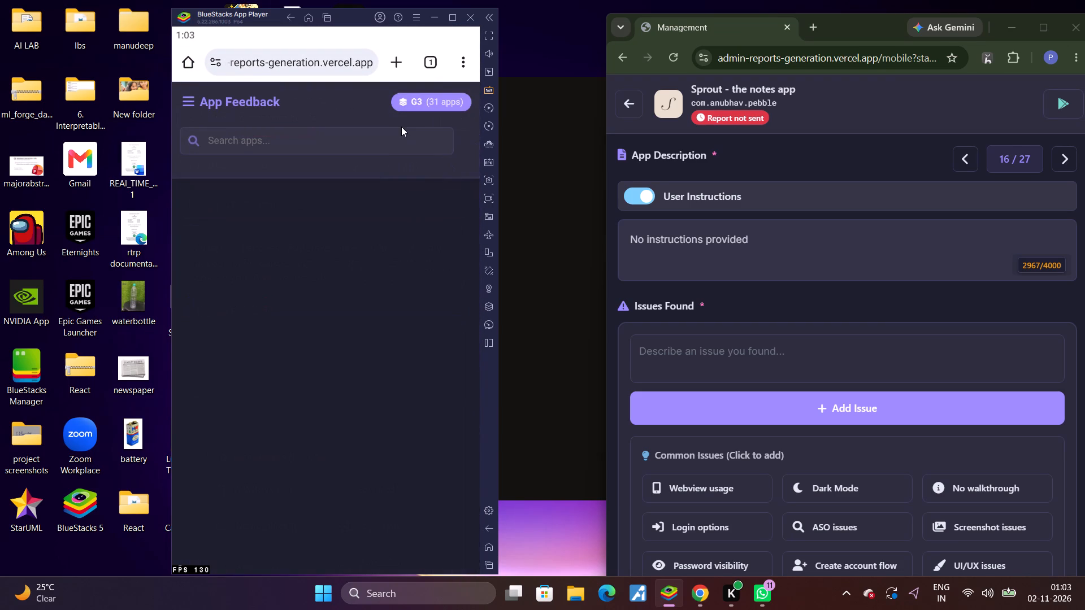
left_click(467, 107)
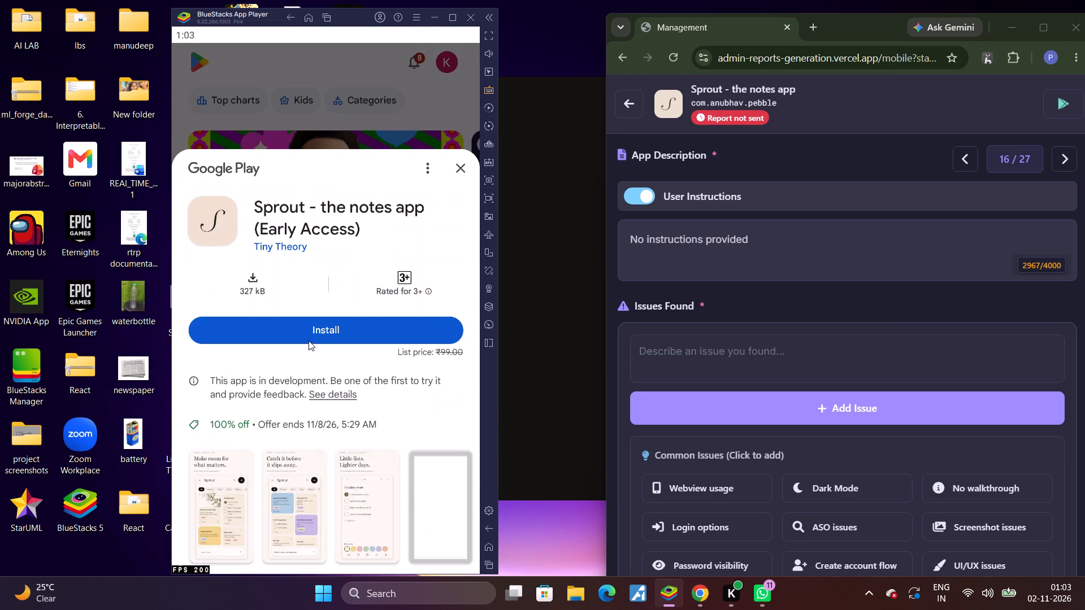
Install Sprout - the notes app, view its "Little lists. Lighter days." listing screenshot, and launch the app.
left_click(309, 329)
left_click_drag(391, 451, 385, 396)
left_click(374, 268)
left_click(374, 416)
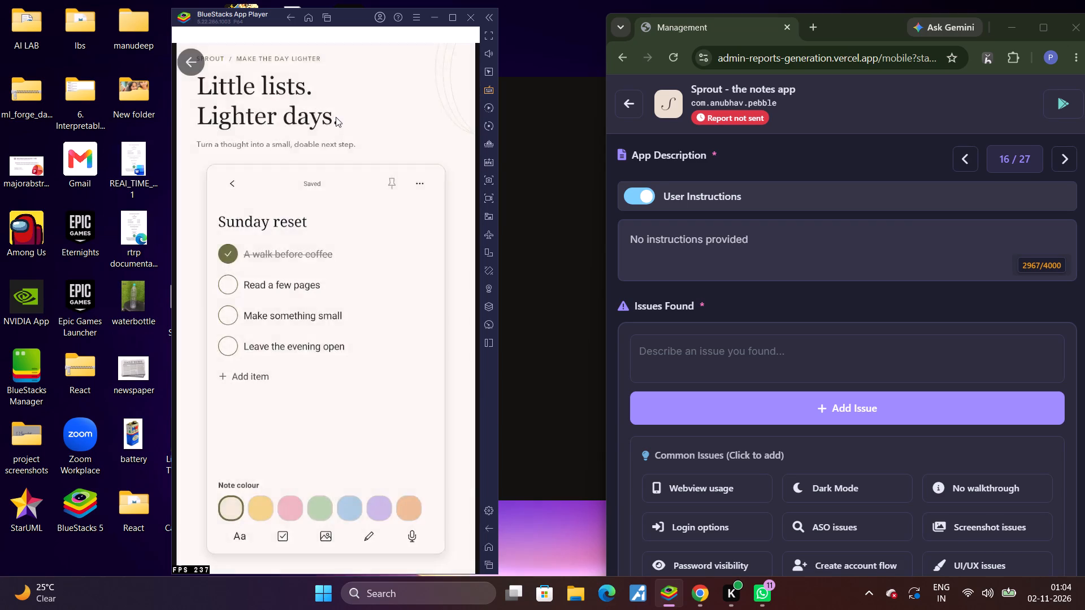
left_click_drag(336, 129, 394, 506)
left_click_drag(371, 277, 393, 460)
left_click(424, 210)
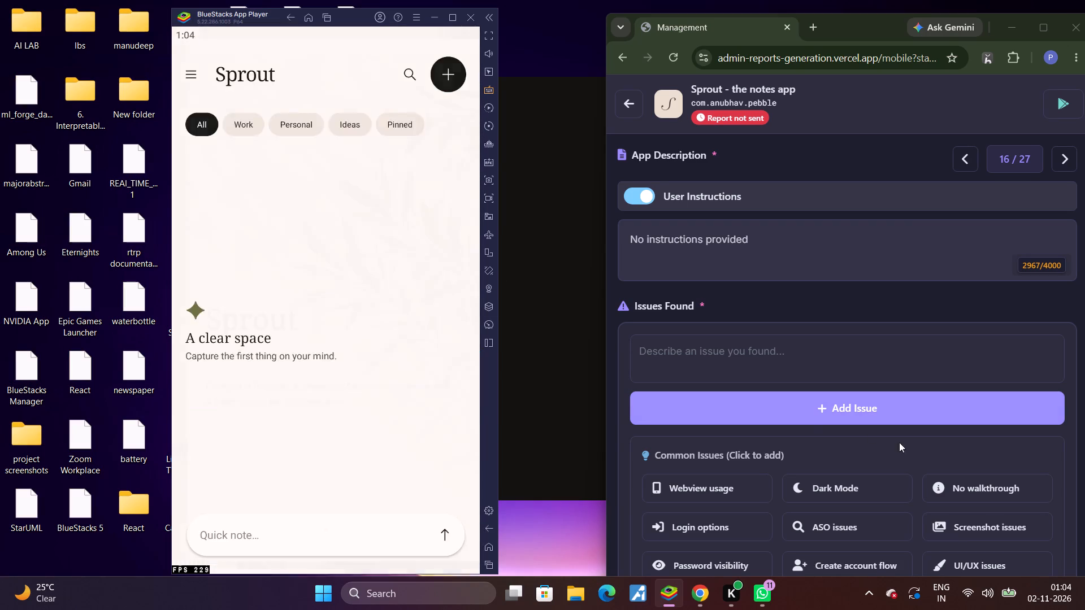
Add the common "No walkthrough" issue to the Sprout report in Chrome.
left_click(956, 487)
scroll(900, 136, "down", 6)
Go through Sprout's introductory pages in the emulator to reach its notes screen.
left_click_drag(337, 370, 220, 351)
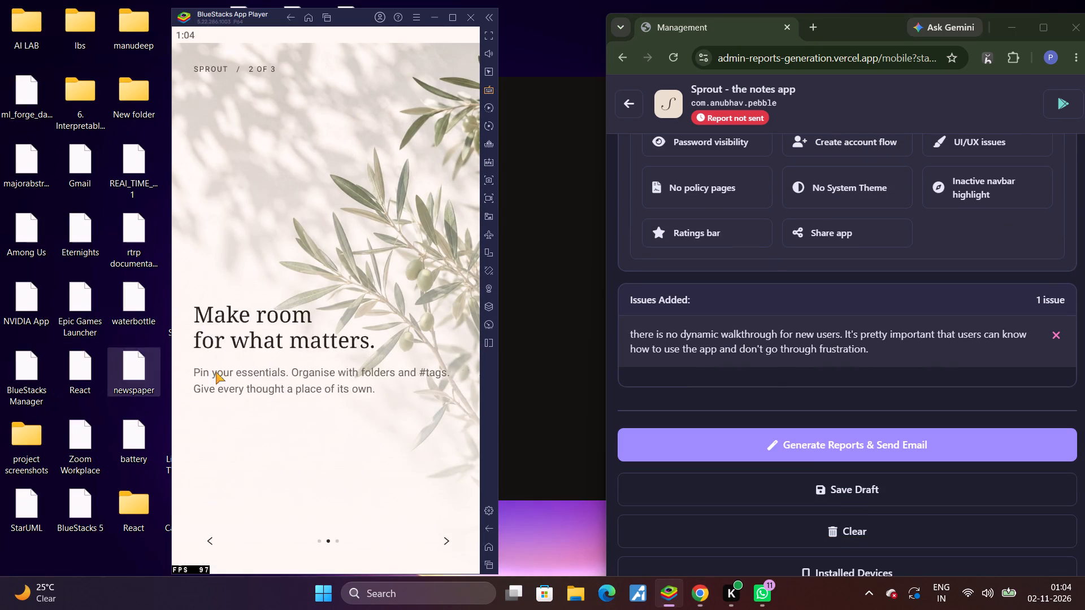
left_click_drag(457, 404, 370, 401)
left_click(432, 547)
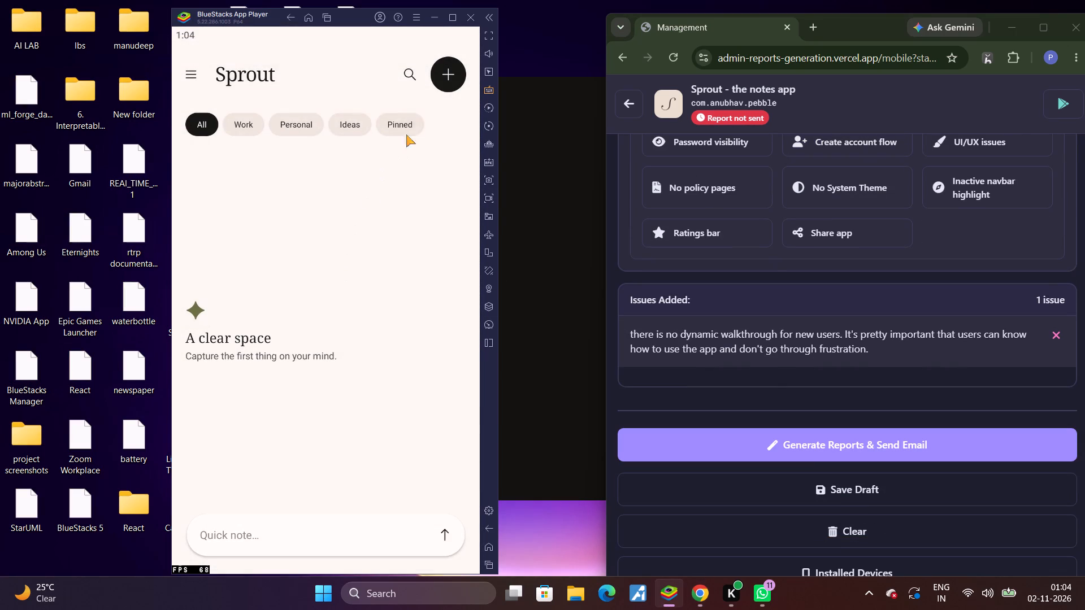
Test the theme option by turning on Dark mode in Sprout's settings.
left_click(188, 75)
left_click(250, 467)
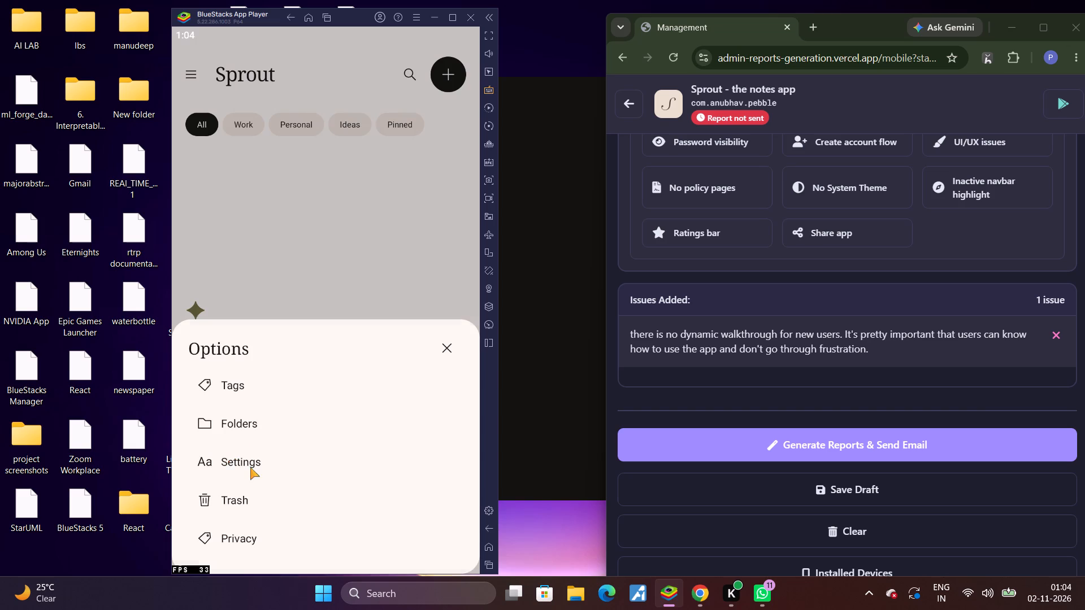
left_click(440, 176)
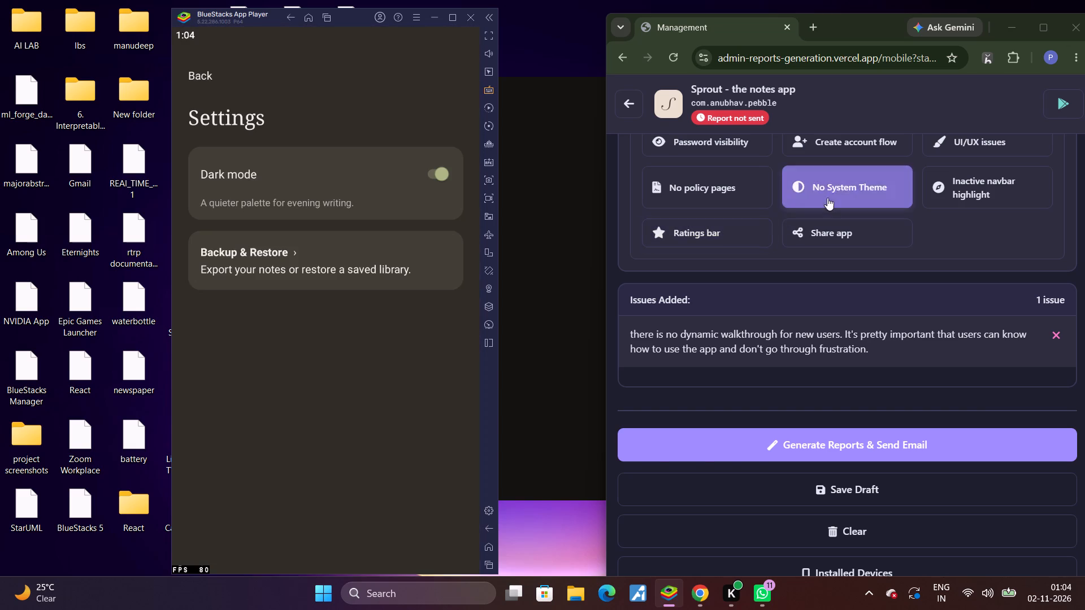
Add the common "No System Theme" issue to the Sprout report in Chrome.
left_click(827, 198)
scroll(861, 360, "down", 6)
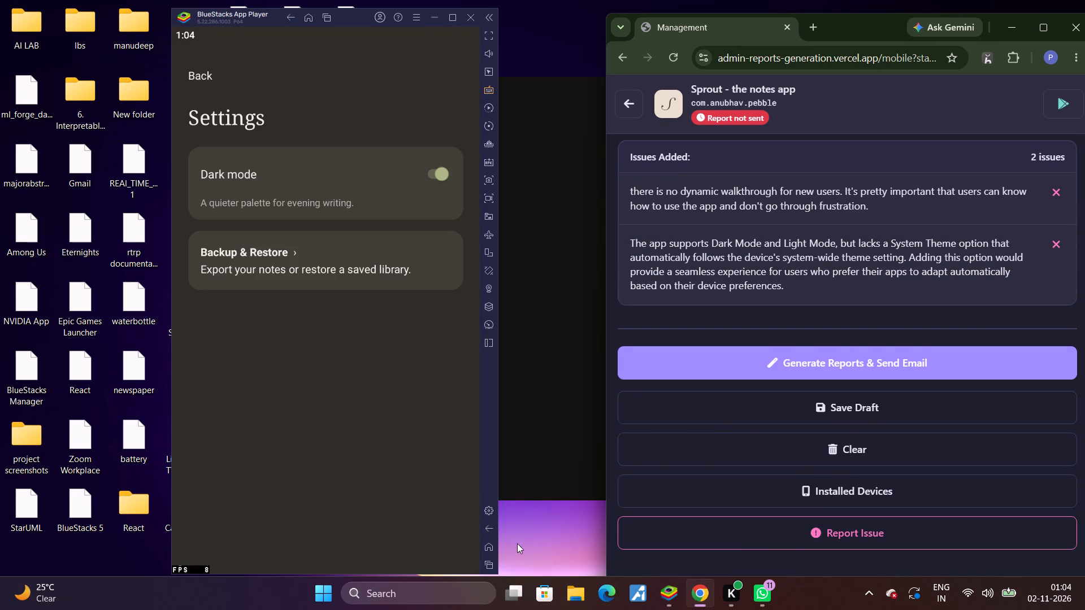
scroll(744, 430, "up", 5)
left_click(866, 406)
scroll(866, 406, "down", 5)
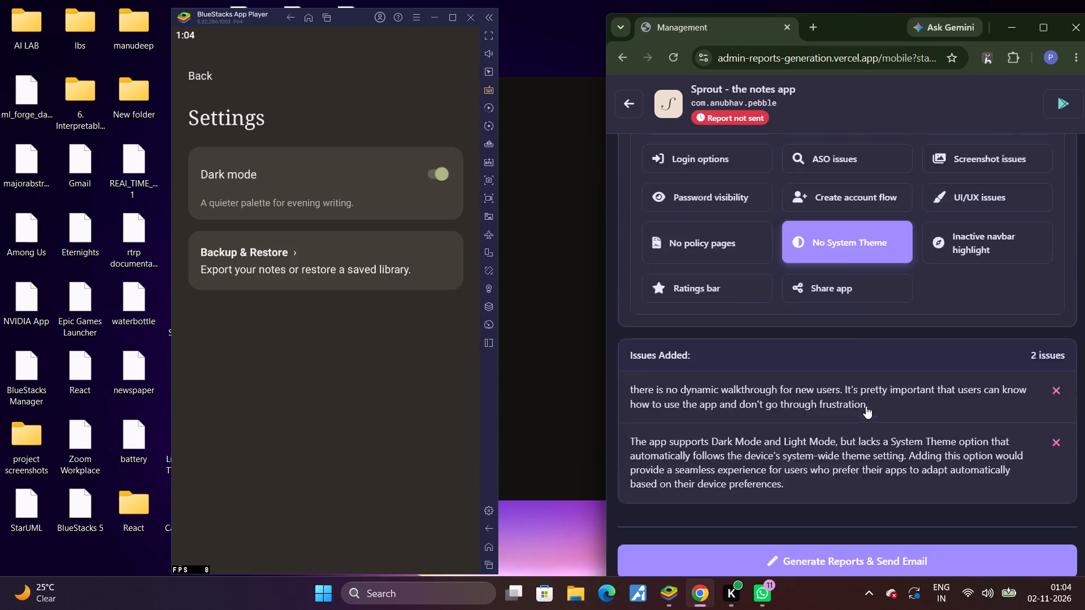
scroll(866, 406, "down", 1)
Glance at Sprout's store listing in the emulator, turn Dark mode off in the app's settings and return to its notes screen.
left_click(493, 568)
left_click(334, 332)
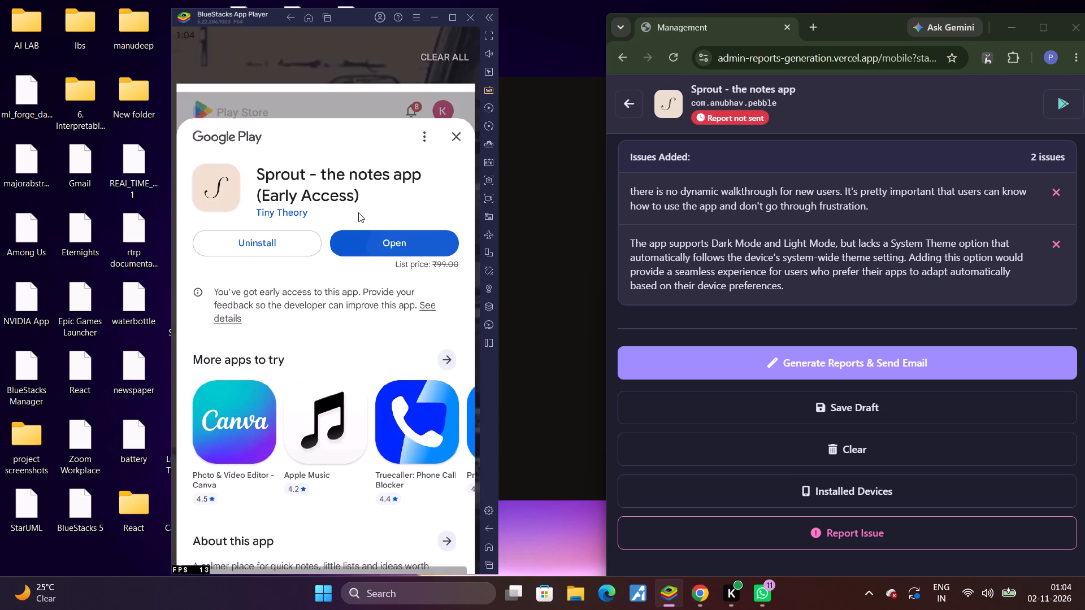
left_click(362, 195)
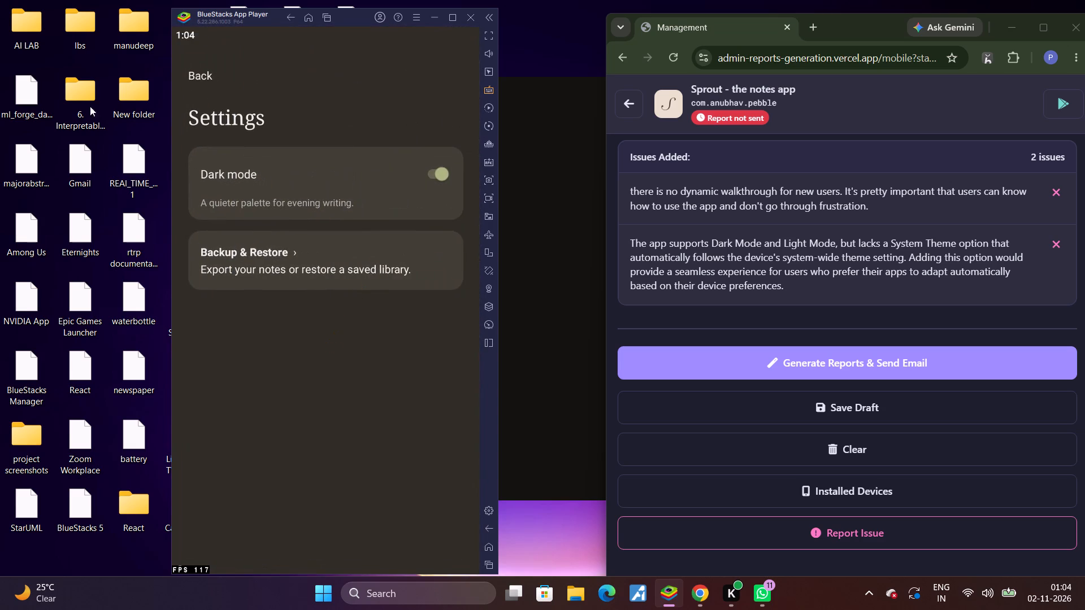
left_click(443, 176)
left_click(204, 76)
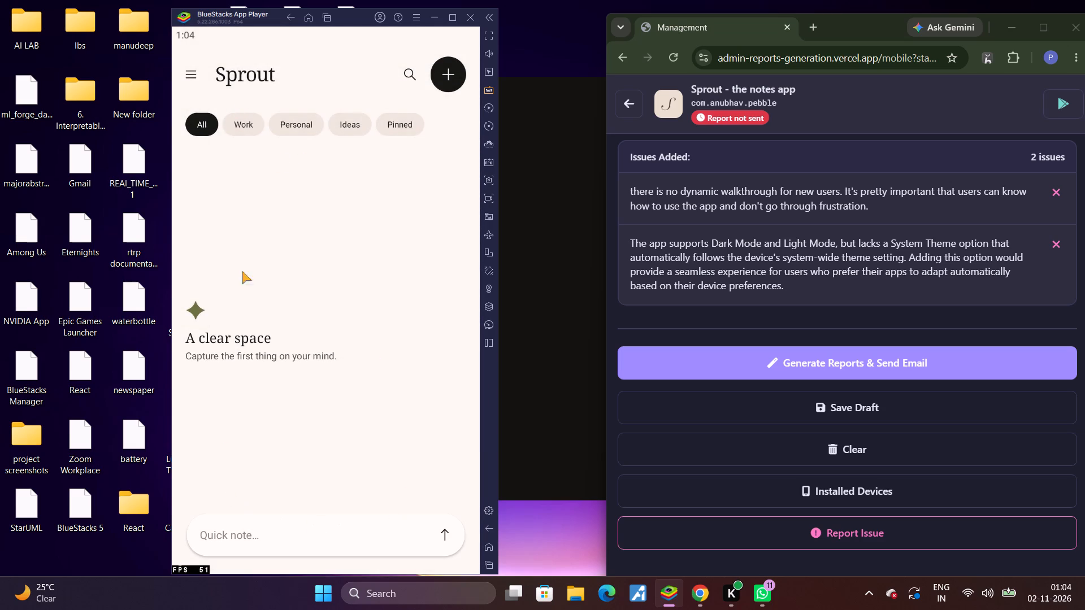
Check Sprout's Work, Personal, Ideas and Pinned filters and its note search.
left_click(246, 129)
left_click(300, 119)
left_click(357, 135)
left_click(409, 124)
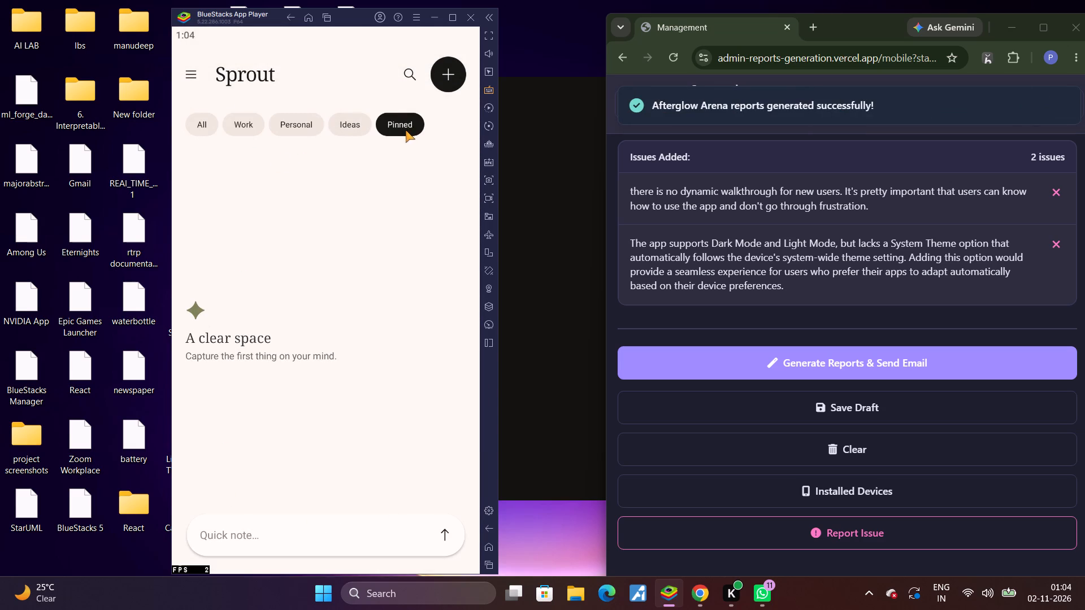
left_click(410, 73)
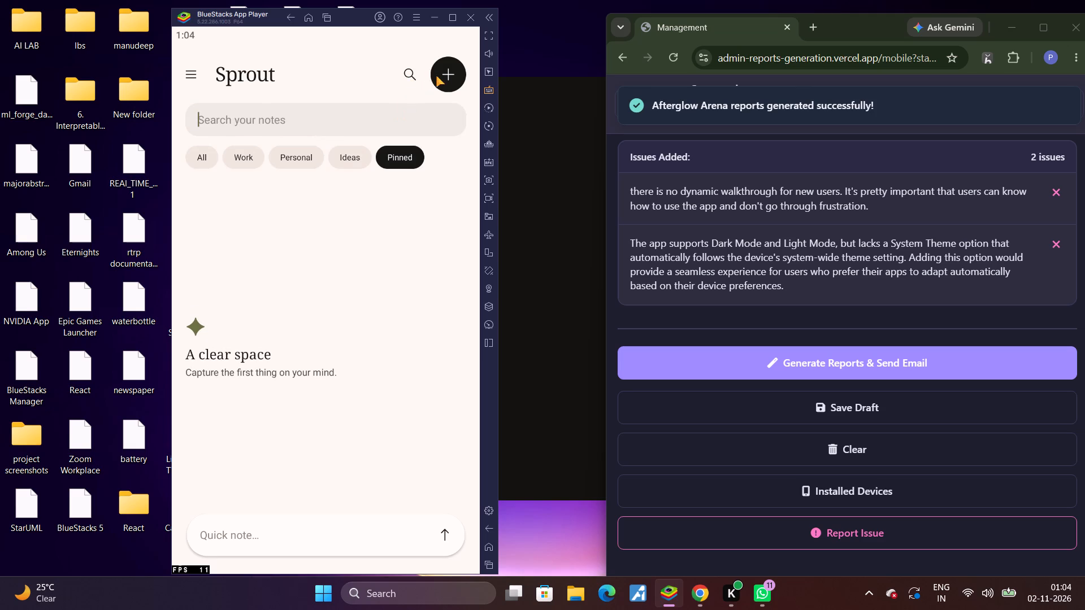
Check the new-note editor in Sprout, trying the options of a blank note before leaving it.
left_click(440, 75)
left_click(445, 69)
left_click(449, 72)
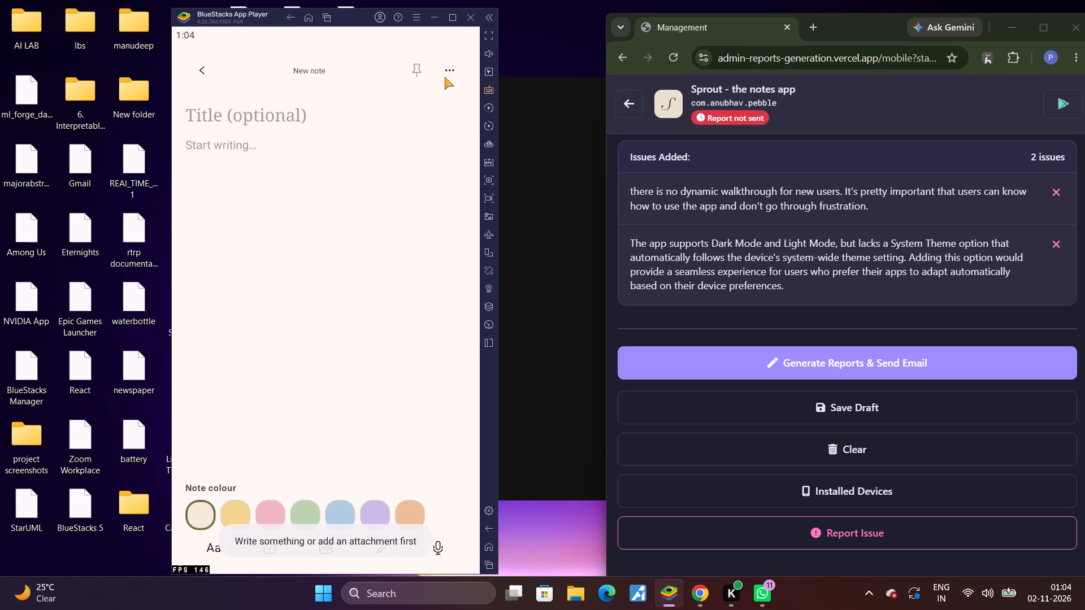
left_click(202, 67)
Check Sprout's options list and add the common "Ratings bar" issue to its report in Chrome.
left_click(196, 72)
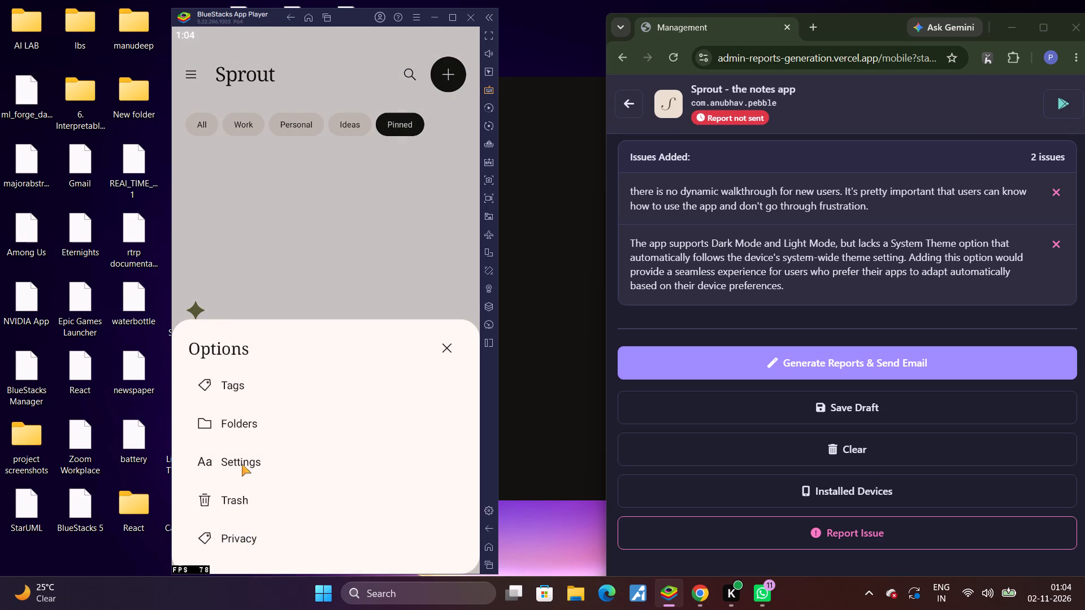
scroll(745, 262, "up", 2)
left_click(706, 239)
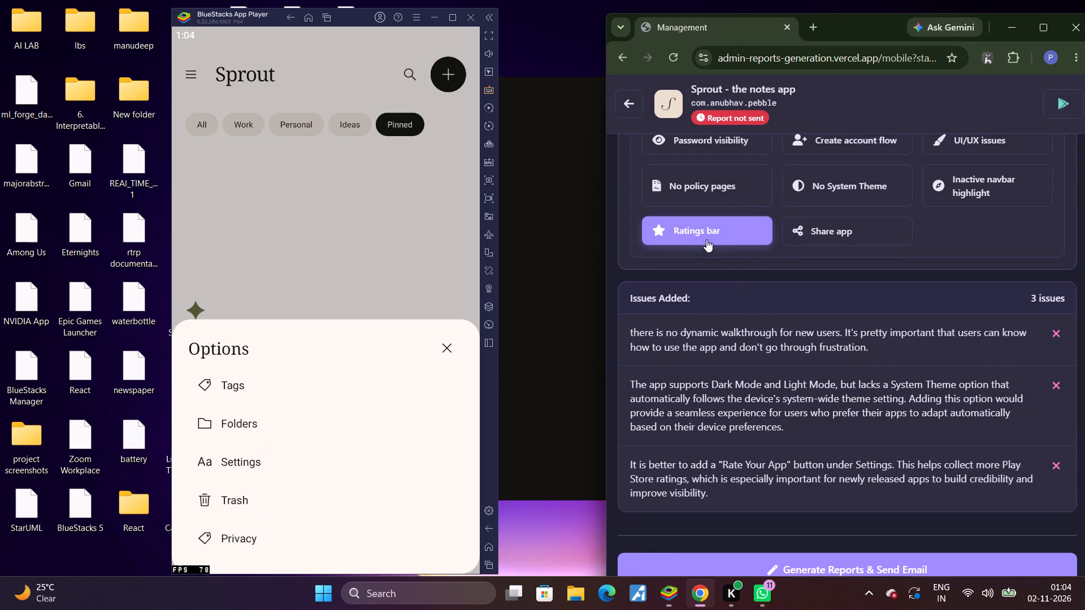
Generate and email the Sprout report, and advance to the No B!S Card Suite report.
left_click(783, 561)
scroll(780, 541, "up", 8)
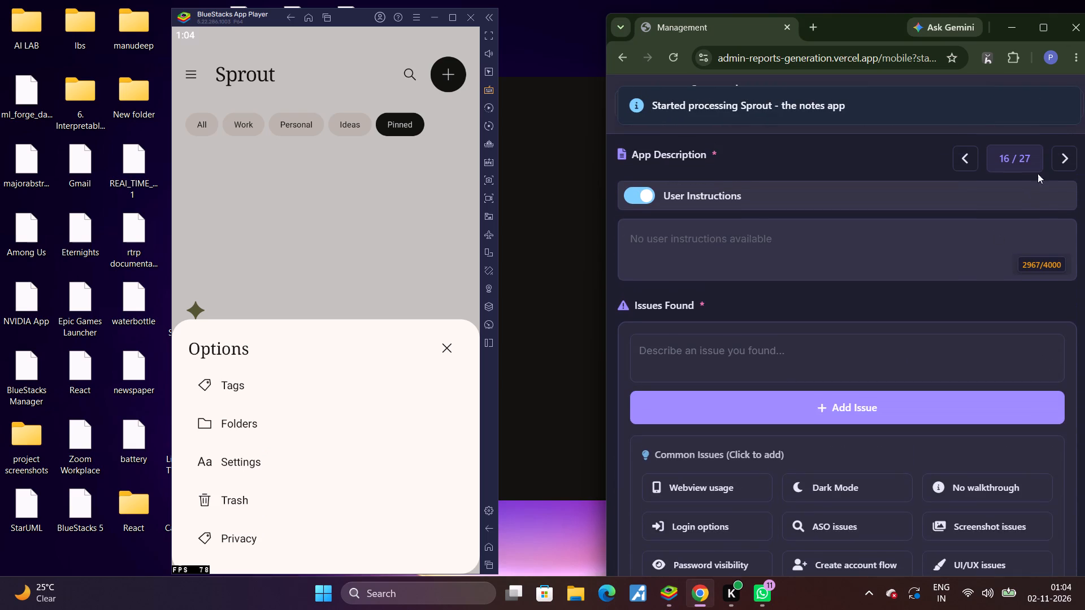
left_click(1051, 160)
left_click(1058, 159)
Uninstall Sprout - the notes app from the emulator through its Google Play listing.
left_click(492, 565)
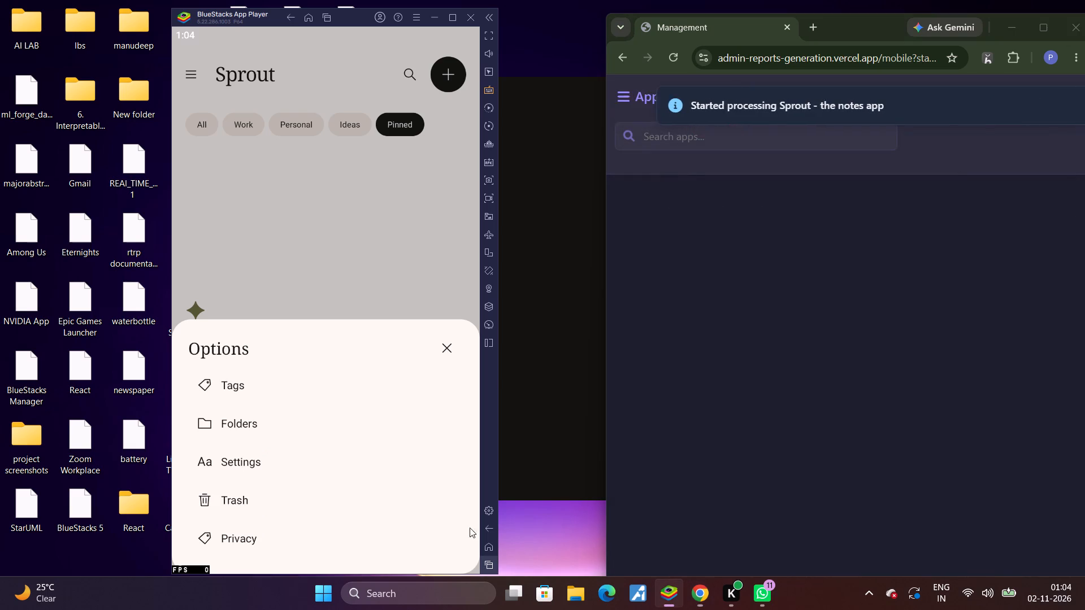
left_click(325, 273)
left_click(258, 197)
left_click(440, 322)
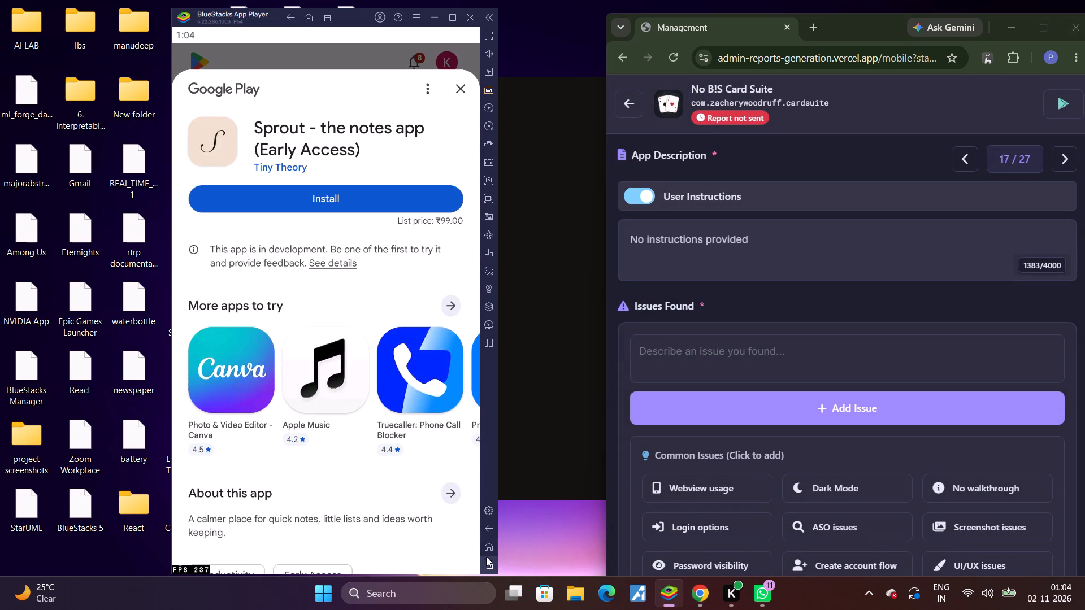
Open the Google Play listing of No B!S Card Suite from the emulator's App Feedback page.
left_click(487, 561)
left_click(408, 273)
left_click(446, 148)
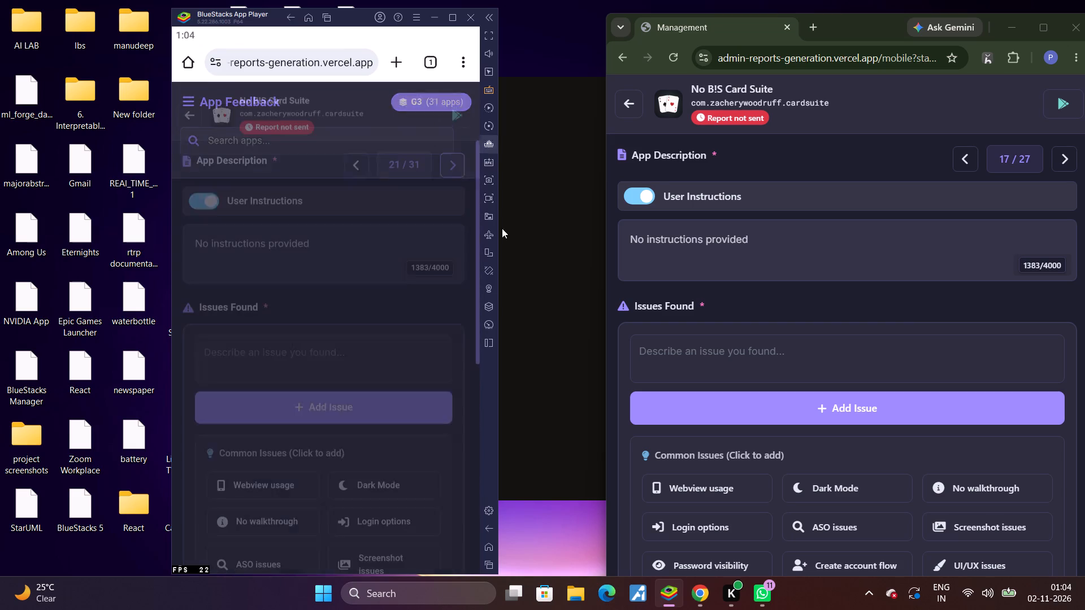
left_click(461, 108)
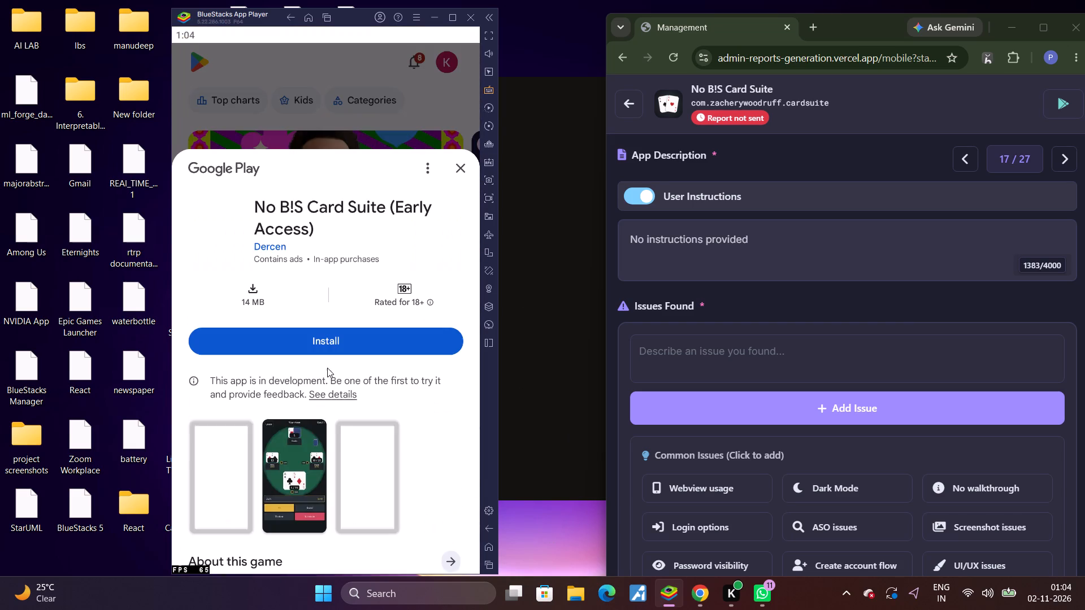
Install No B!S Card Suite and go to the "About this game" section of its listing.
left_click(298, 354)
left_click_drag(393, 468, 393, 411)
left_click(370, 259)
left_click_drag(386, 435, 381, 364)
left_click(368, 298)
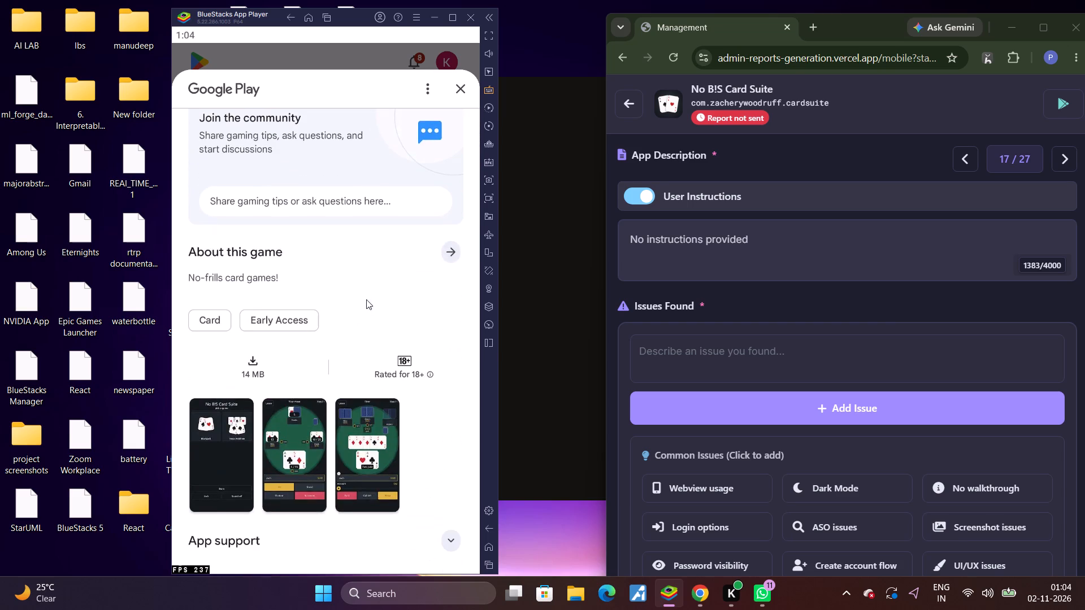
Examine the No B!S Card Suite listing's screenshots, including the game selection and Blackjack table images, at full size.
left_click(380, 446)
left_click_drag(253, 298, 401, 302)
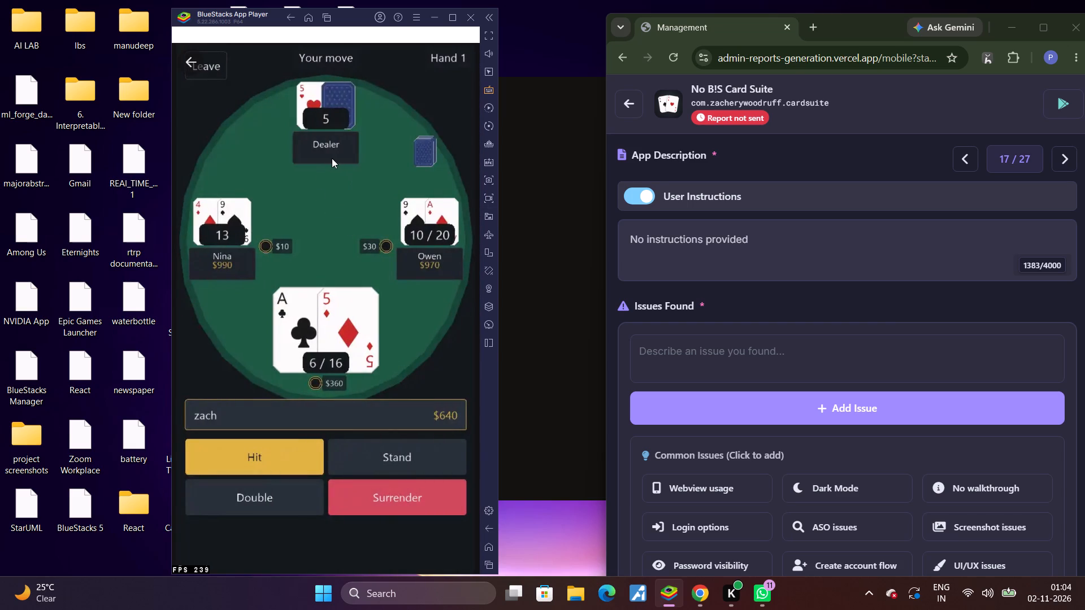
left_click_drag(261, 223, 353, 219)
left_click_drag(290, 215, 420, 236)
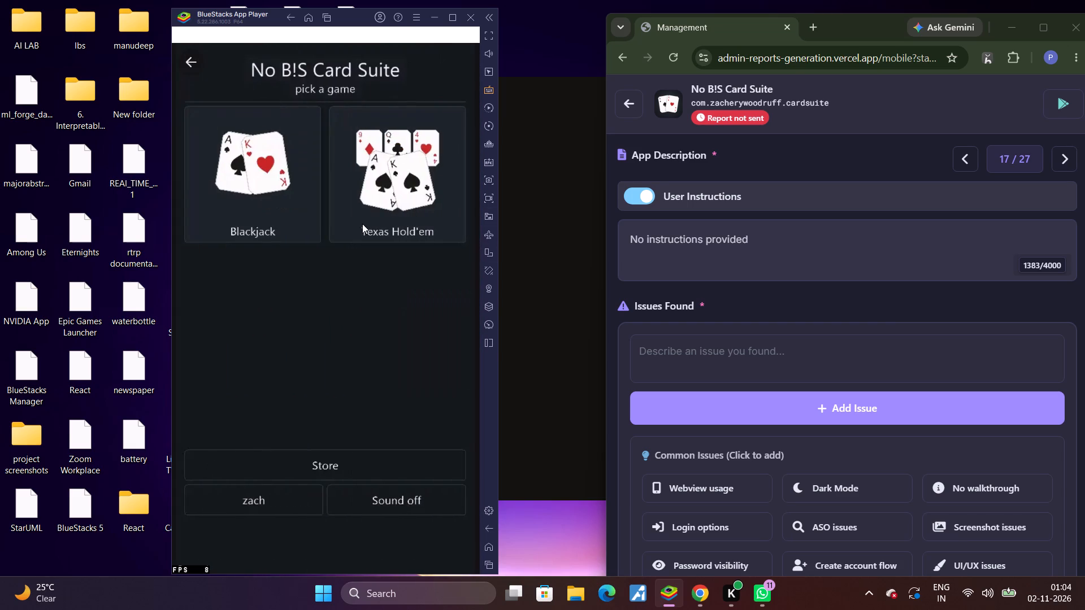
left_click_drag(372, 109, 444, 467)
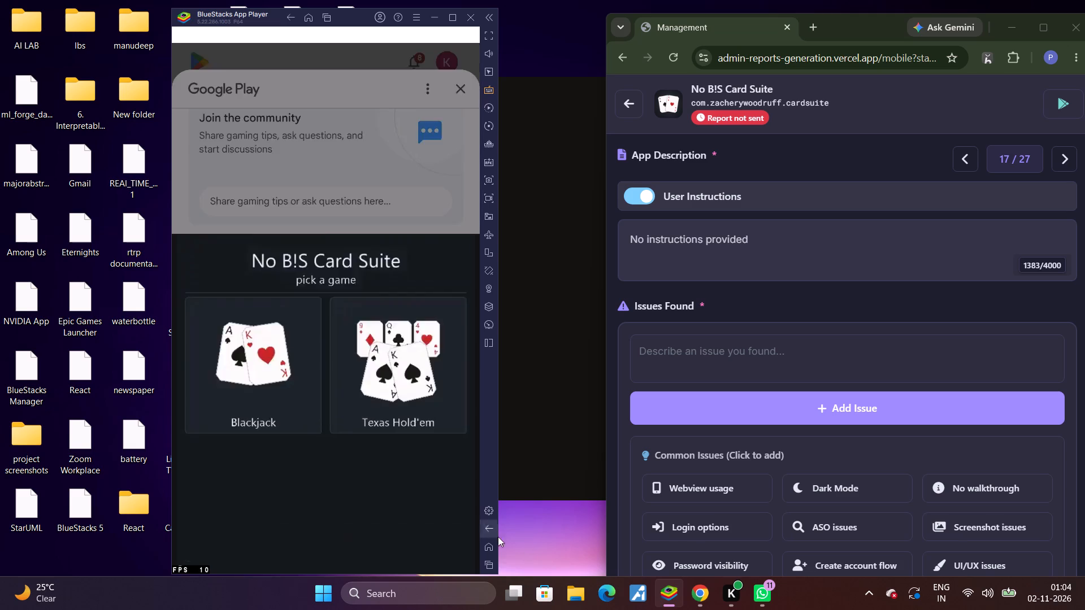
left_click(313, 458)
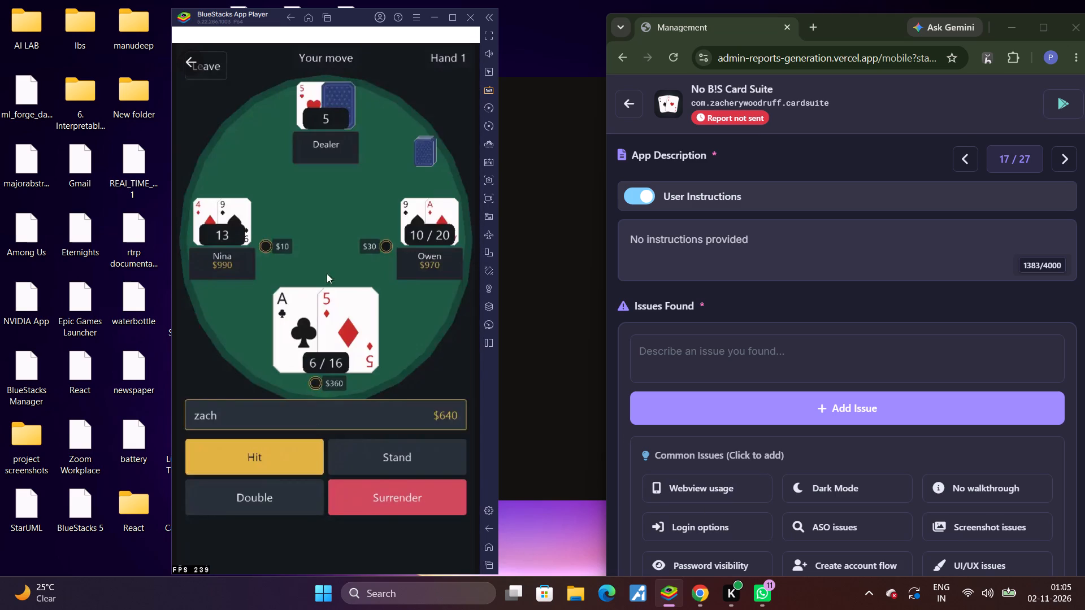
left_click_drag(345, 202, 354, 352)
left_click(324, 444)
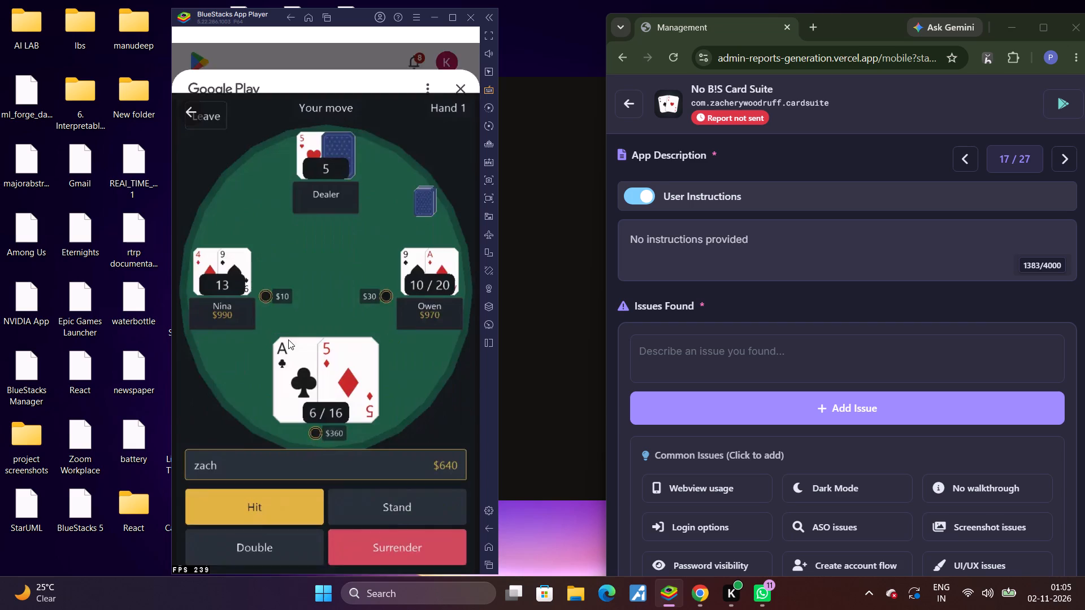
Close the full-size screenshots and add the "No walkthrough" and "Screenshot issues" common issues to the No B!S Card Suite report.
left_click_drag(297, 272, 458, 609)
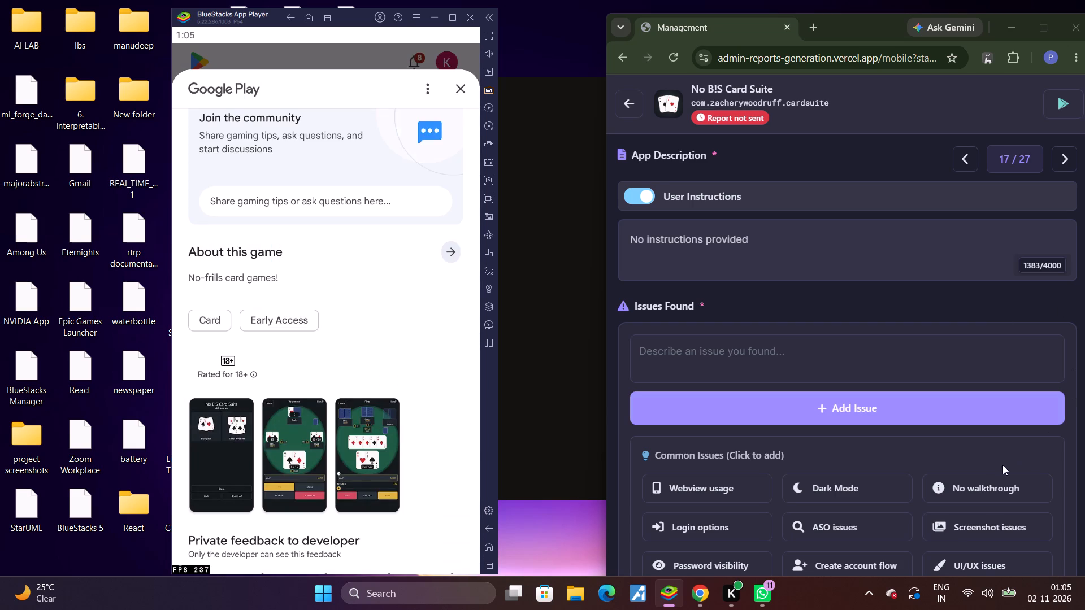
left_click(958, 482)
left_click(969, 523)
scroll(935, 350, "down", 6)
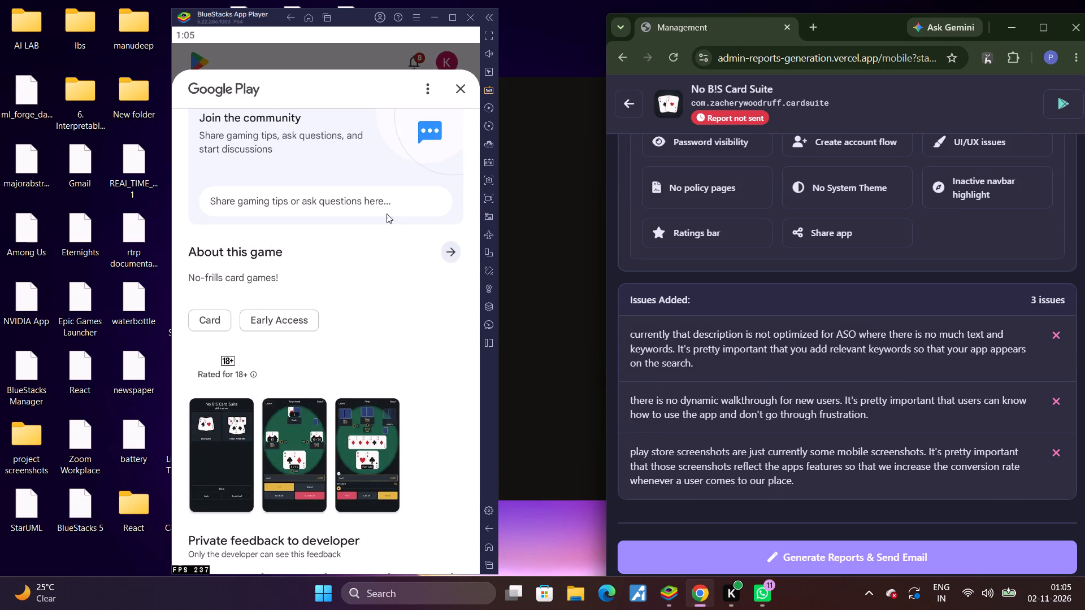
Launch No B!S Card Suite from its Google Play listing, and relaunch it from there after returning to the listing.
left_click_drag(385, 194, 360, 344)
left_click(384, 202)
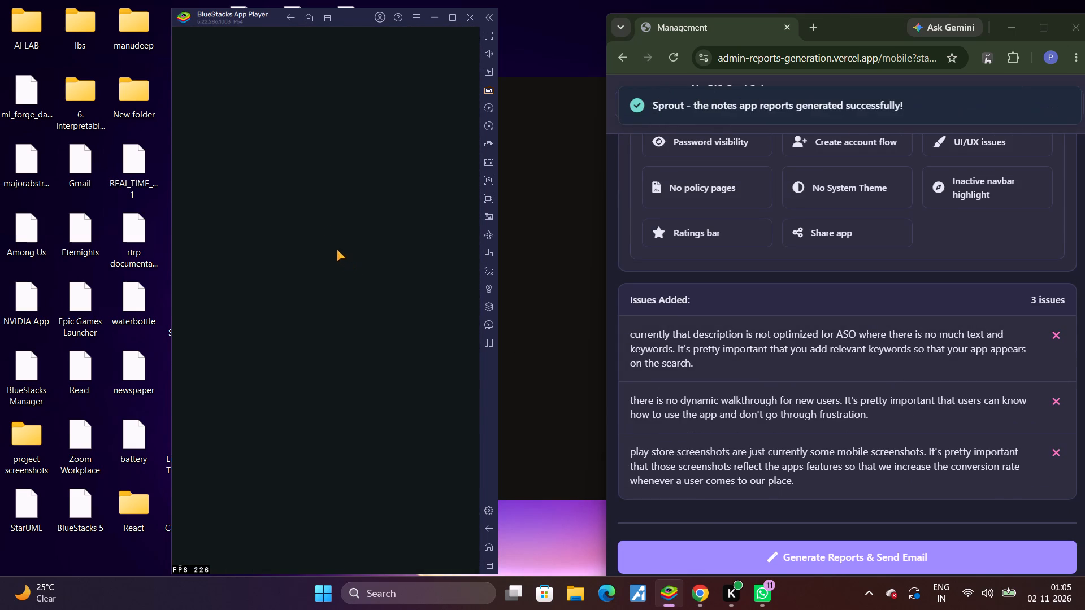
right_click(523, 517)
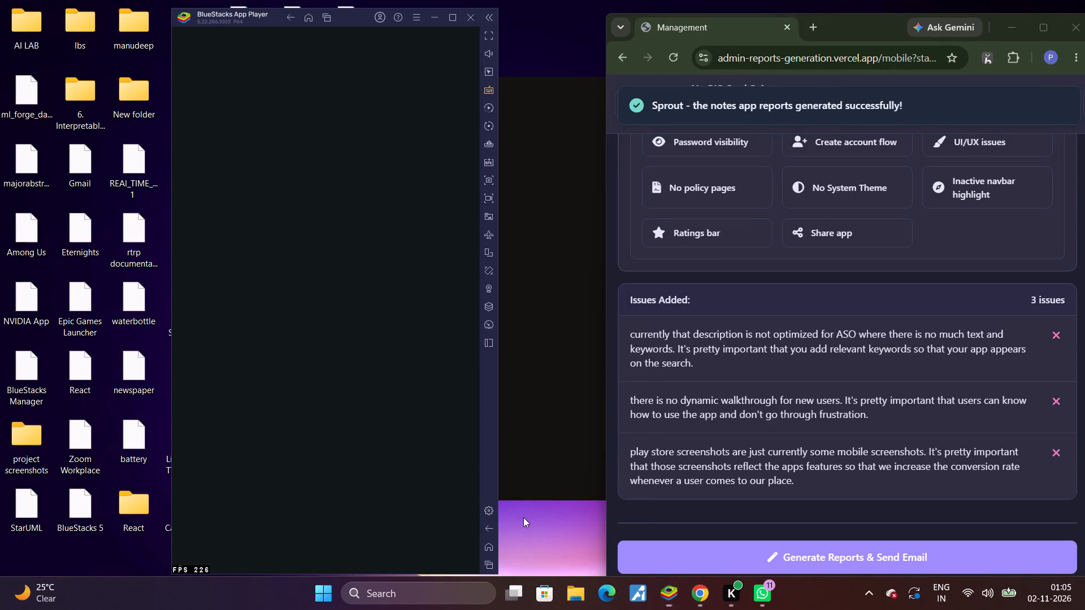
left_click(567, 358)
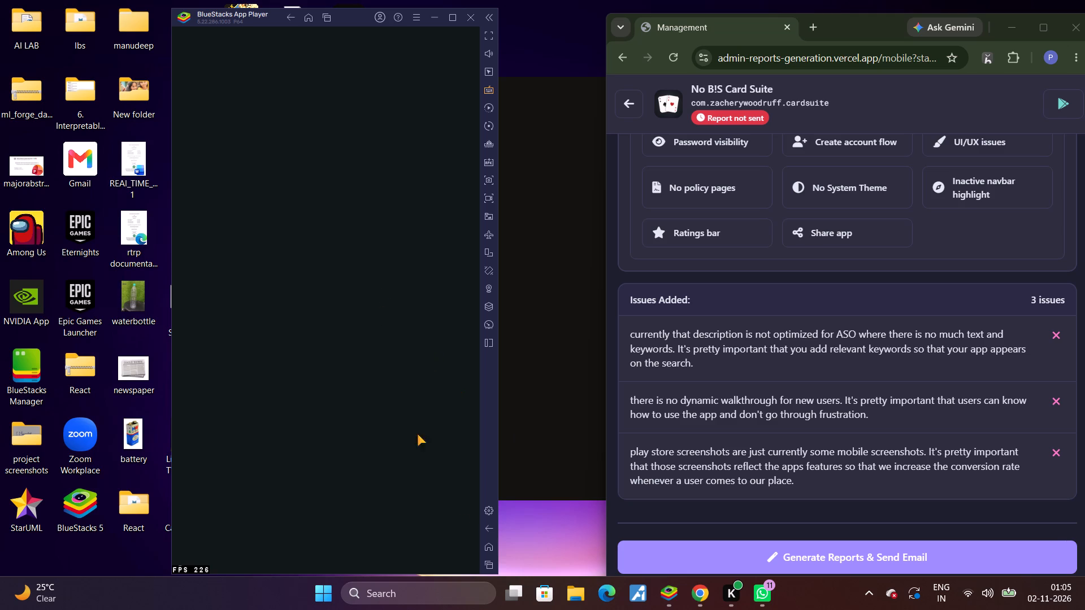
left_click(488, 565)
left_click_drag(255, 539, 351, 530)
left_click(361, 341)
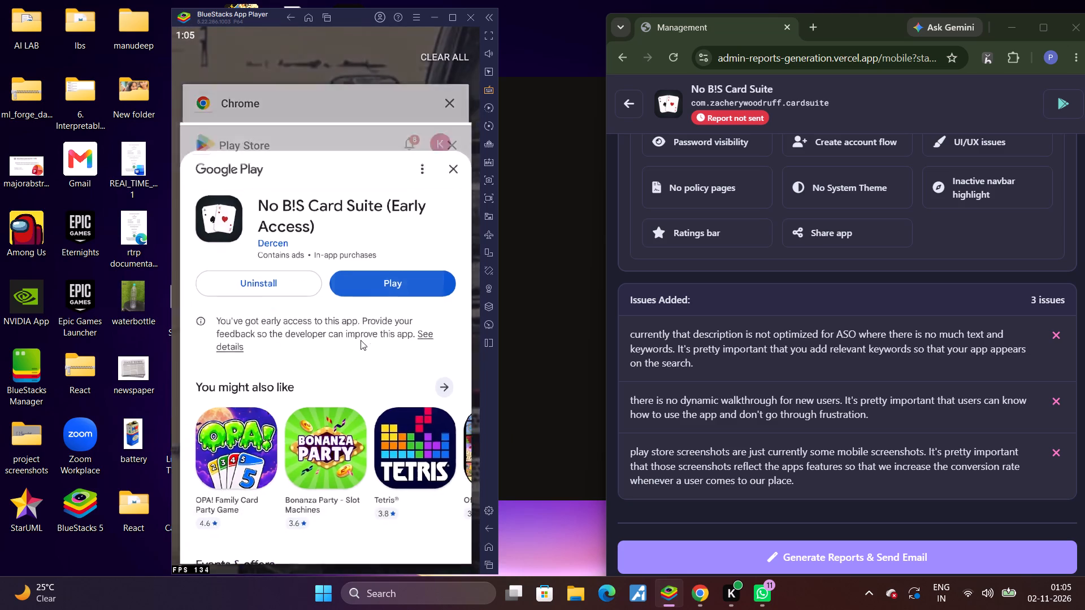
left_click(330, 205)
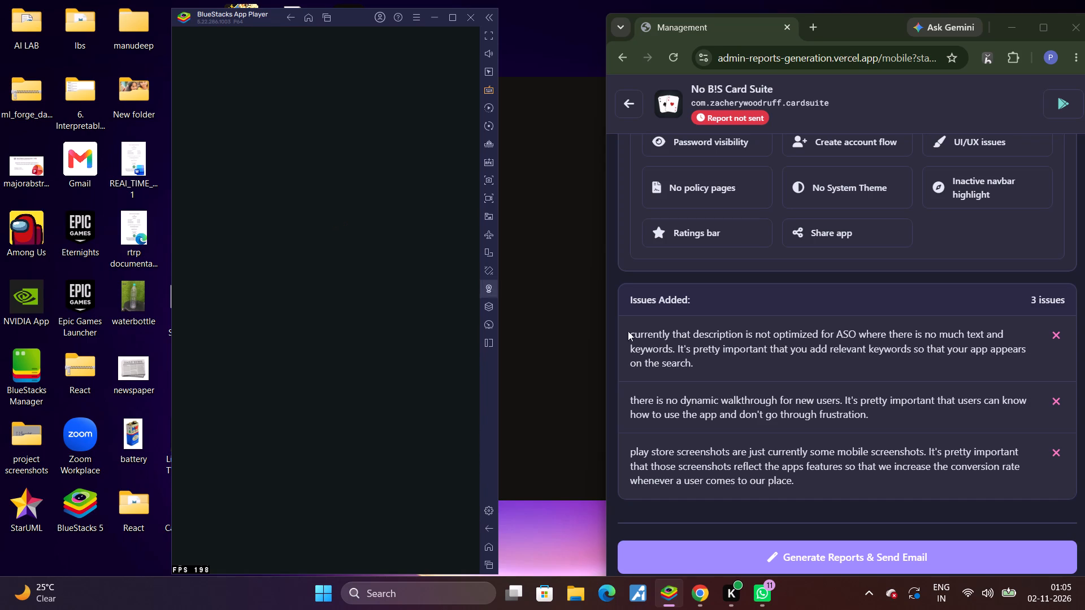
Remove the issue about the missing dynamic walkthrough from the No B!S Card Suite report.
left_click(1049, 399)
Review the No B!S Card Suite listing's About section and screenshots again, and return to the running app.
left_click(488, 559)
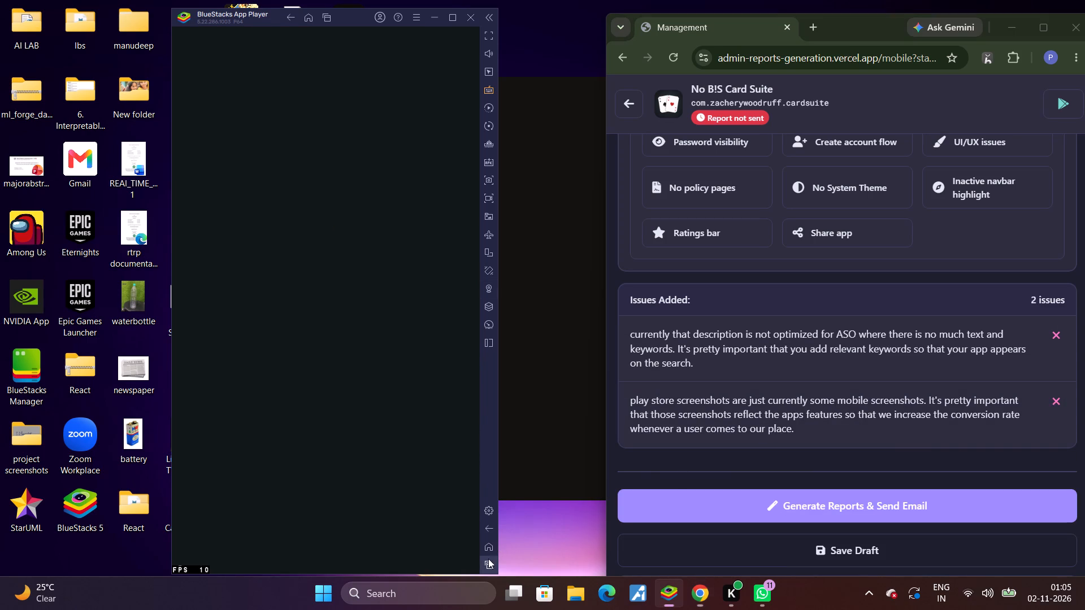
left_click(377, 316)
left_click_drag(405, 445, 394, 332)
left_click_drag(374, 349, 377, 259)
left_click_drag(356, 287, 356, 288)
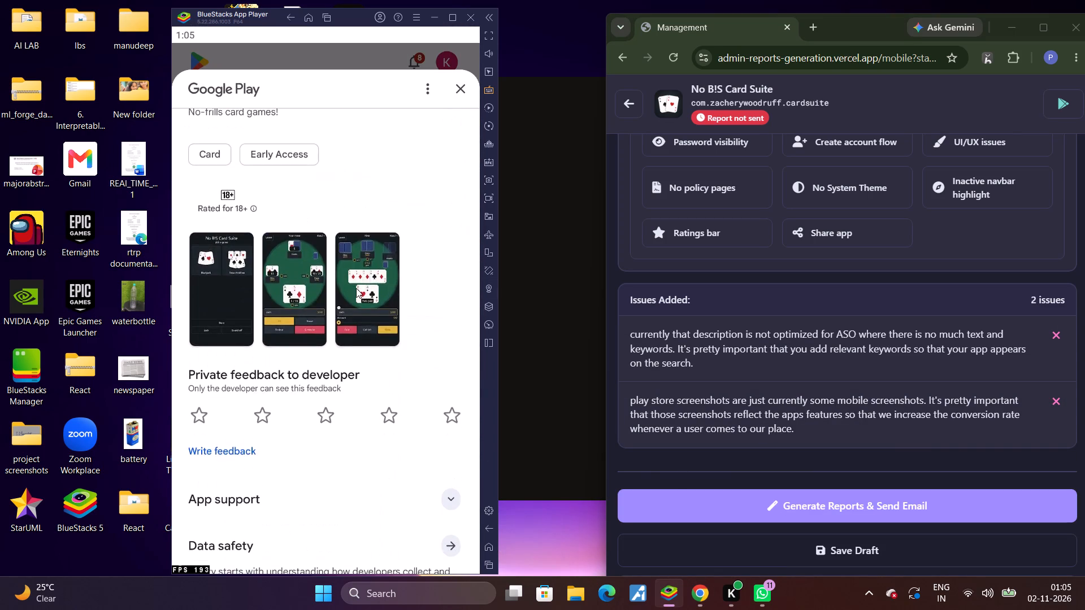
left_click_drag(356, 288, 387, 420)
left_click(488, 564)
left_click(365, 260)
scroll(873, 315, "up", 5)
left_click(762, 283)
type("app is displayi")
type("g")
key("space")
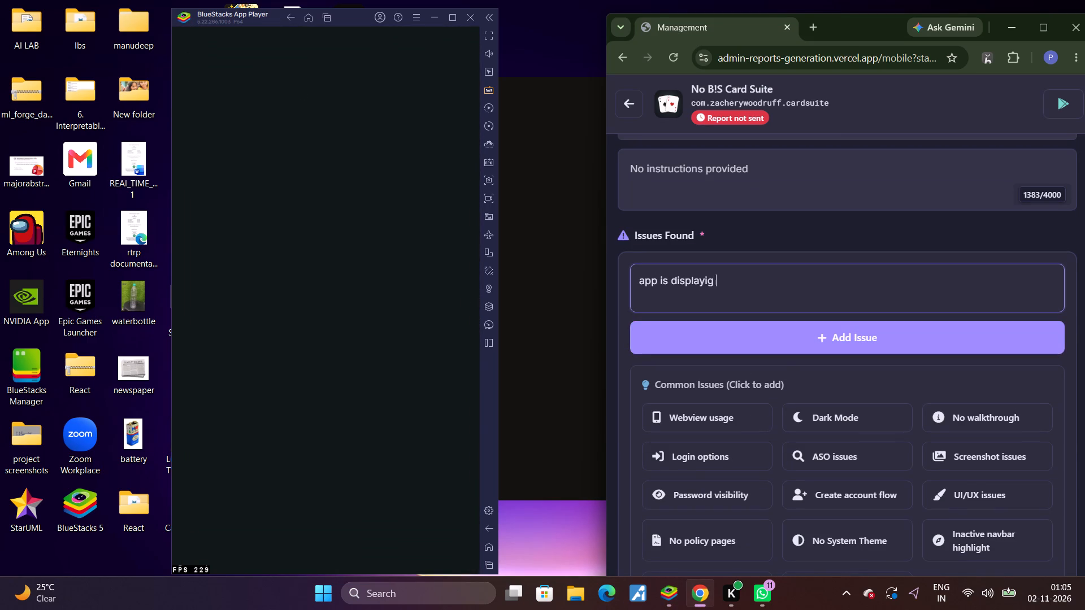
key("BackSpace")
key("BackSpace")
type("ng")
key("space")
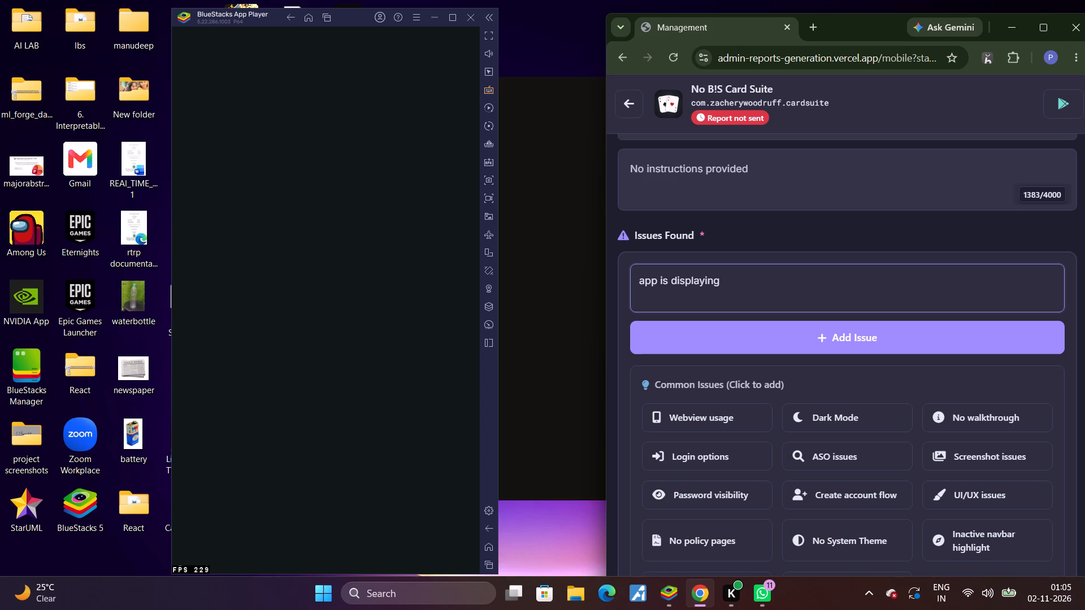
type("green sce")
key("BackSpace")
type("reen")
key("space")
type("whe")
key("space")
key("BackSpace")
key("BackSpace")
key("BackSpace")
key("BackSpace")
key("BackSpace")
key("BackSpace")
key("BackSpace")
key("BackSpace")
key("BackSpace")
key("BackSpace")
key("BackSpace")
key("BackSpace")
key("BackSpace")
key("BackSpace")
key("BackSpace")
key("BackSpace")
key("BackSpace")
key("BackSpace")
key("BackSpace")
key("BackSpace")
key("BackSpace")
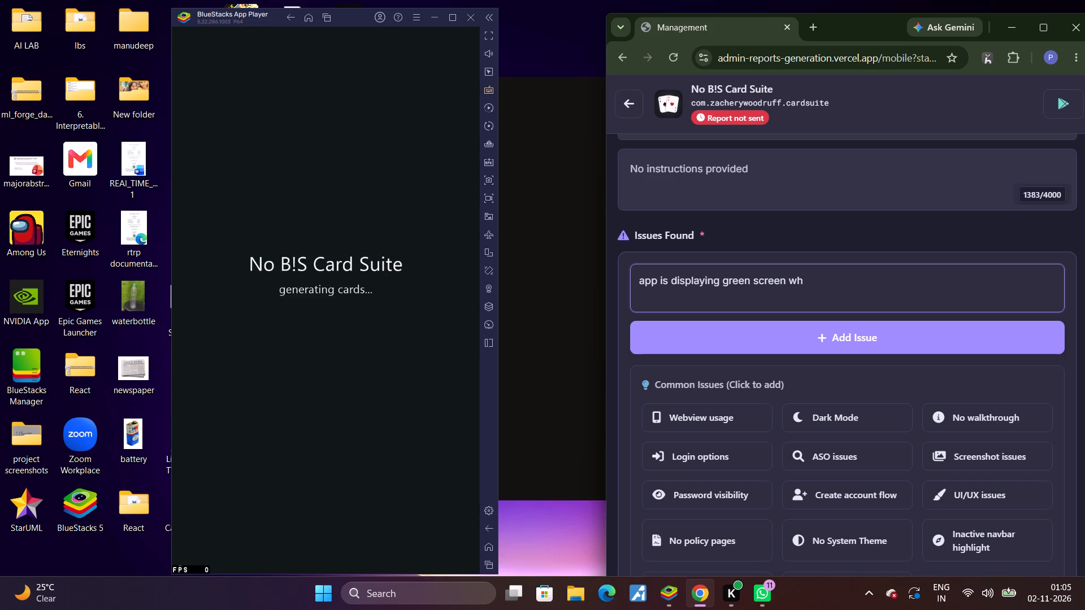
Add the issue "app is taking too long to load" to the No B!S Card Suite report.
type("app is")
key("space")
type("taing")
key("space")
key("BackSpace")
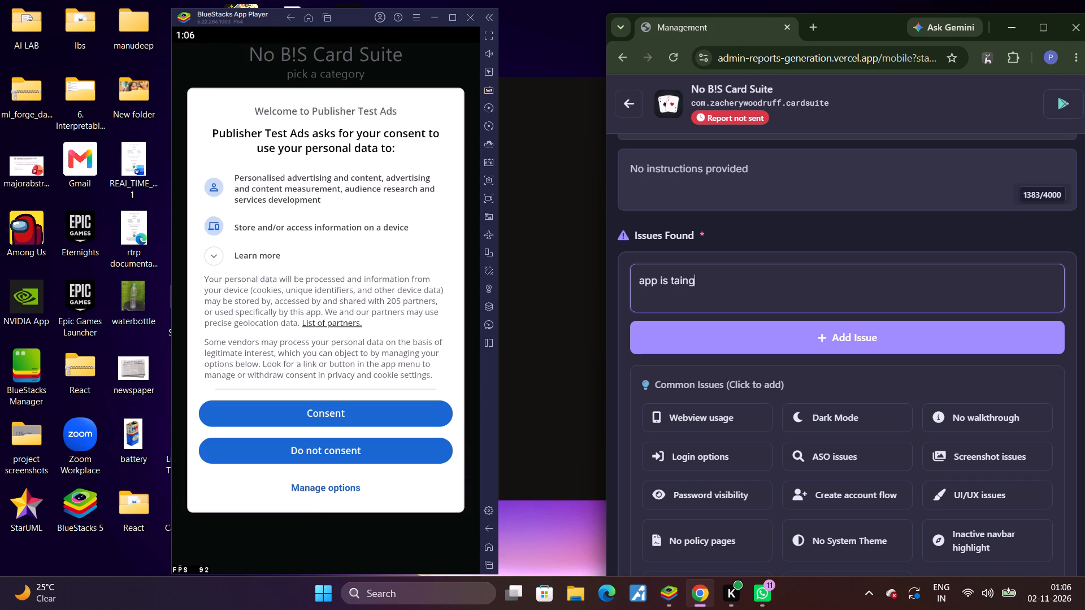
key("BackSpace")
key("BackSpace")
key("BackSpace")
type("king")
key("space")
type("too long to load")
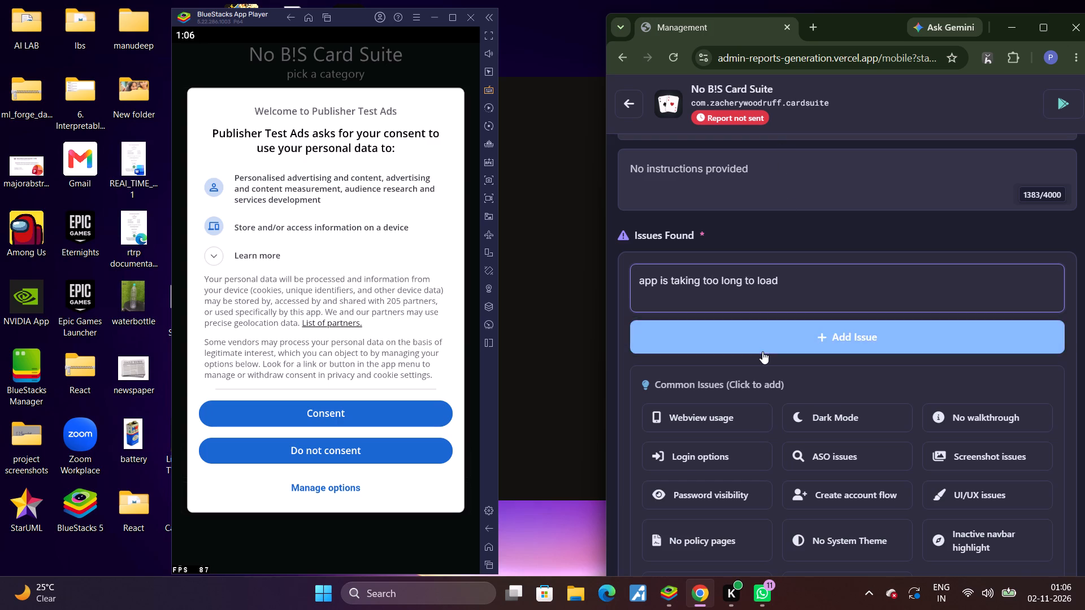
left_click(762, 351)
scroll(793, 264, "down", 9)
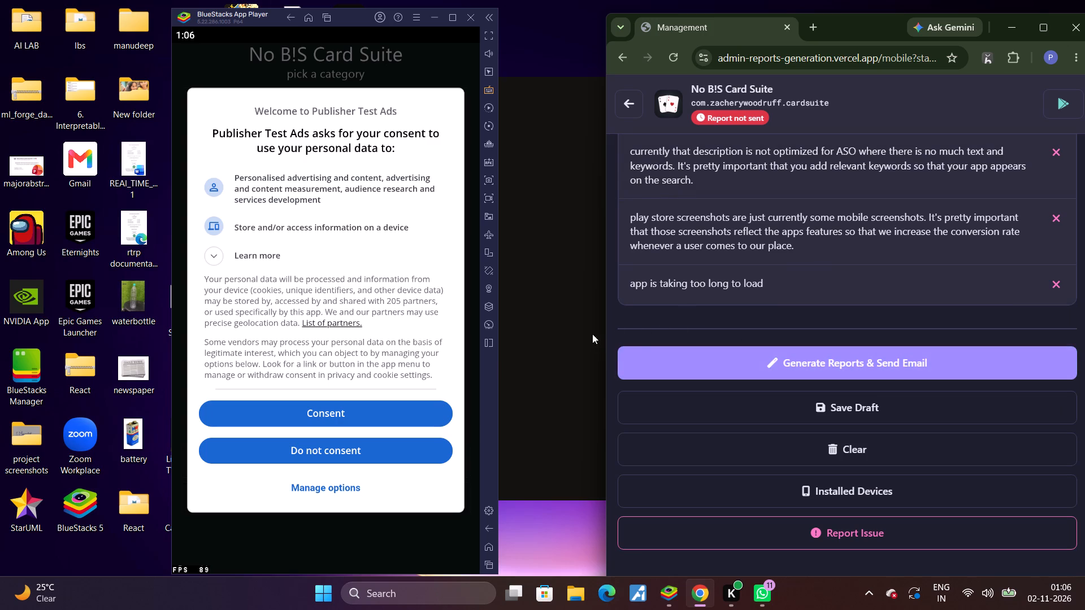
scroll(789, 315, "up", 2)
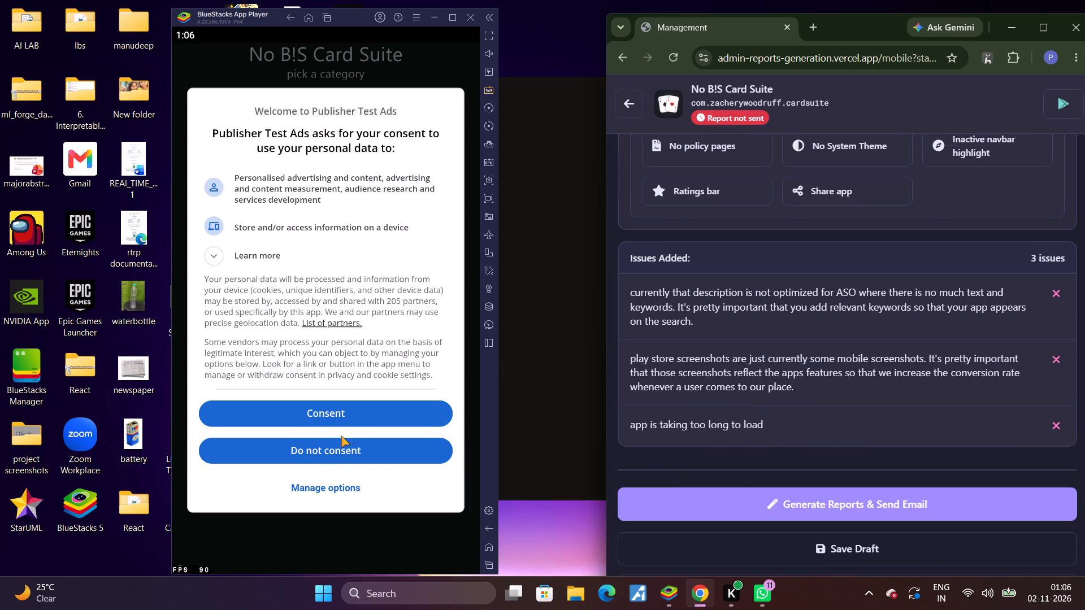
Consent to the ads data request and start a solo Blackjack game from the Casino category with a $10 bet.
left_click(329, 414)
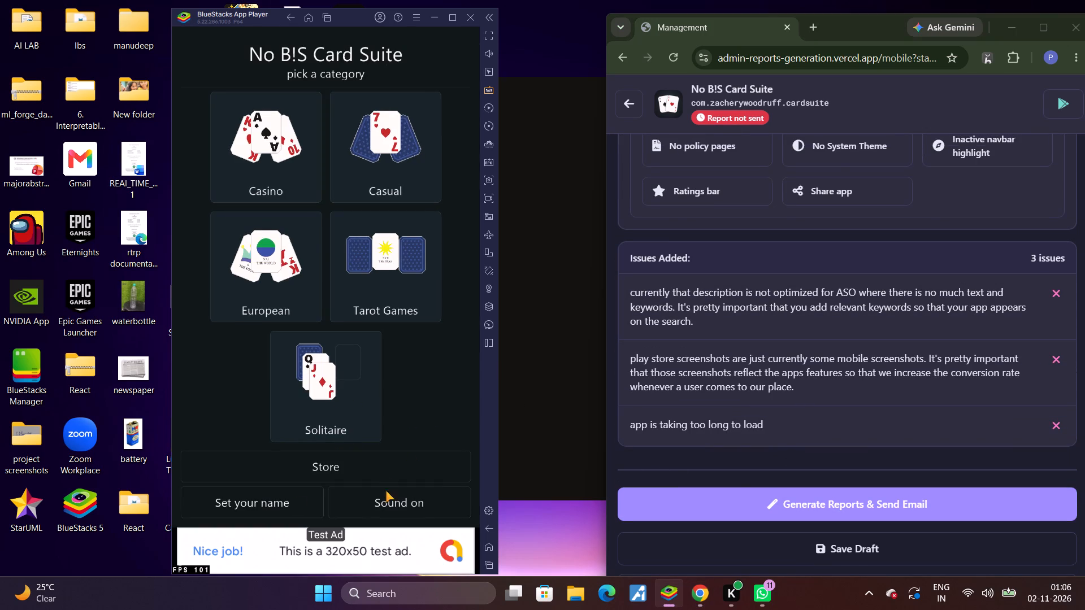
left_click(289, 164)
left_click(261, 183)
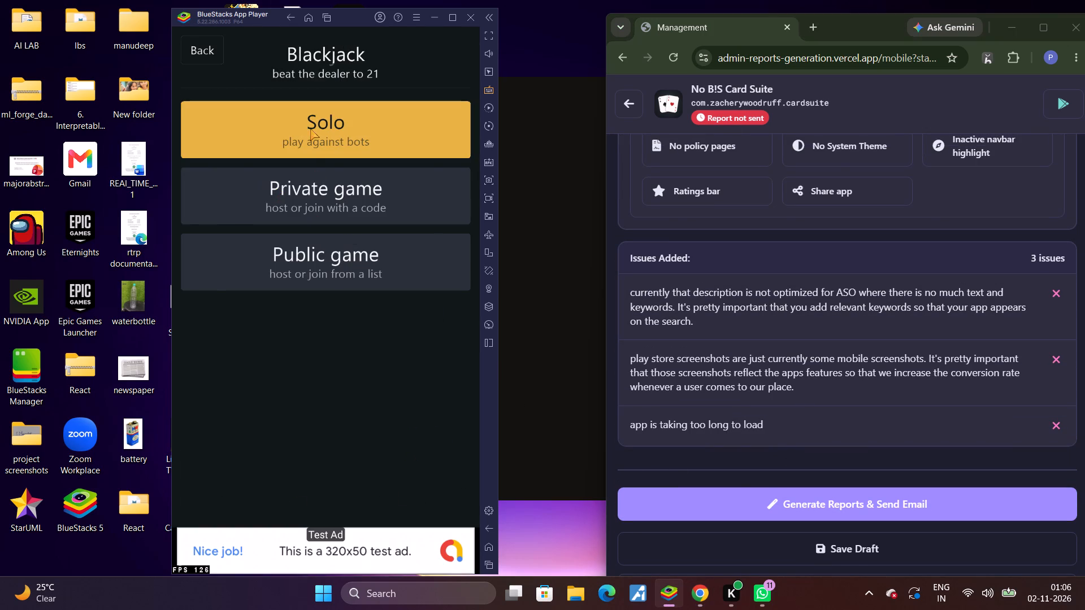
left_click(313, 116)
left_click(355, 497)
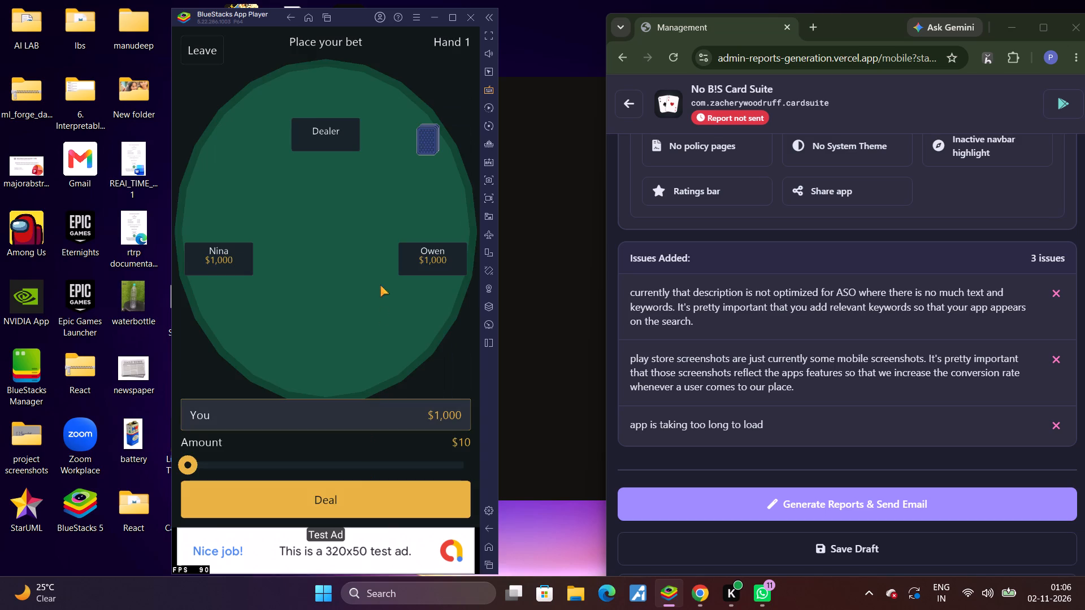
left_click(244, 502)
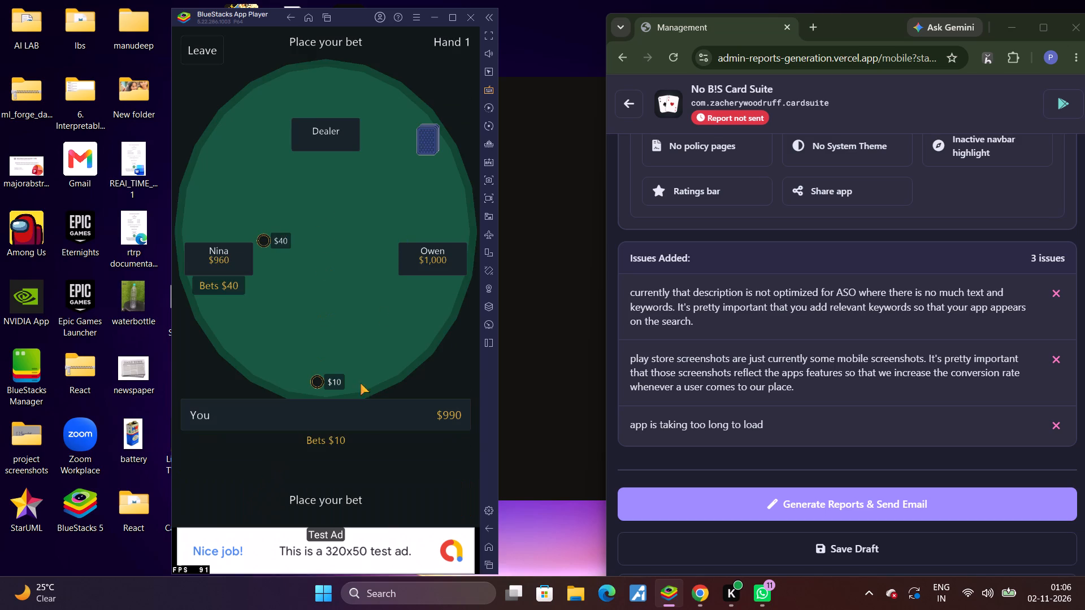
Add the "No walkthrough" common issue to the No B!S Card Suite report.
scroll(876, 262, "up", 2)
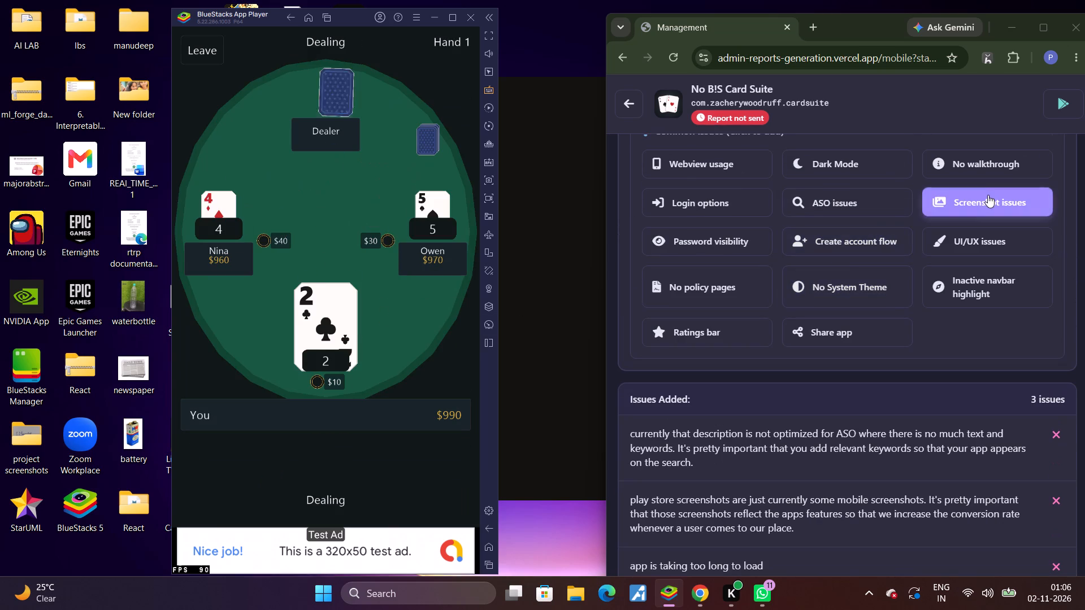
left_click(985, 159)
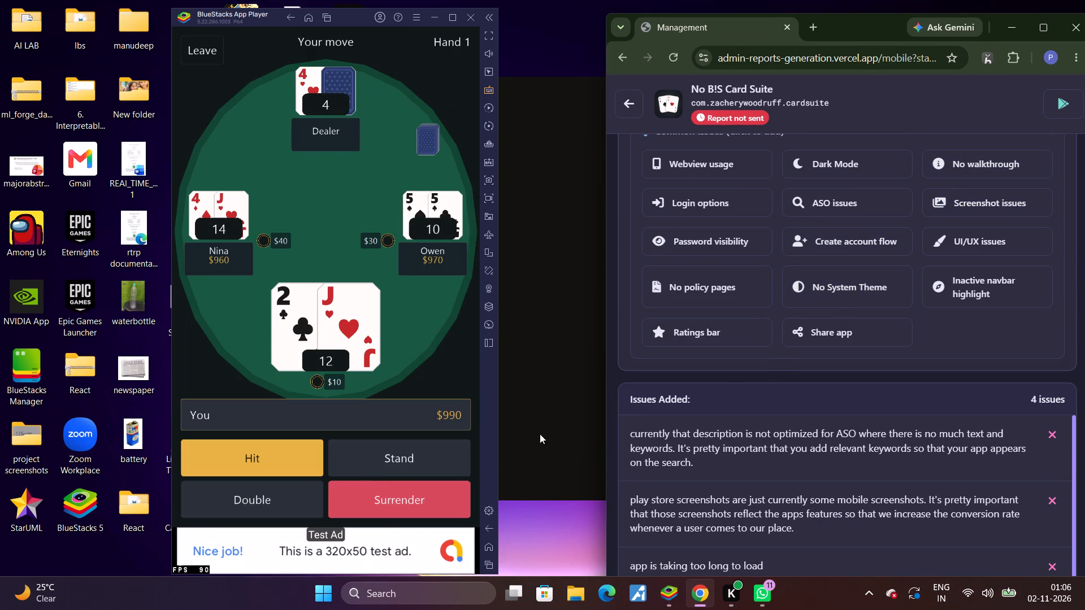
Hit once in the Blackjack hand.
left_click(293, 449)
Generate and email the No B!S Card Suite reports, and move on to the next app in the report list.
scroll(792, 402, "down", 4)
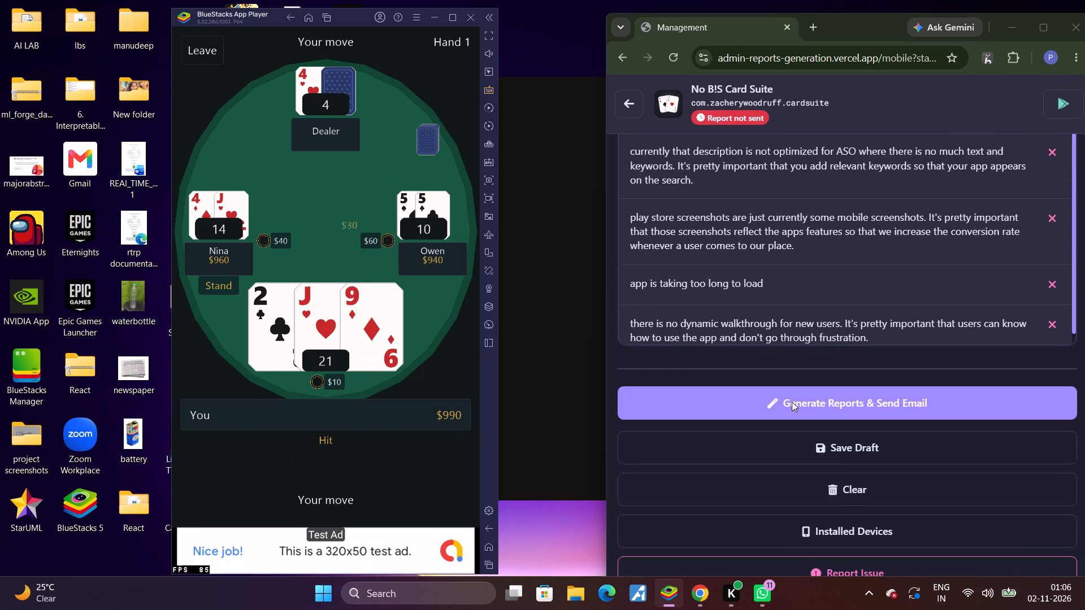
left_click(792, 402)
scroll(792, 401, "up", 10)
left_click(1061, 150)
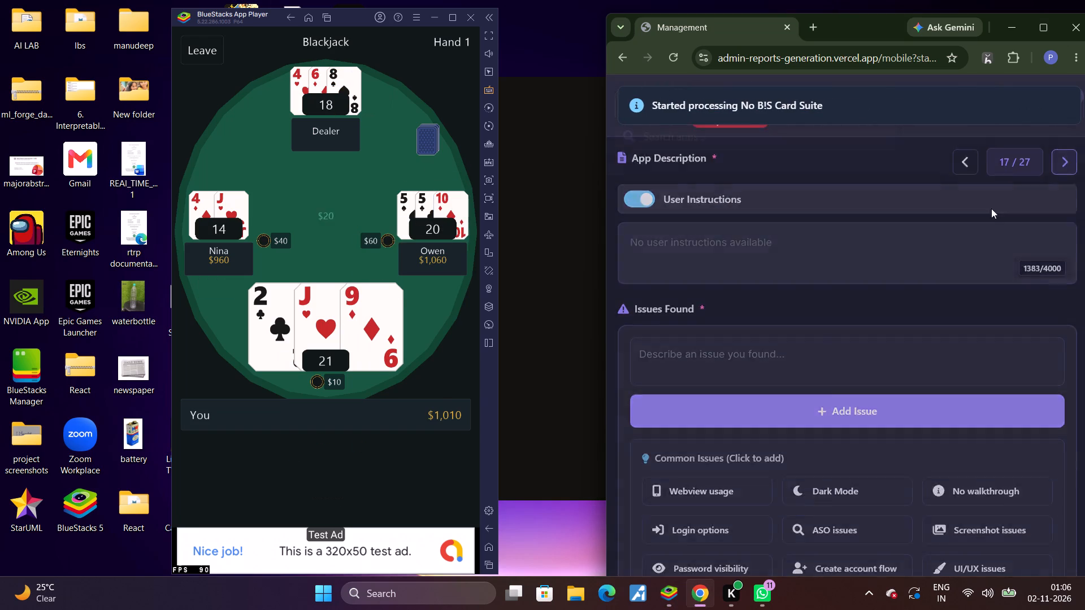
Uninstall No B!S Card Suite from the emulator through its Google Play listing.
left_click(481, 559)
left_click(361, 297)
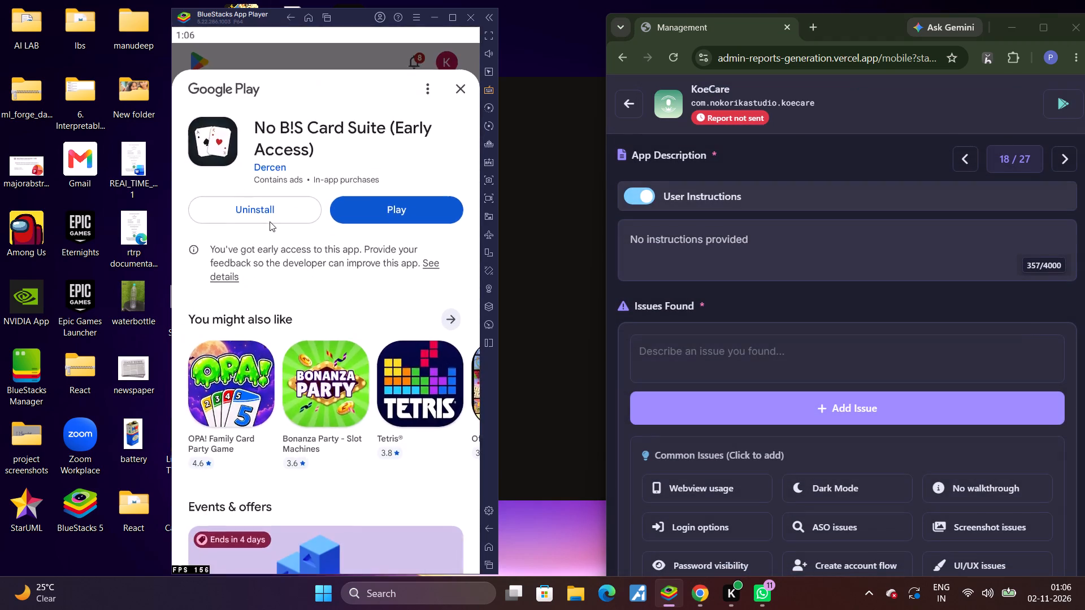
left_click(270, 221)
left_click(423, 322)
Open the Google Play listing of KoeCare from the emulator's report page.
left_click(488, 564)
left_click(372, 299)
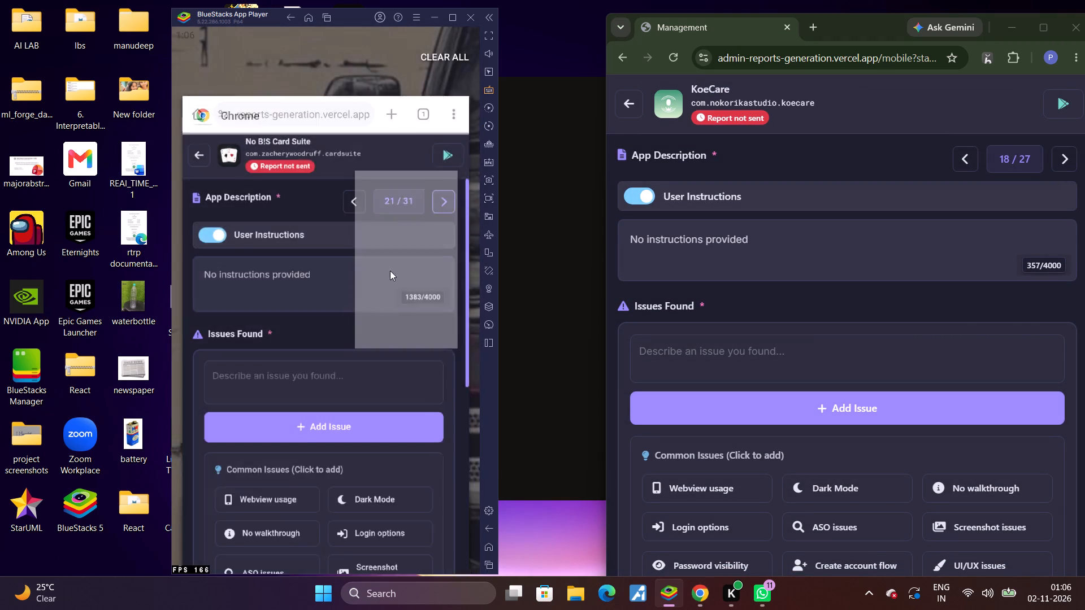
left_click(443, 158)
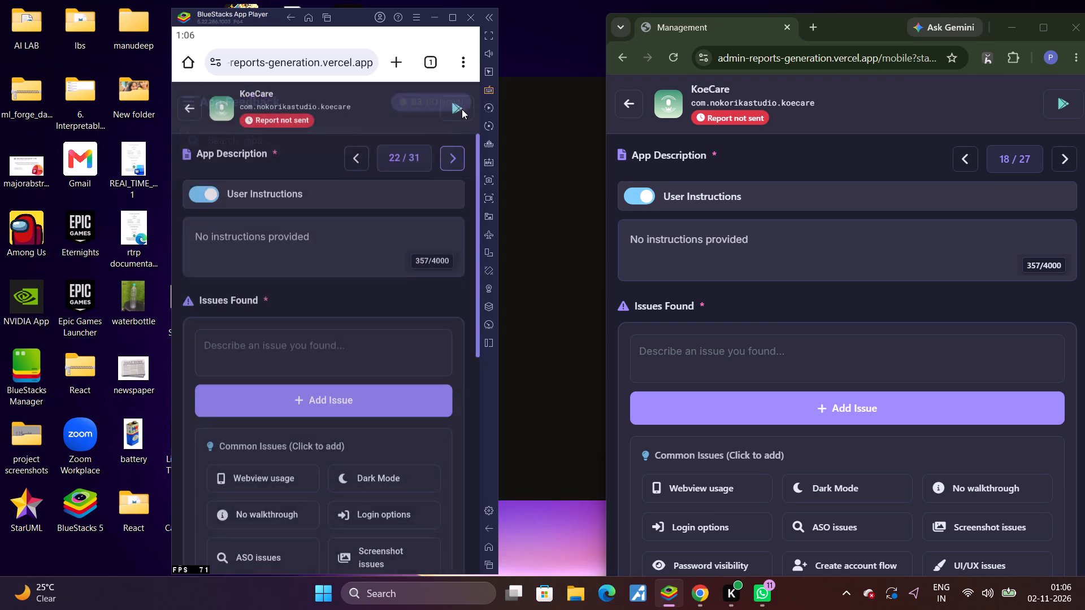
left_click(462, 107)
Install KoeCare and look through its listing's About section and screenshots.
left_click(321, 333)
left_click_drag(364, 479, 379, 393)
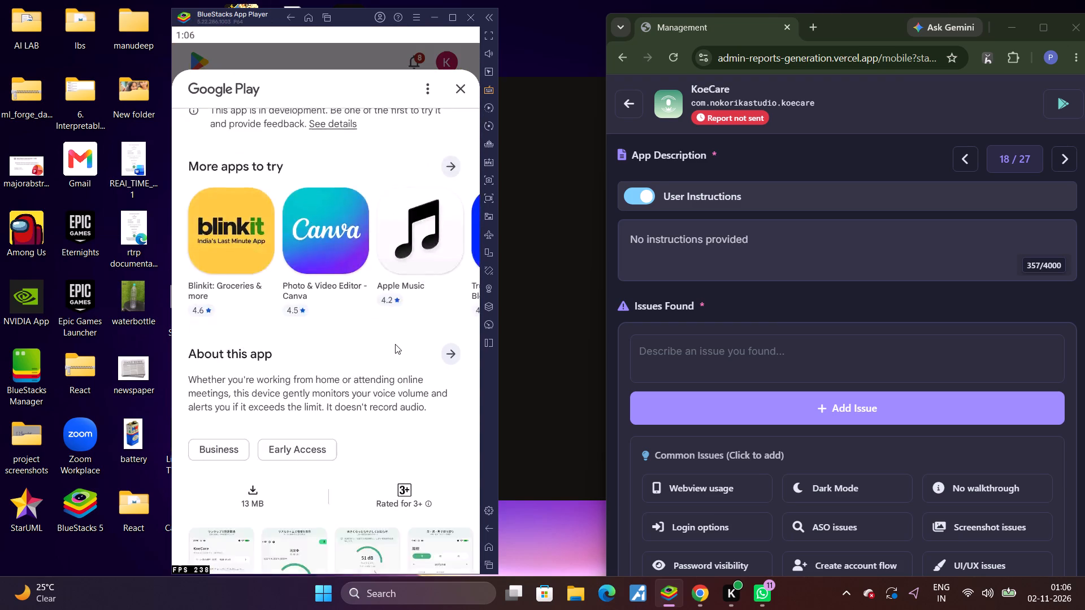
left_click(395, 343)
left_click(387, 352)
left_click_drag(285, 163, 364, 184)
left_click_drag(339, 107, 362, 477)
left_click_drag(366, 302, 410, 490)
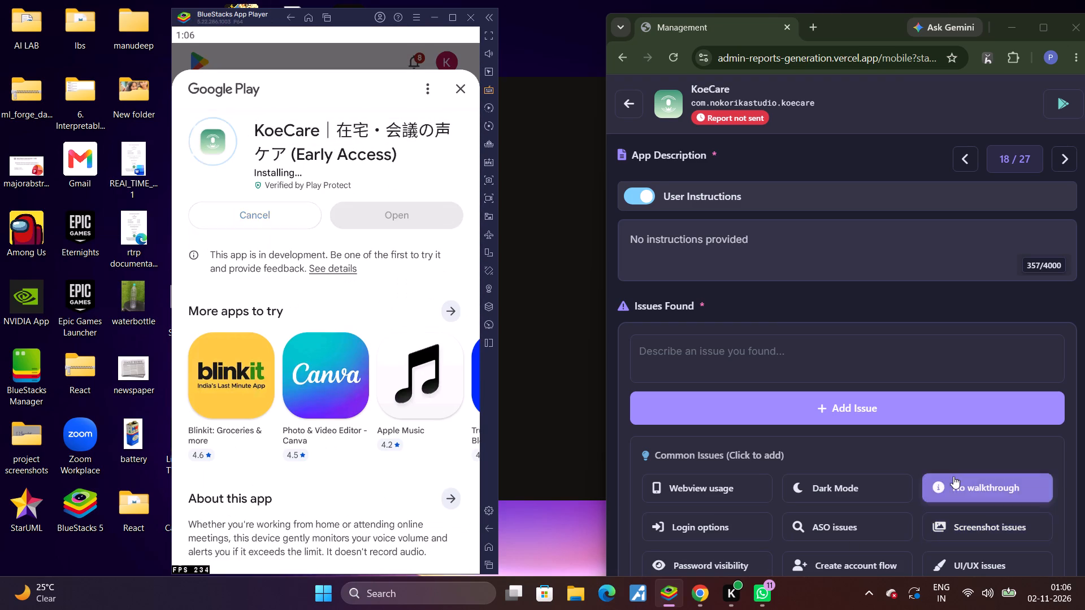
Open KoeCare, go through its introduction pages, and visit its history and settings (設定) screens.
left_click(358, 204)
scroll(945, 475, "down", 6)
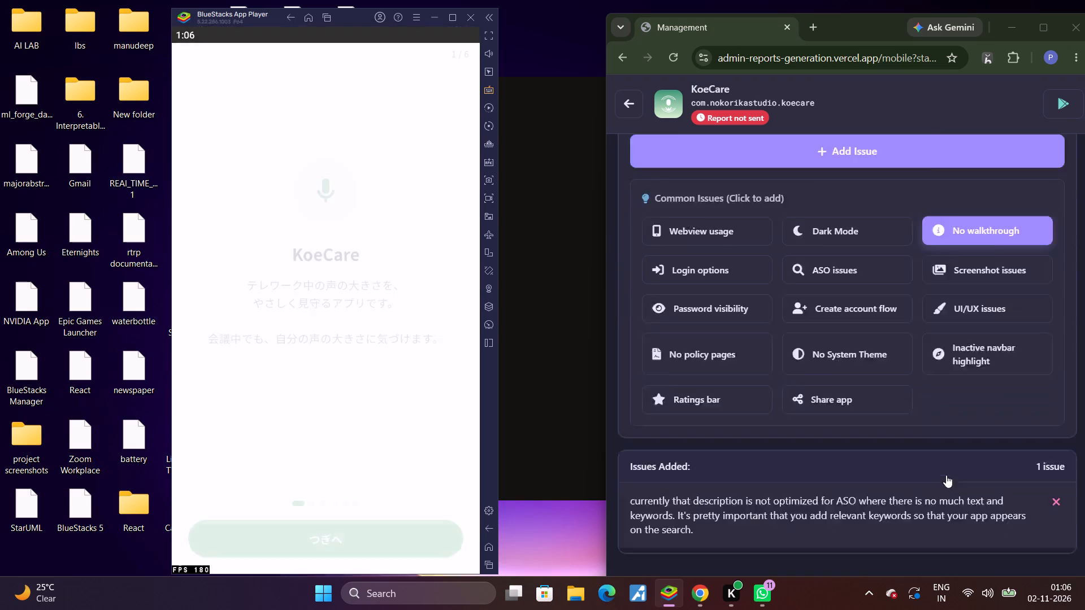
scroll(947, 475, "up", 5)
left_click(944, 404)
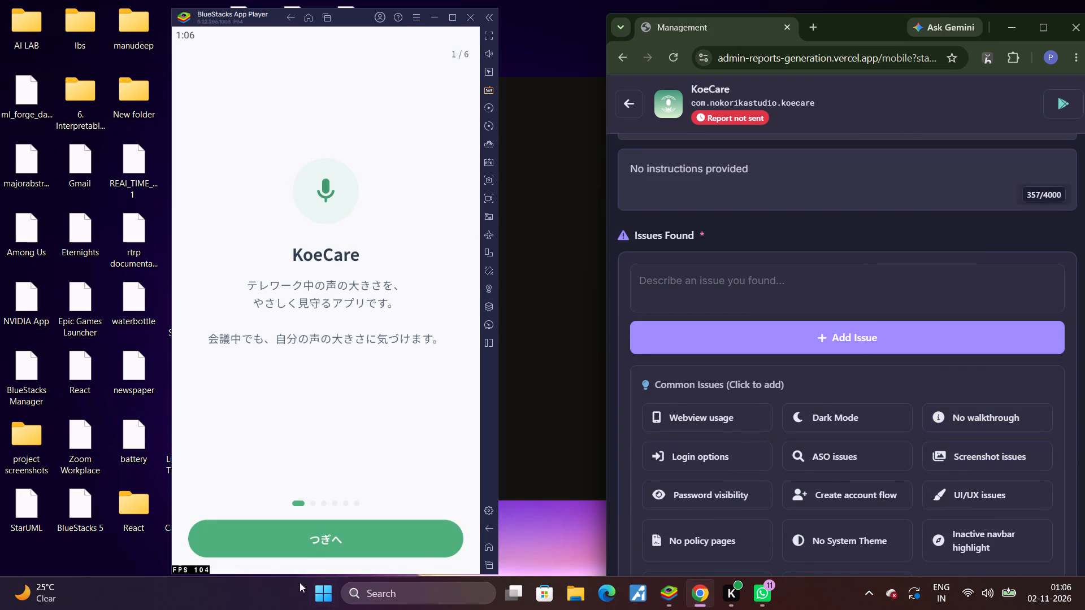
triple_click(305, 543)
triple_click(305, 543)
left_click(305, 543)
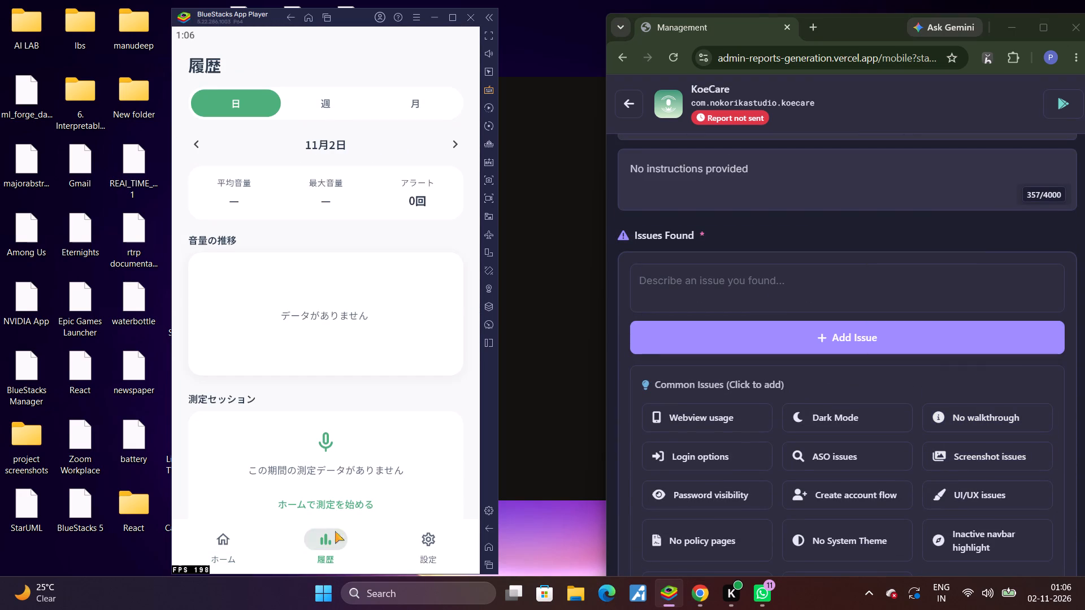
left_click(418, 553)
Add the issue "The default language in the app supposed to be english" to the KoeCare report.
left_click(857, 294)
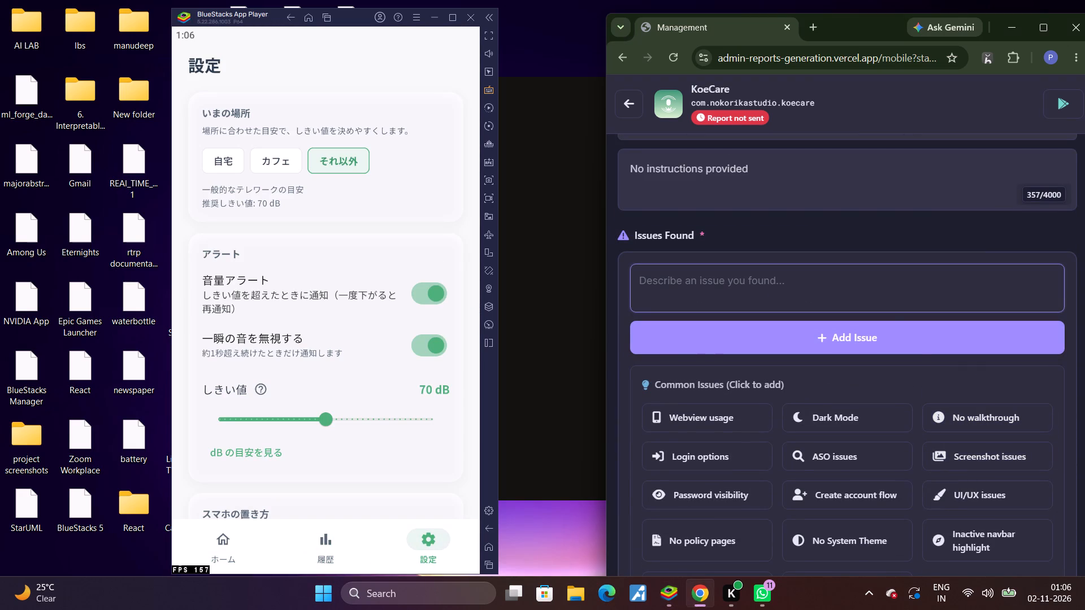
key("super+v")
left_click(762, 523)
key("ctrl+v")
left_click(765, 359)
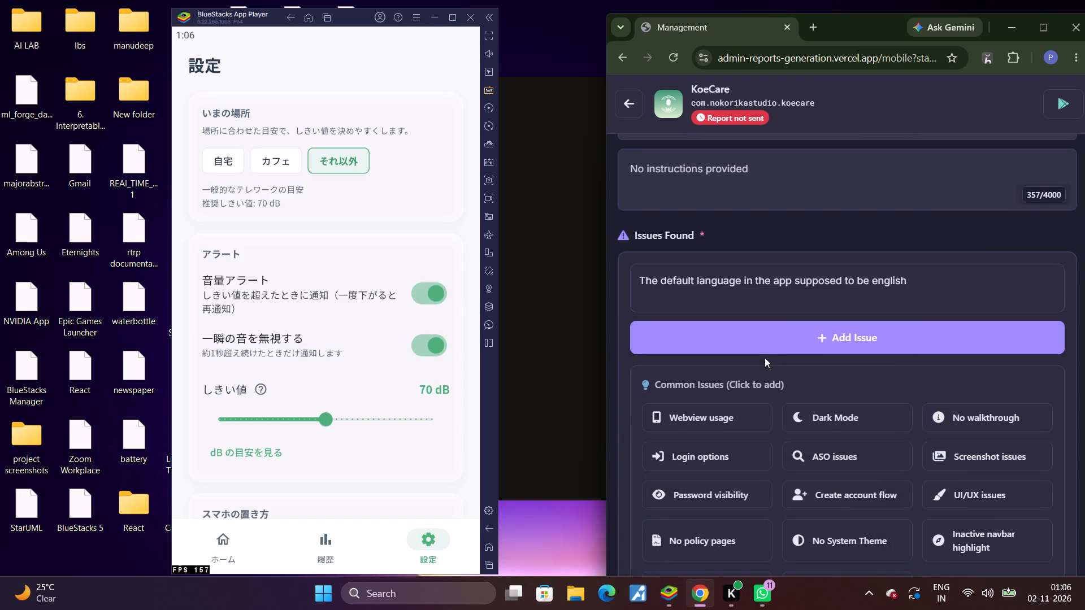
left_click(766, 349)
Generate the KoeCare reports, send the email, and move on to the IELTS Foundation report.
scroll(766, 349, "down", 6)
left_click(787, 468)
scroll(787, 468, "up", 8)
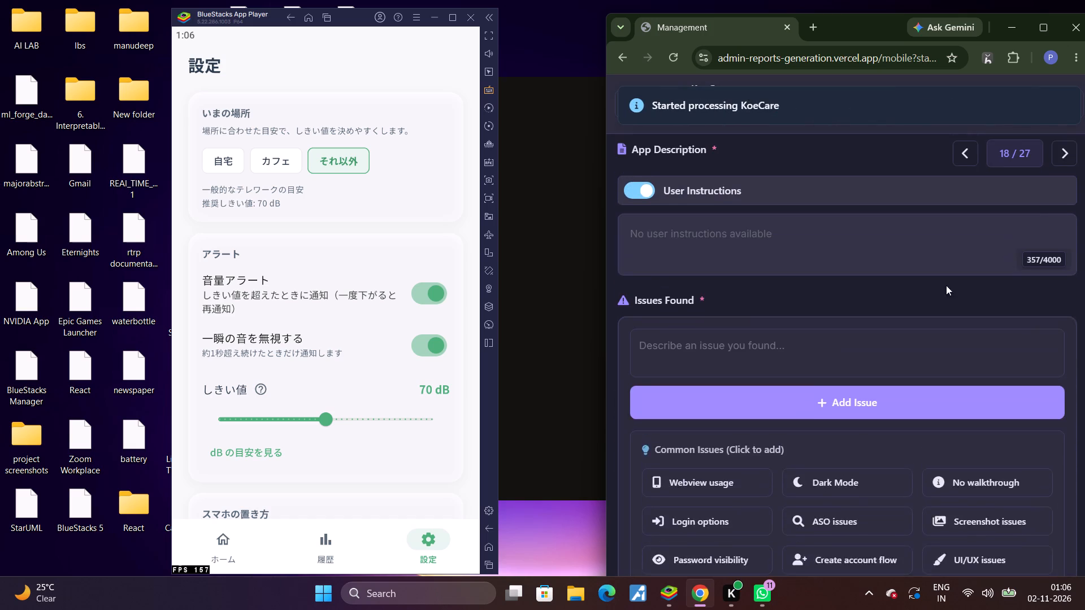
left_click(1071, 149)
Uninstall KoeCare from the emulator through its Google Play listing.
left_click(493, 559)
left_click(365, 278)
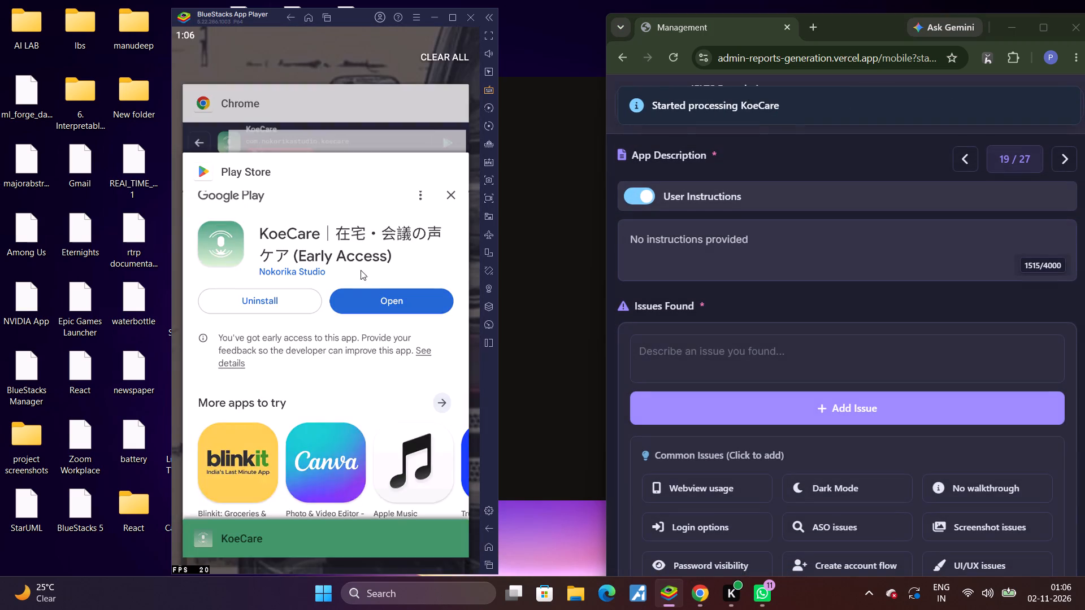
left_click(281, 212)
left_click(422, 328)
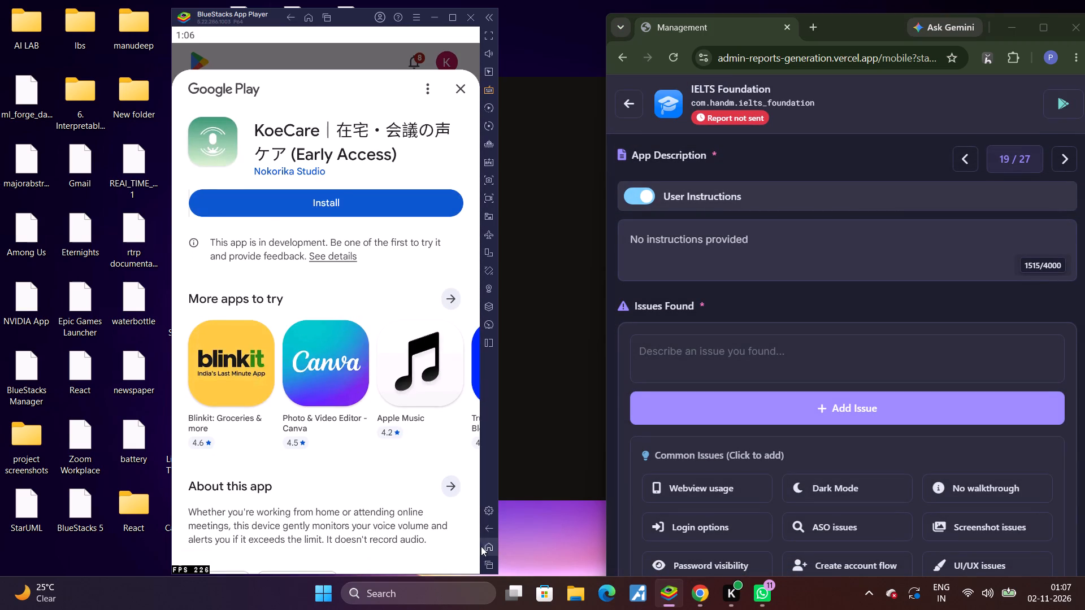
Open the Google Play listing of IELTS Foundation from the emulator's report page.
left_click(484, 565)
left_click(346, 311)
left_click(443, 156)
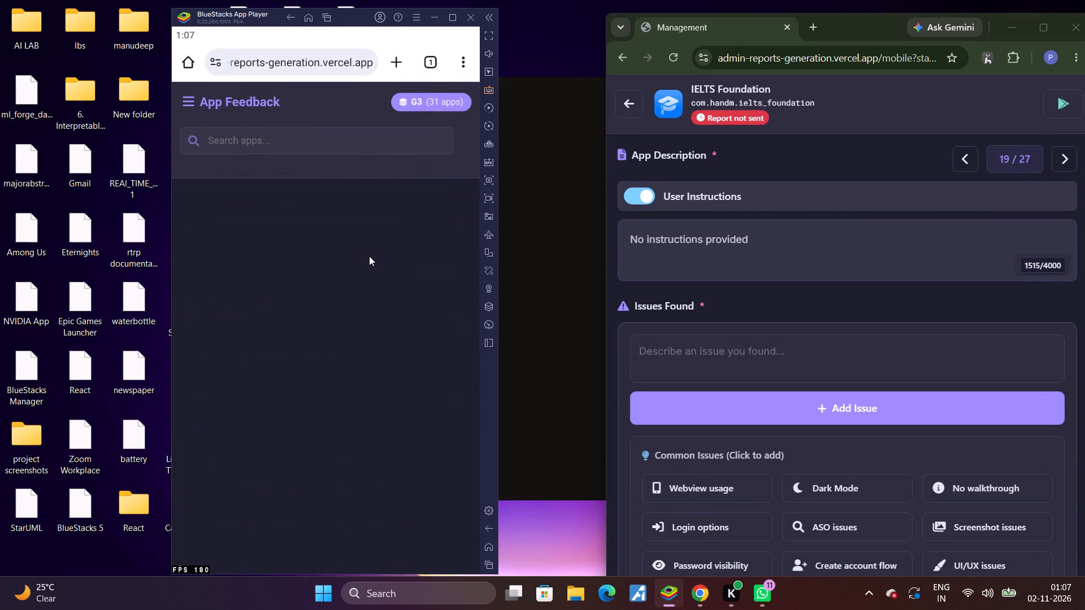
left_click(445, 115)
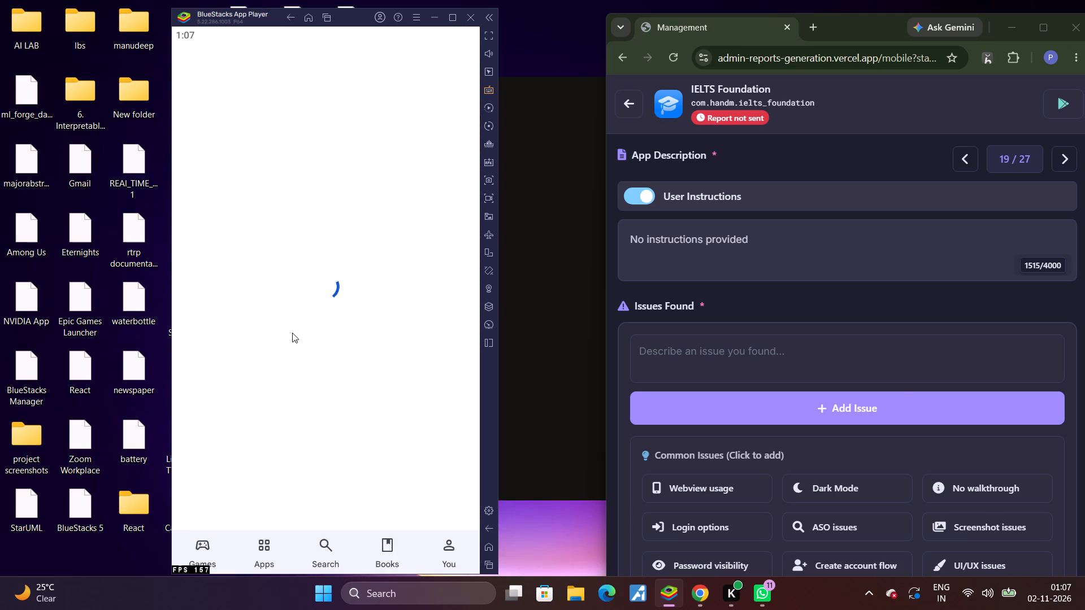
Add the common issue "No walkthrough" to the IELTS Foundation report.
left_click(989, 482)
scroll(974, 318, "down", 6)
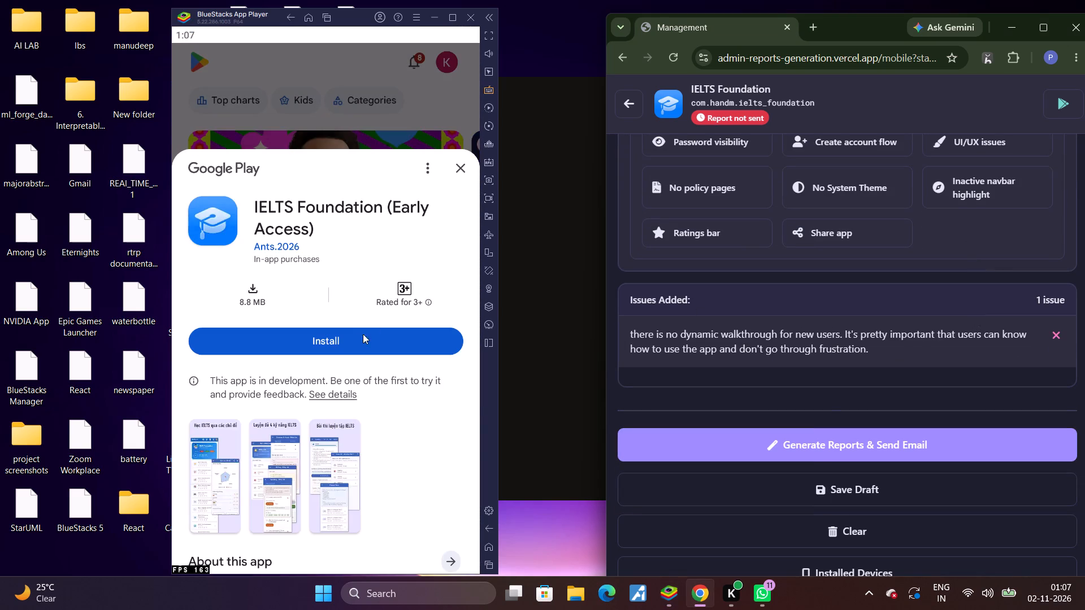
Install IELTS Foundation and look through its listing's description and screenshots.
left_click(358, 341)
left_click_drag(410, 457, 426, 420)
left_click(439, 250)
Add the common issue "ASO issues" to the IELTS Foundation report.
scroll(922, 372, "up", 4)
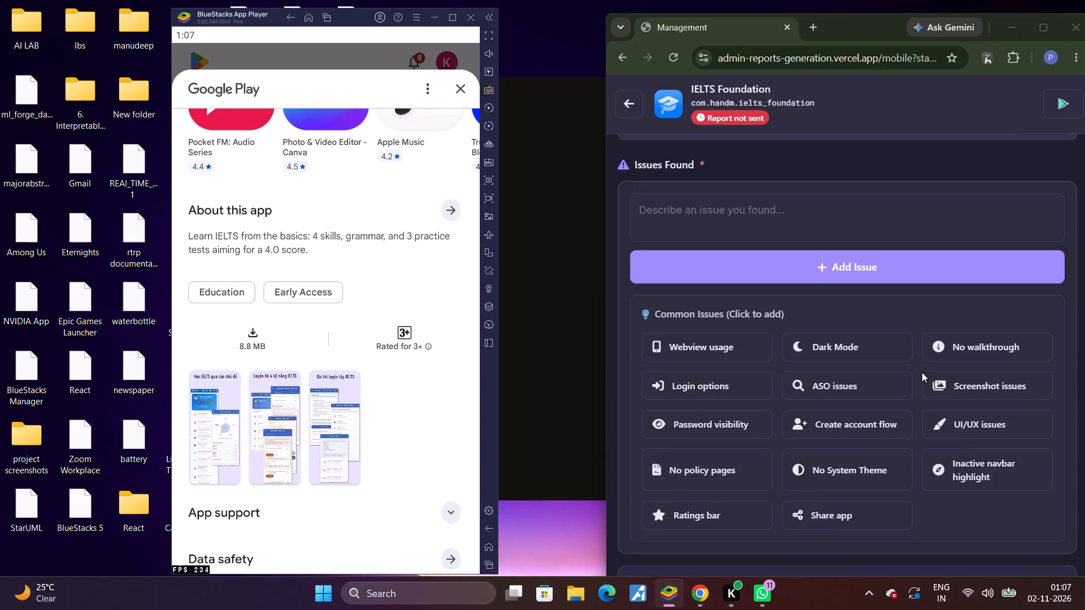
scroll(922, 372, "up", 3)
scroll(918, 399, "down", 3)
left_click(852, 305)
scroll(852, 306, "down", 7)
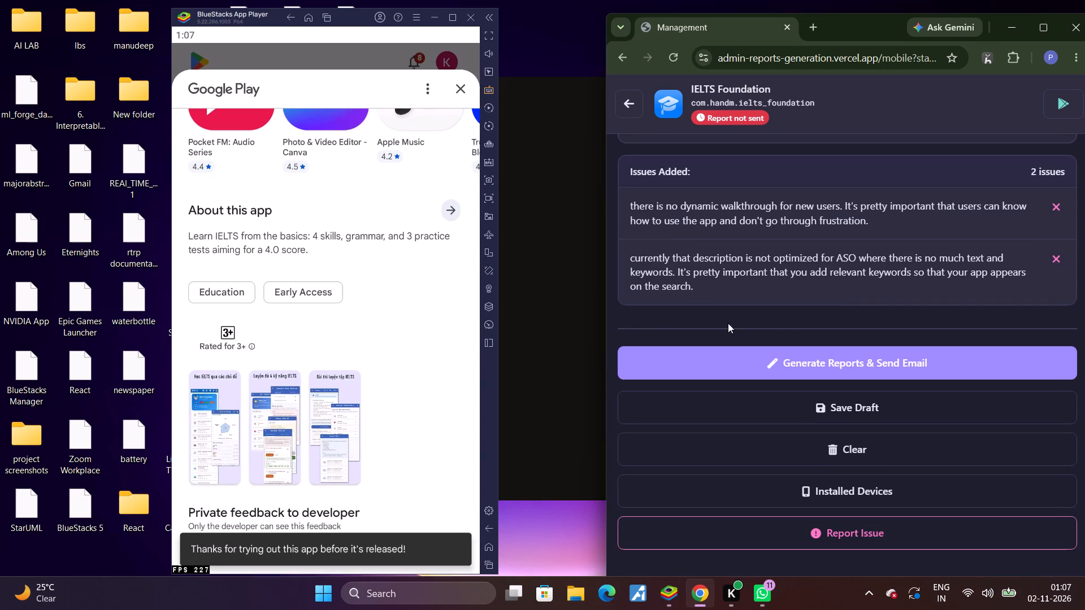
Open IELTS Foundation, accept its content information, and go through the first walkthrough tips.
left_click_drag(404, 237, 377, 332)
left_click(370, 221)
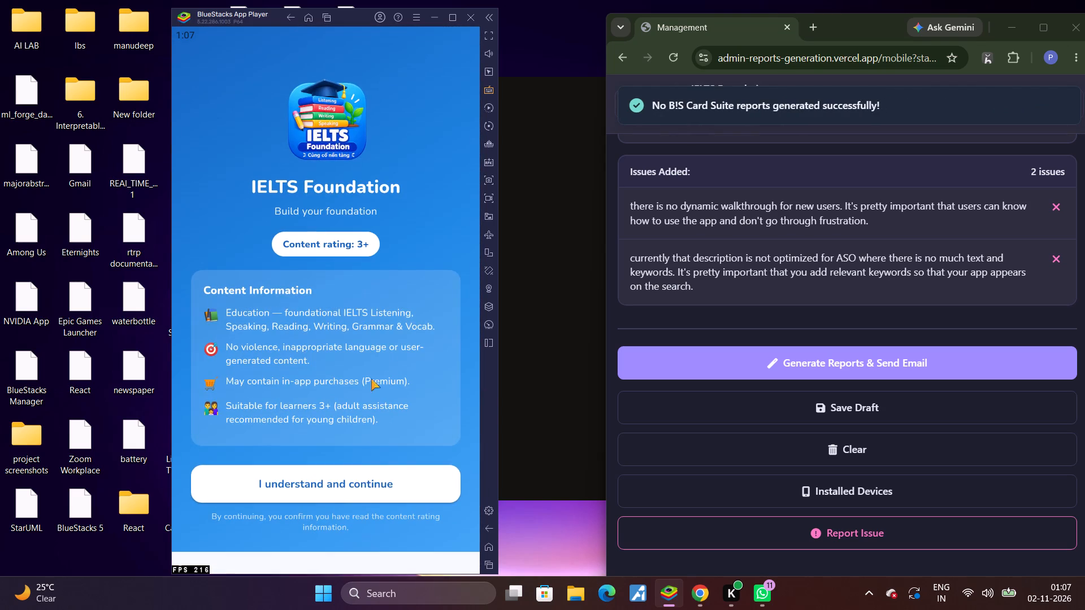
left_click(353, 491)
left_click(445, 79)
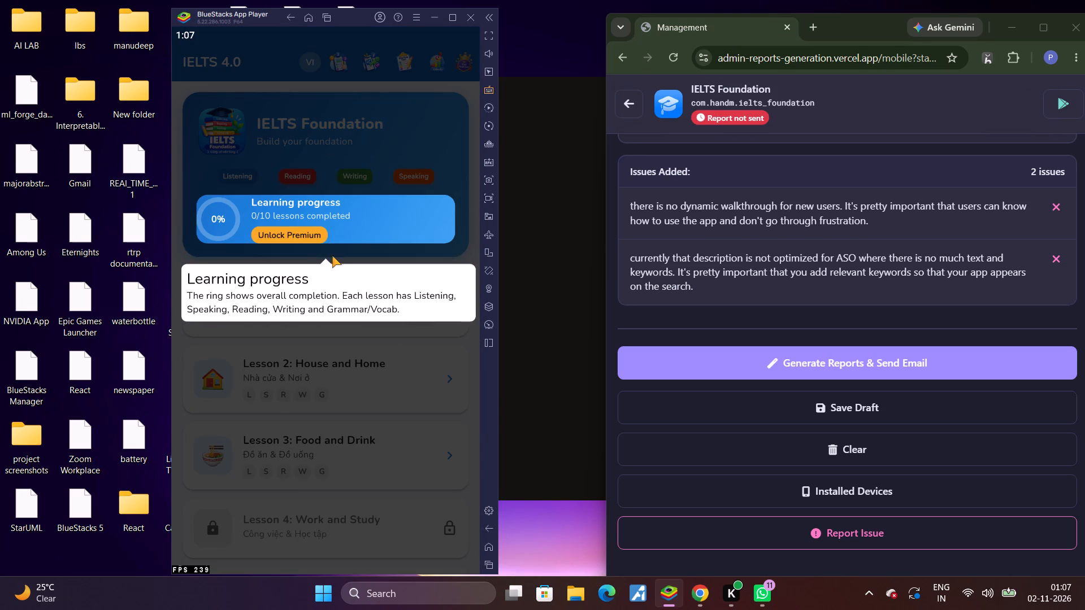
left_click(385, 119)
left_click(374, 150)
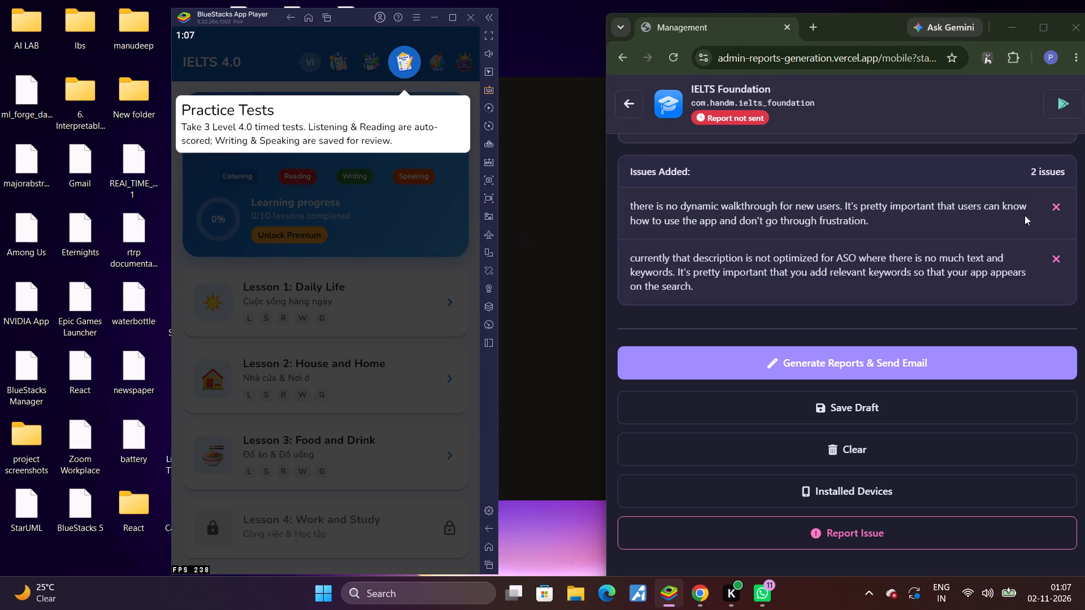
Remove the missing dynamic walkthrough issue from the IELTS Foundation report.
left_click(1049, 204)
Go through the rest of the walkthrough, view Lesson 1: Daily Life, and return to the home screen.
triple_click(307, 284)
triple_click(307, 284)
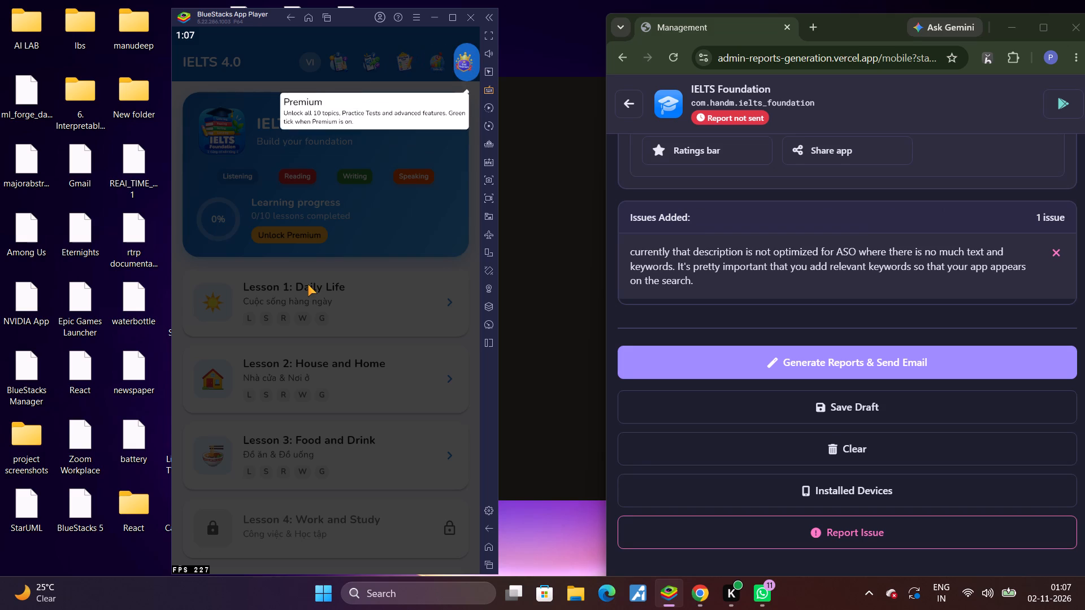
triple_click(307, 284)
triple_click(307, 284)
triple_click(307, 284)
left_click(307, 284)
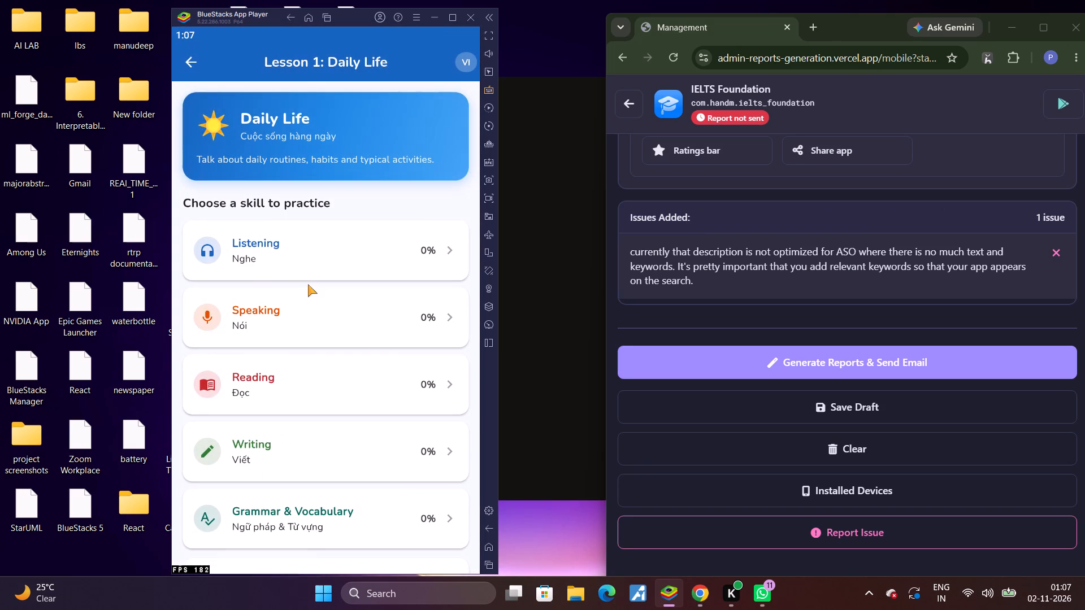
left_click(186, 61)
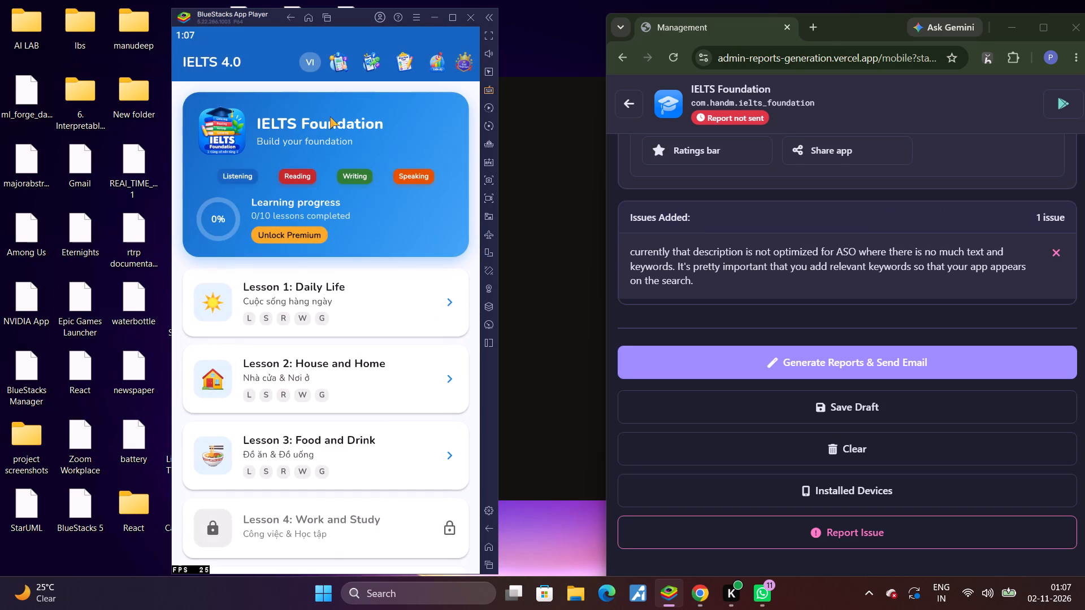
Activate Premium in IELTS Foundation.
left_click(461, 68)
left_click(333, 434)
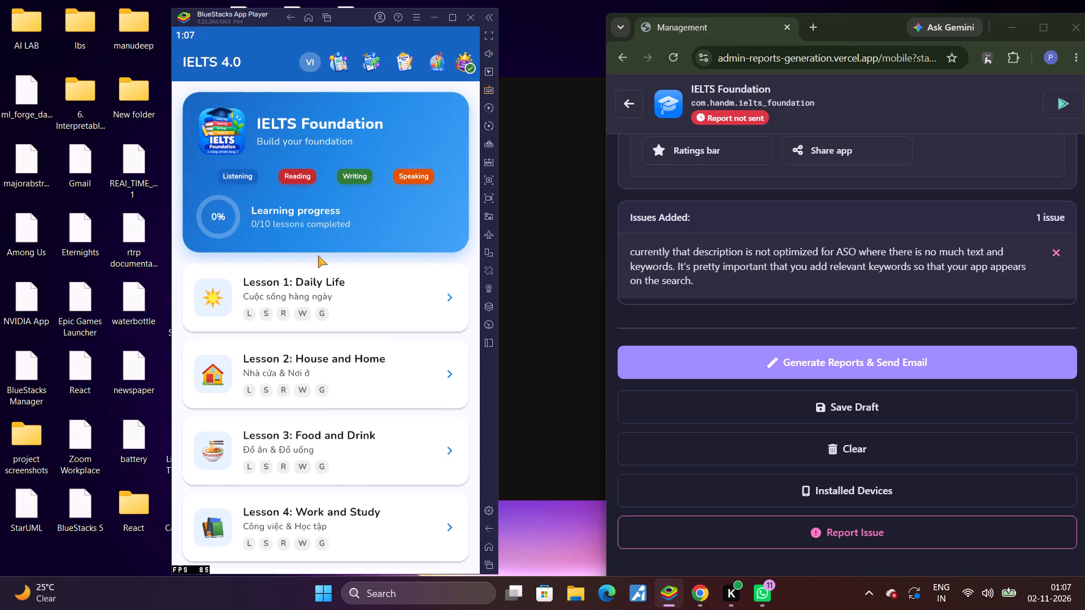
Add the issue "premium is getting active without paying" to the IELTS Foundation report.
scroll(614, 244, "up", 5)
left_click(694, 217)
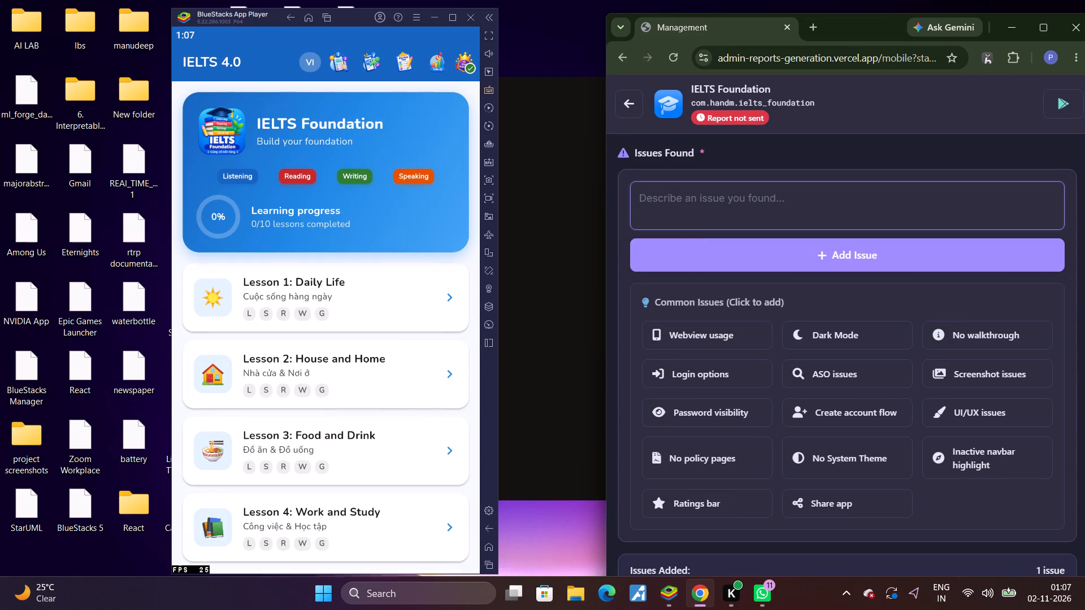
type("premium")
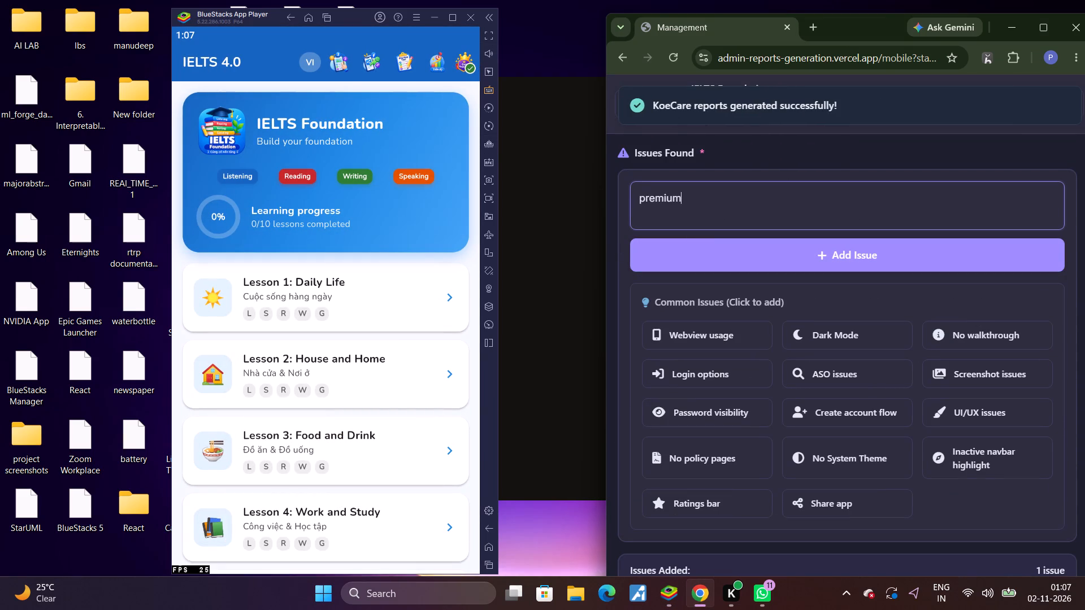
key("space")
type("is")
key("space")
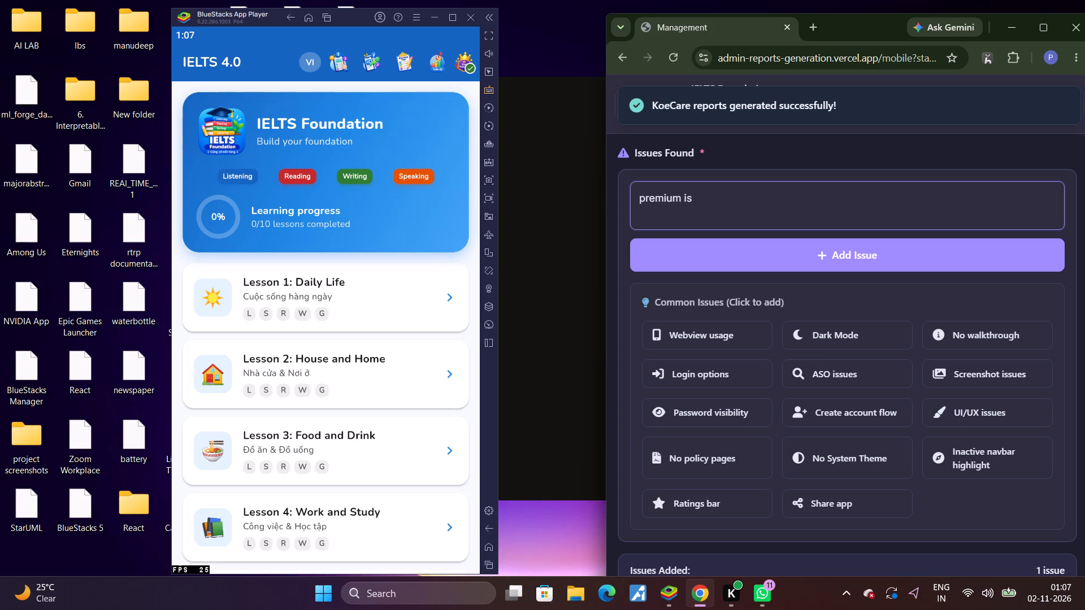
type("getting active without paying")
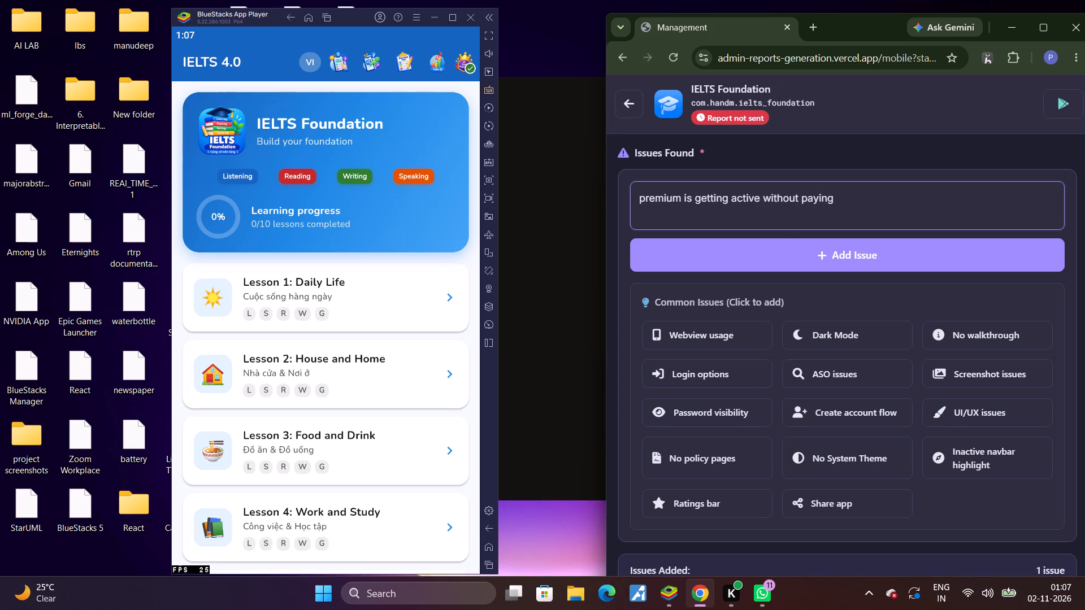
left_click(743, 260)
scroll(743, 260, "down", 8)
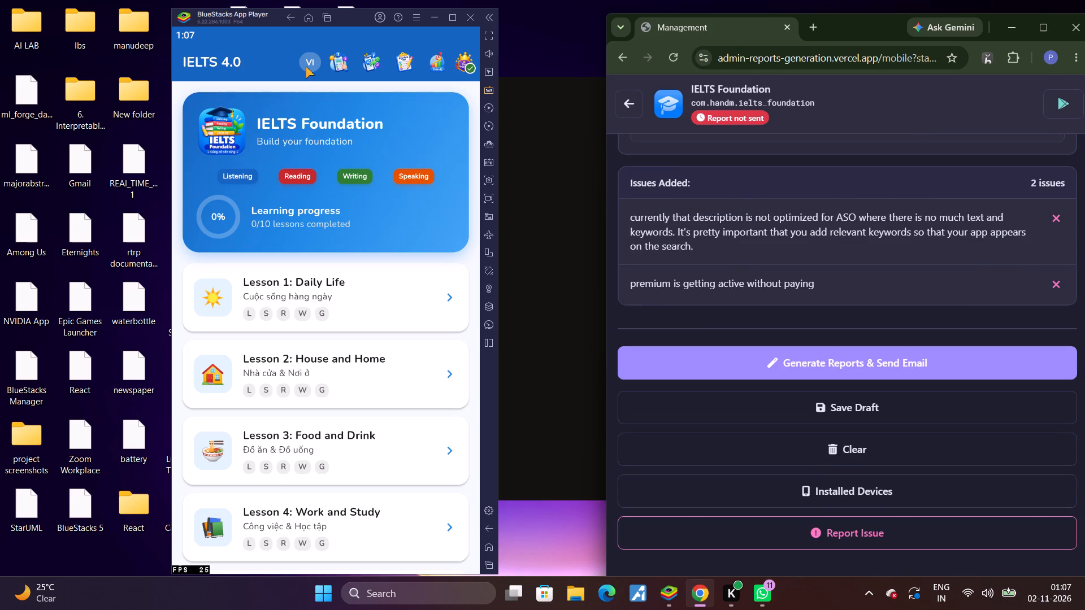
Switch the language of IELTS Foundation to Vietnamese.
left_click(311, 59)
left_click(311, 58)
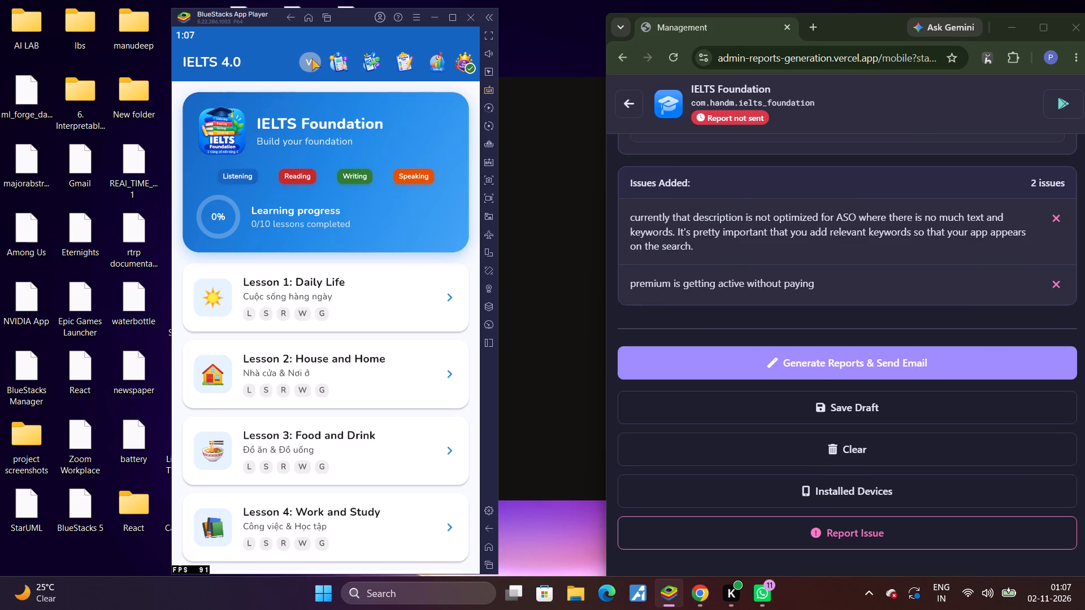
left_click(311, 58)
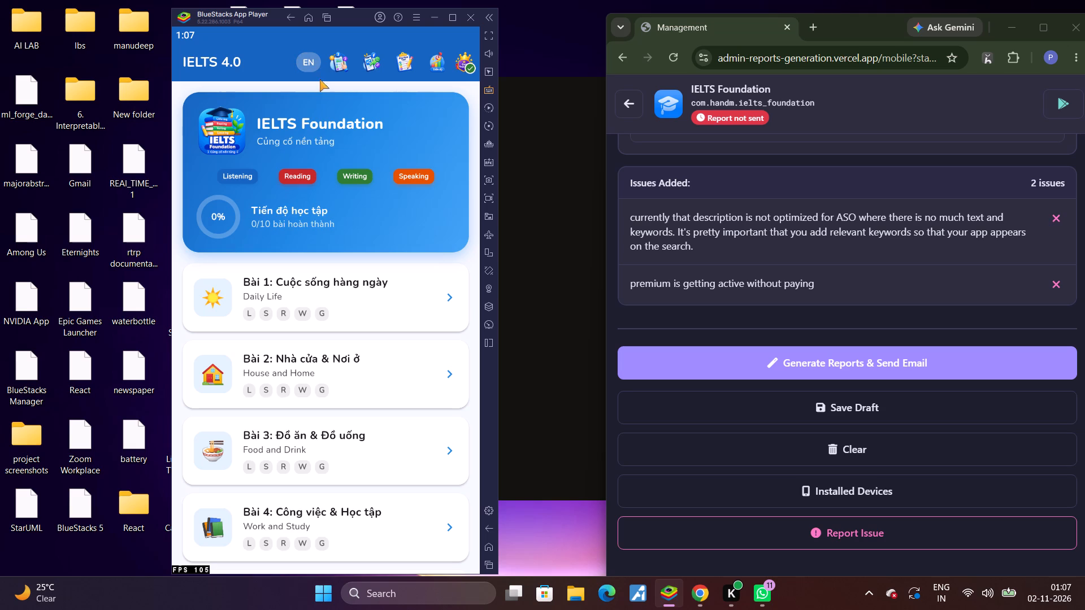
Restart the IELTS Foundation walkthrough and go through its tips up to Tiến độ & Báo cáo.
left_click(341, 60)
left_click(376, 164)
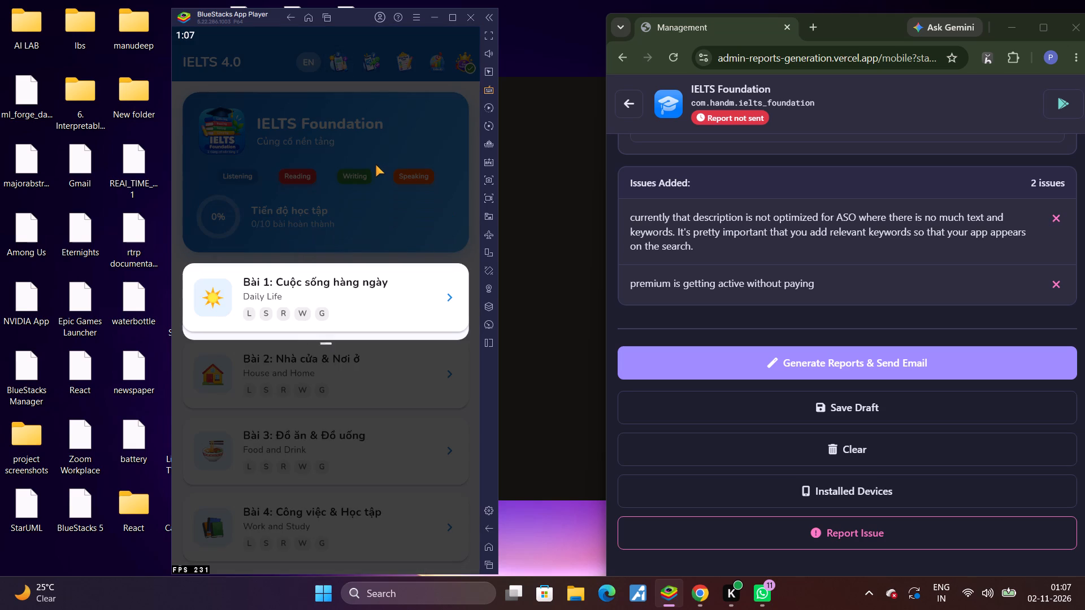
left_click(363, 74)
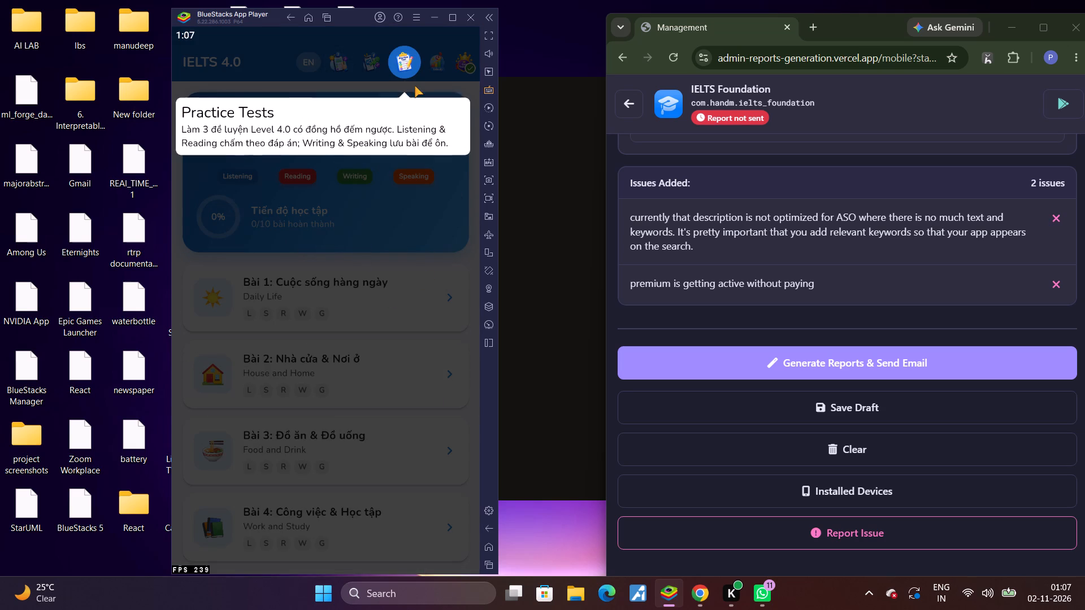
left_click(398, 64)
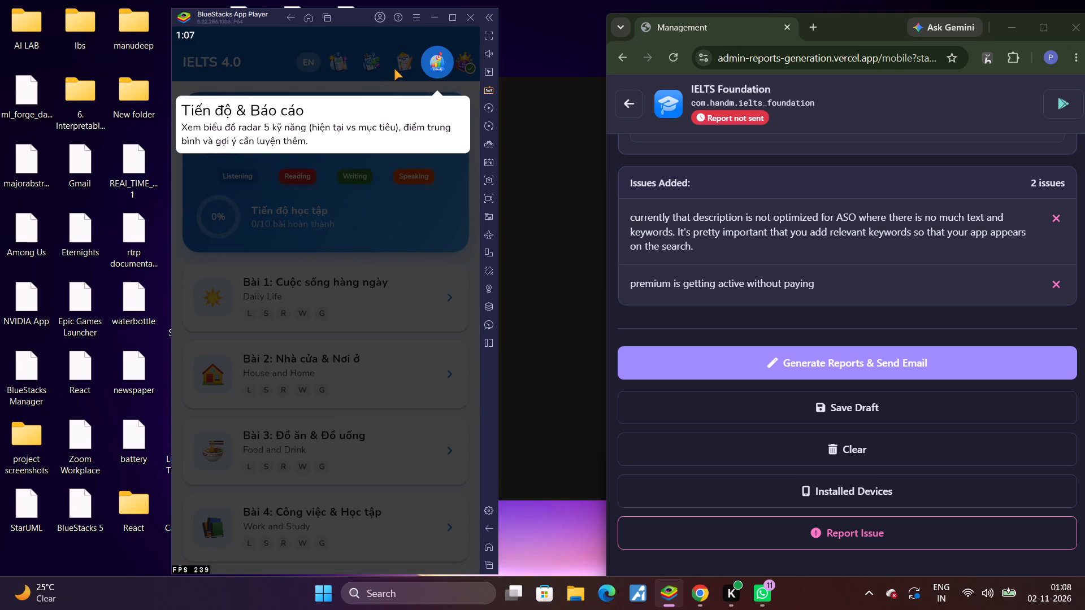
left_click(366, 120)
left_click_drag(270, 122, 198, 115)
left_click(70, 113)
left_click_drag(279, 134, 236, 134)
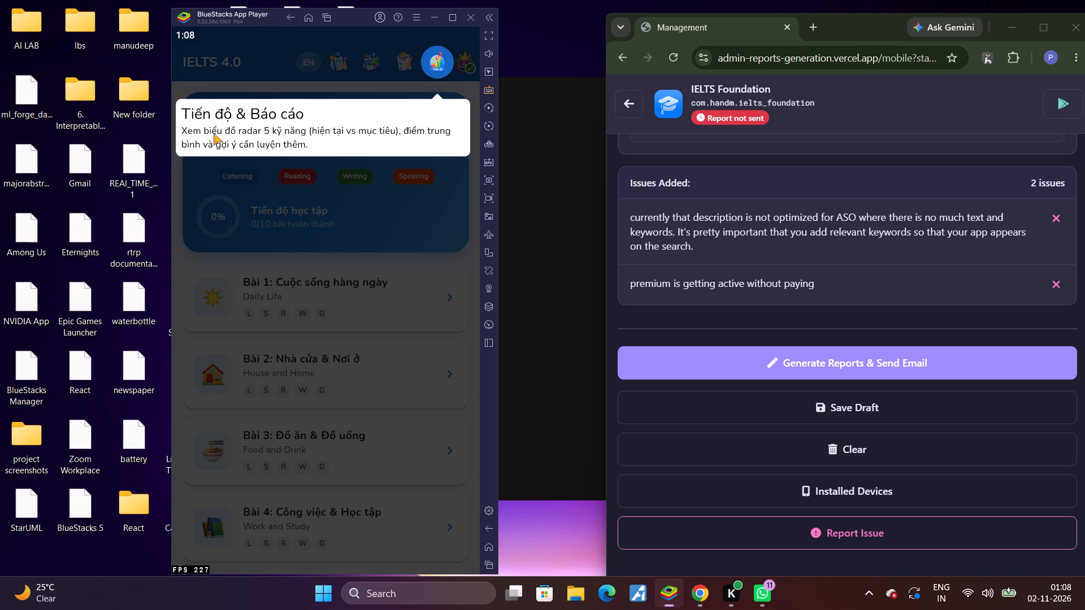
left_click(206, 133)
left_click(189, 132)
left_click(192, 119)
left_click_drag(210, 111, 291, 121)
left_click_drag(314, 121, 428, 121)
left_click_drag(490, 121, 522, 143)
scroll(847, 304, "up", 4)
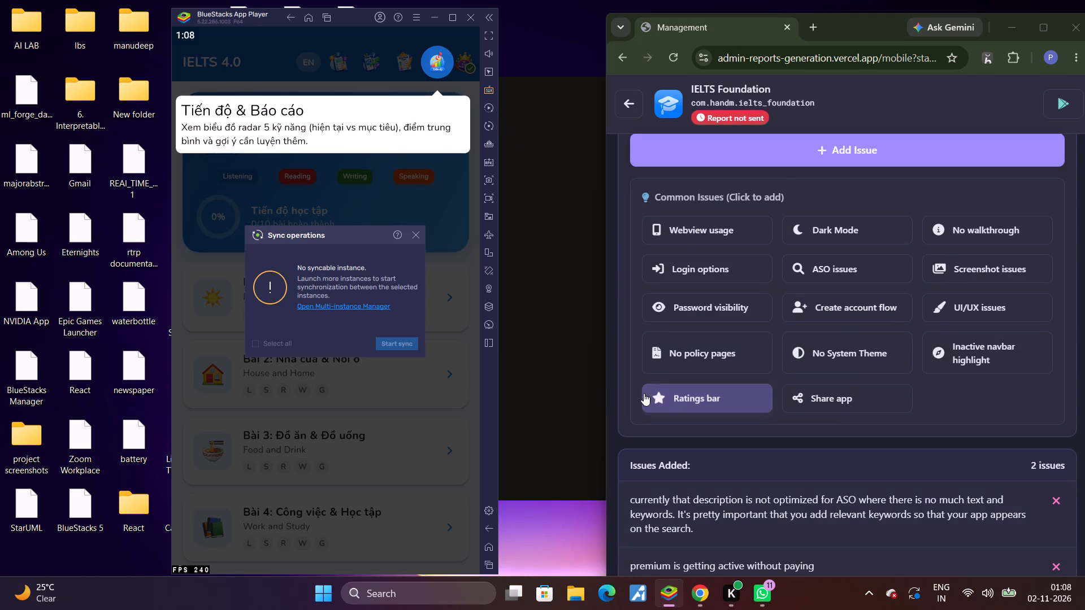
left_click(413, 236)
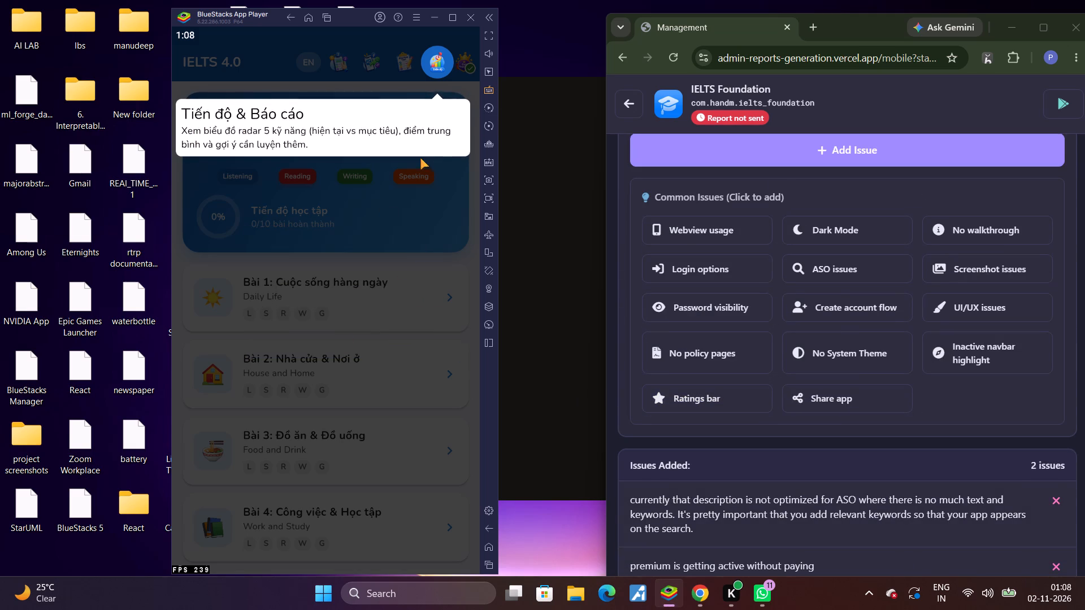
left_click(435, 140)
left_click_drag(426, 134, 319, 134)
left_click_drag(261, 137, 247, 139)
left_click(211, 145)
Write "add a skip option in walkthrough" as an issue description in the IELTS Foundation report.
scroll(738, 237, "up", 5)
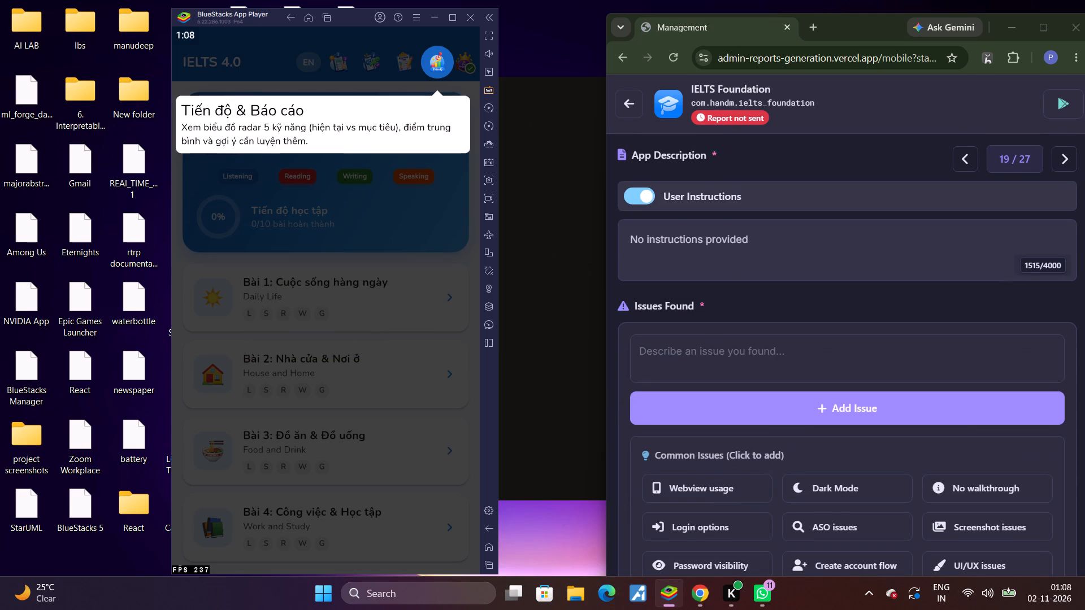
left_click(706, 353)
type("addd")
key("BackSpace")
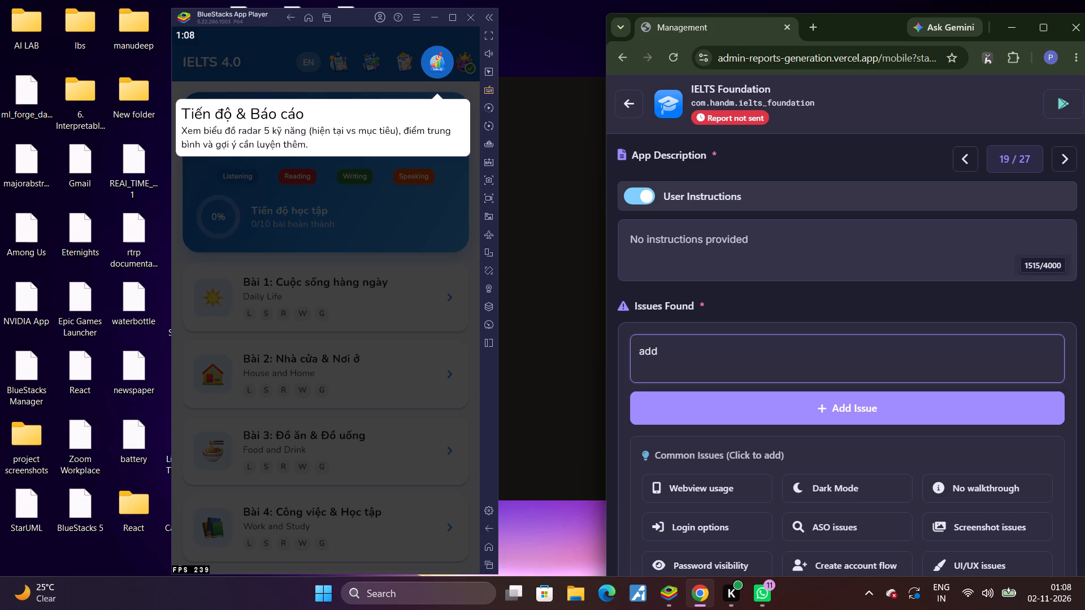
type("a")
key("space")
key("space")
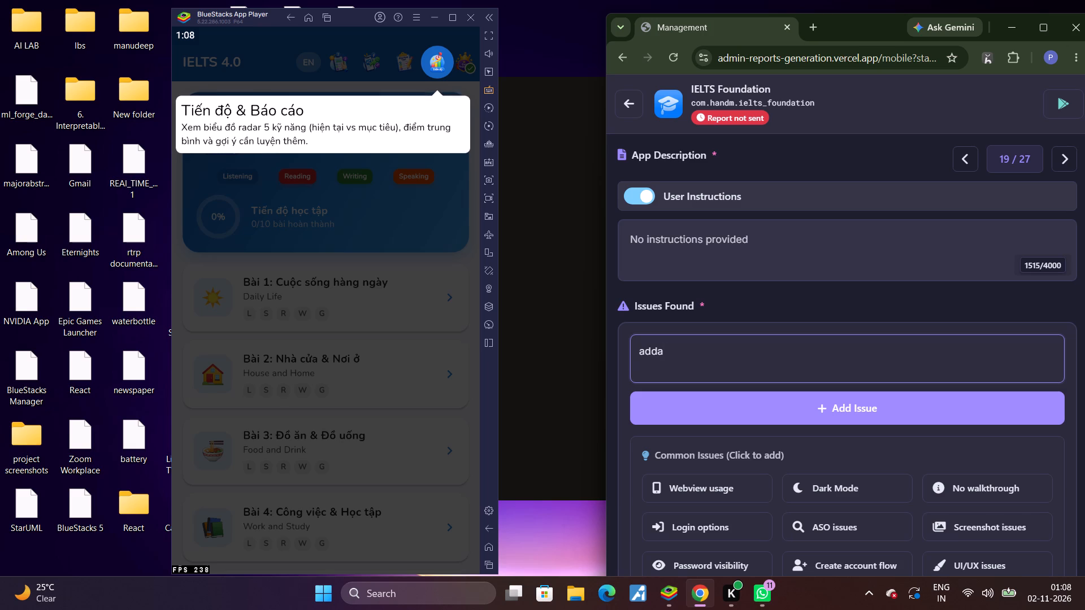
key("BackSpace")
key("BackSpace")
key("space")
type("a skip option in walky")
key("BackSpace")
type("th")
type("rough")
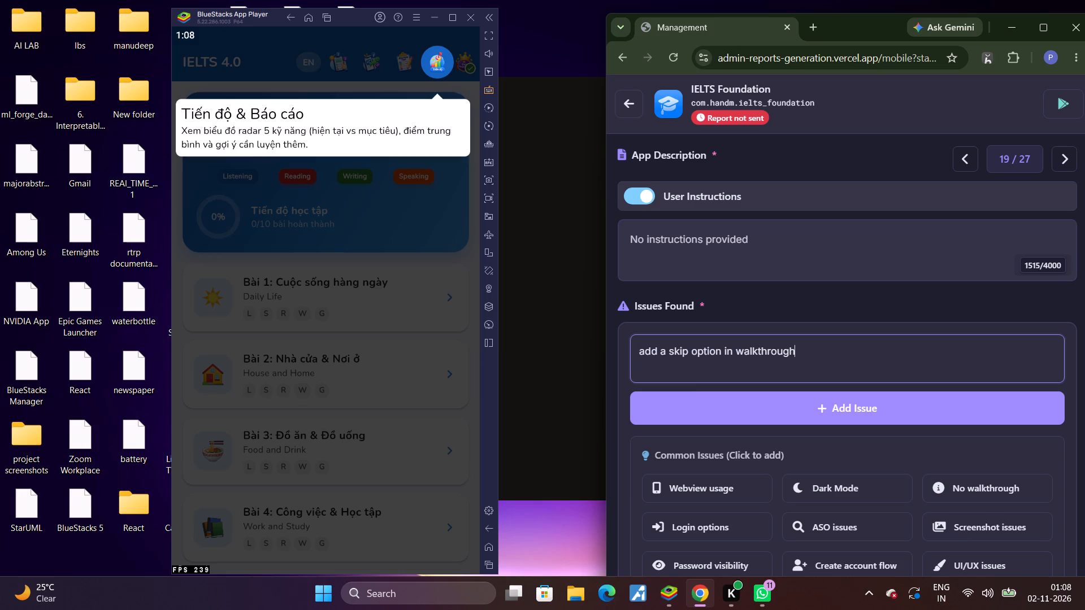
Finish the IELTS Foundation walkthrough and switch the app's language back to English.
left_click(311, 62)
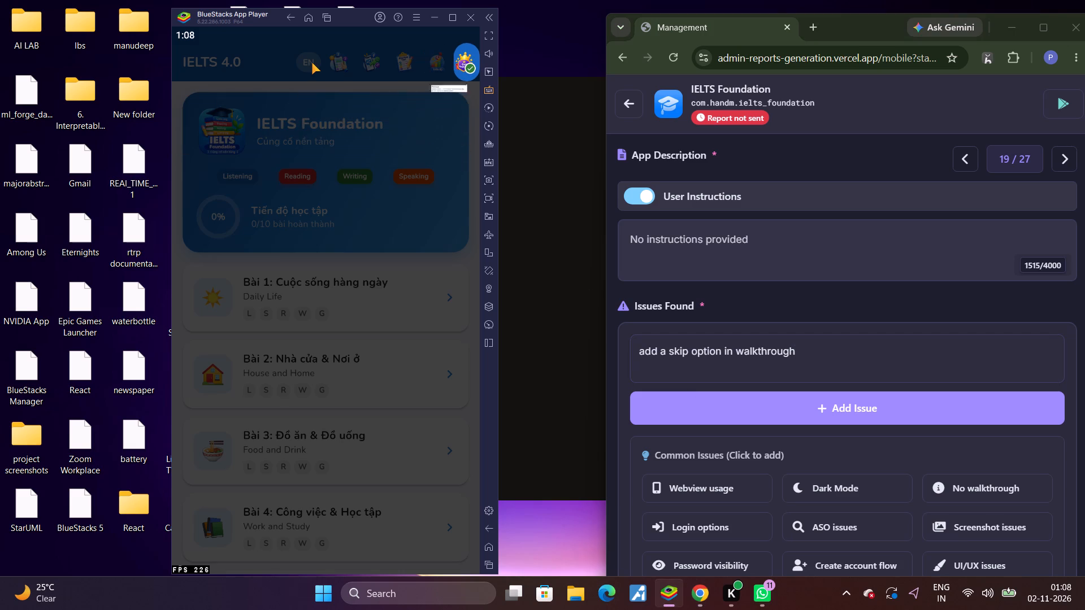
triple_click(311, 62)
triple_click(311, 62)
triple_click(311, 62)
left_click(311, 62)
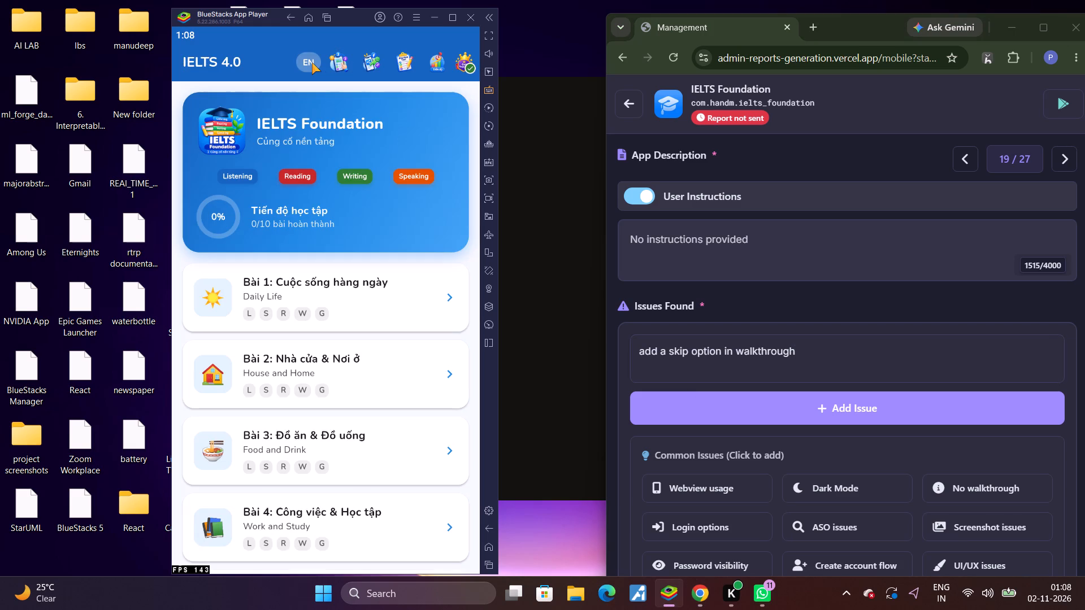
left_click(311, 62)
left_click(311, 62)
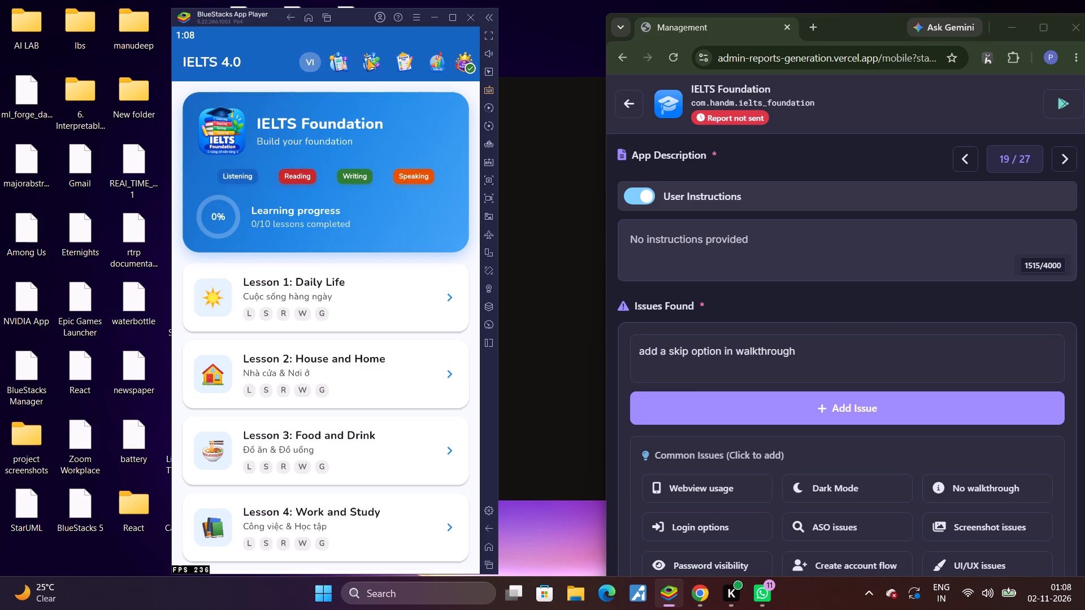
Go through the English walkthrough tips of IELTS Foundation up to Practice Tests.
left_click(367, 58)
left_click(324, 80)
left_click(337, 66)
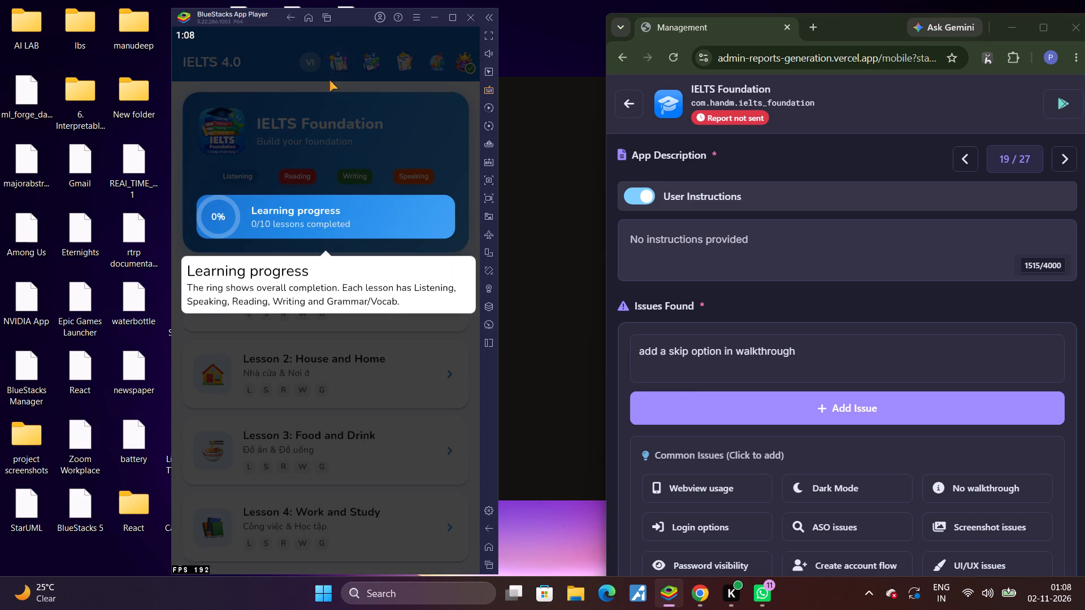
left_click(312, 137)
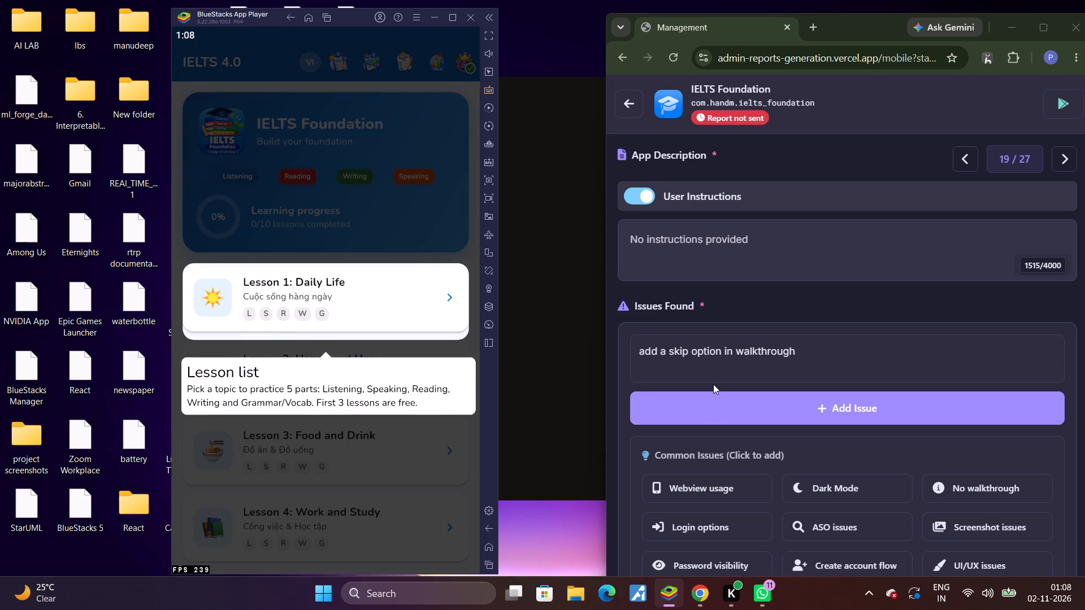
left_click(450, 302)
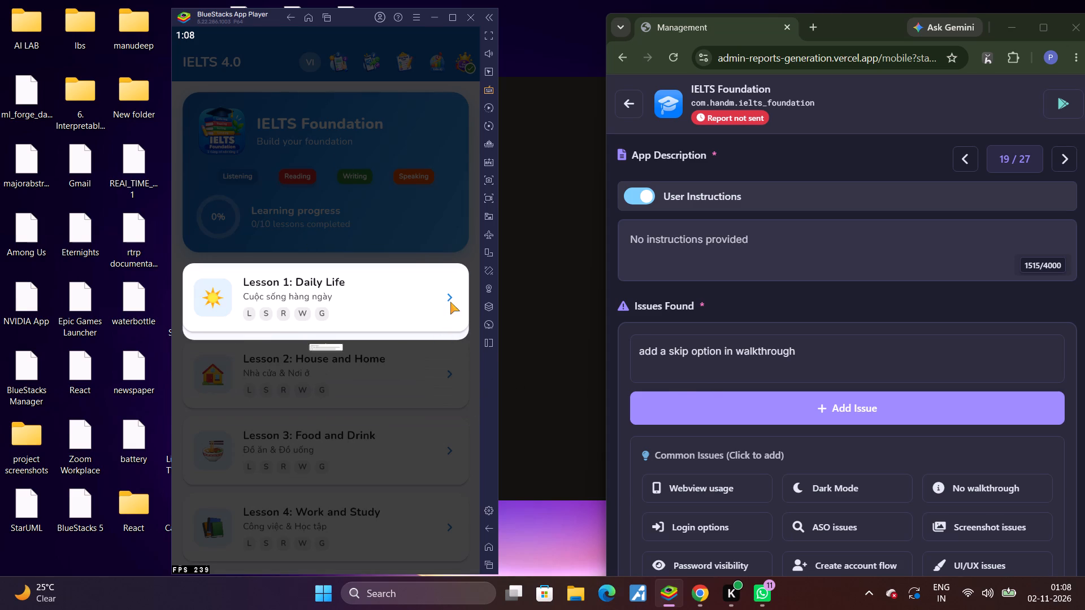
Add the written skip-option issue, generate and email the IELTS Foundation report, and go on to the Fadi Market report.
left_click(728, 397)
scroll(728, 396, "down", 6)
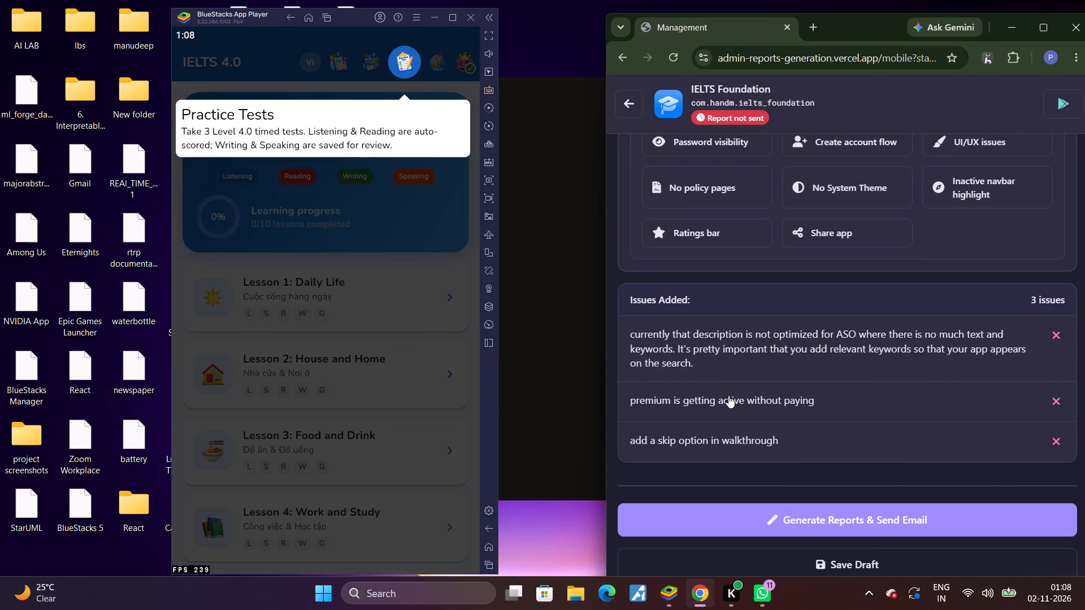
left_click(742, 504)
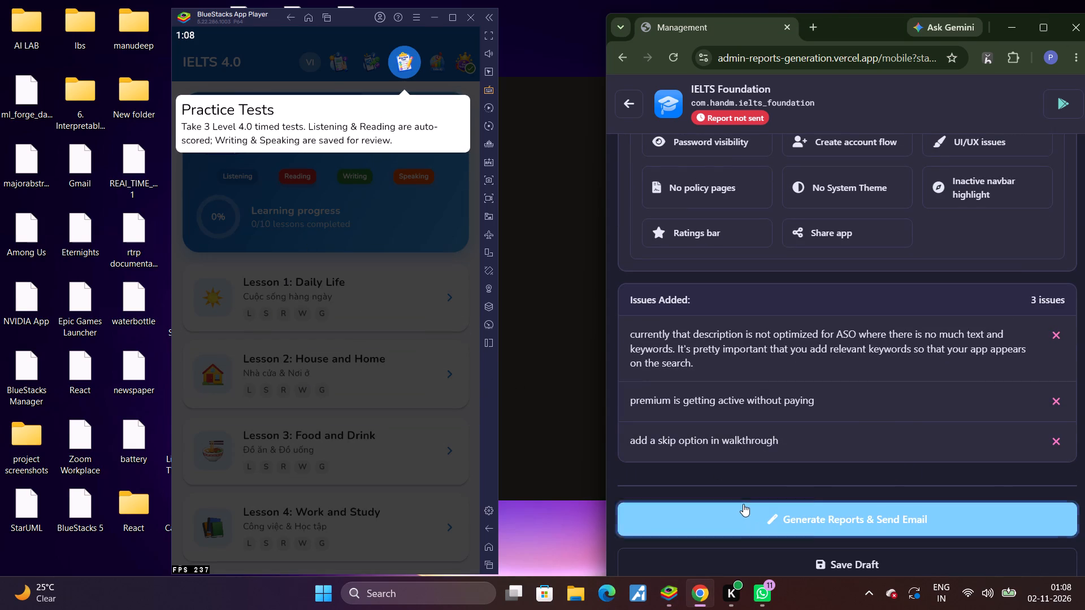
scroll(745, 502, "up", 11)
left_click(1057, 162)
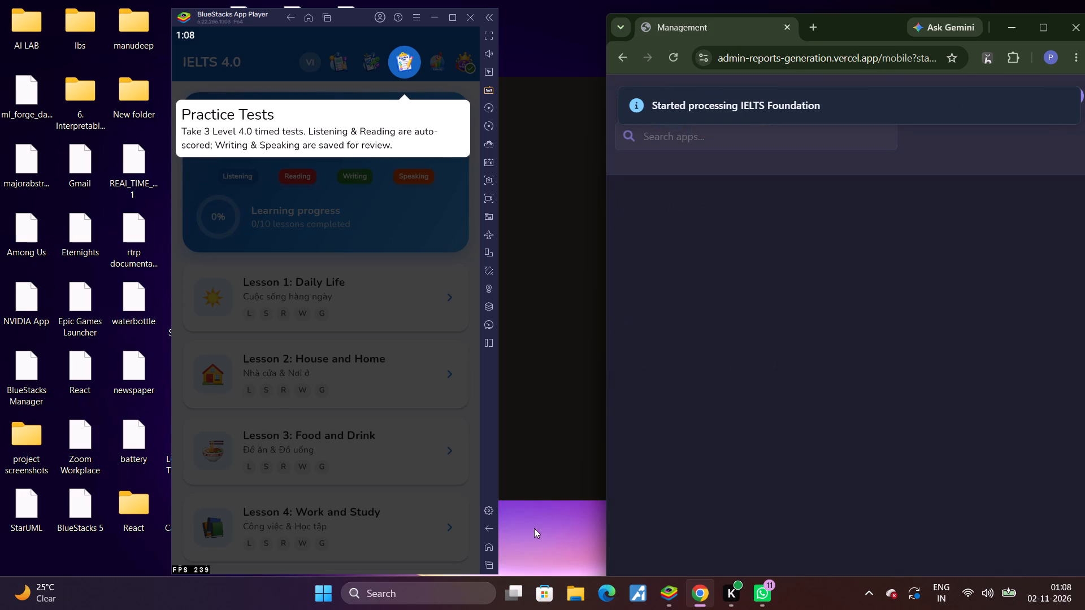
Uninstall IELTS Foundation from its Google Play page in the emulator.
left_click(483, 565)
left_click(384, 281)
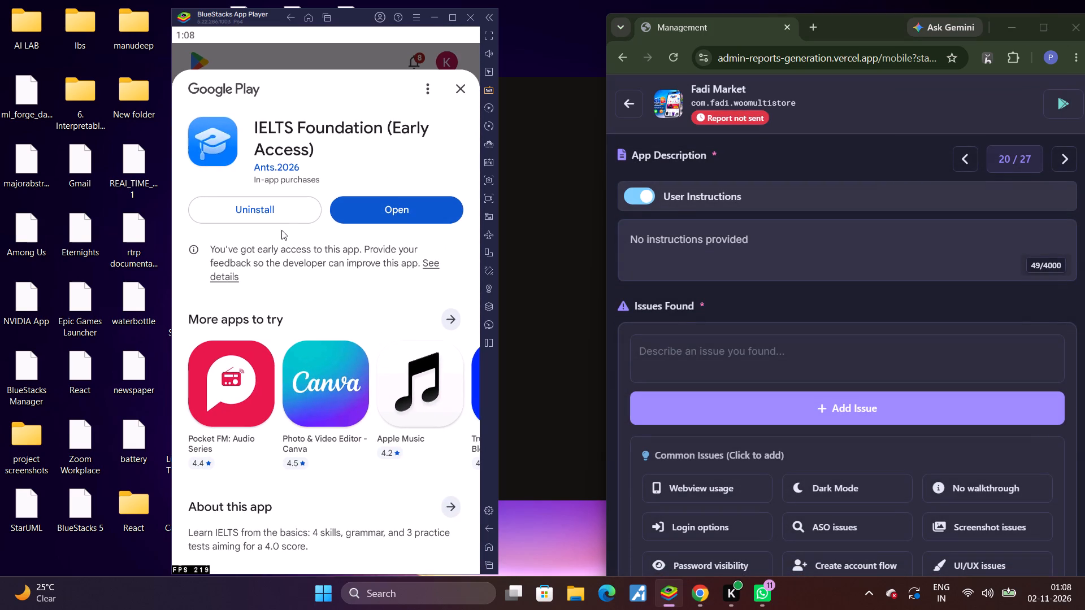
left_click(283, 225)
left_click(429, 329)
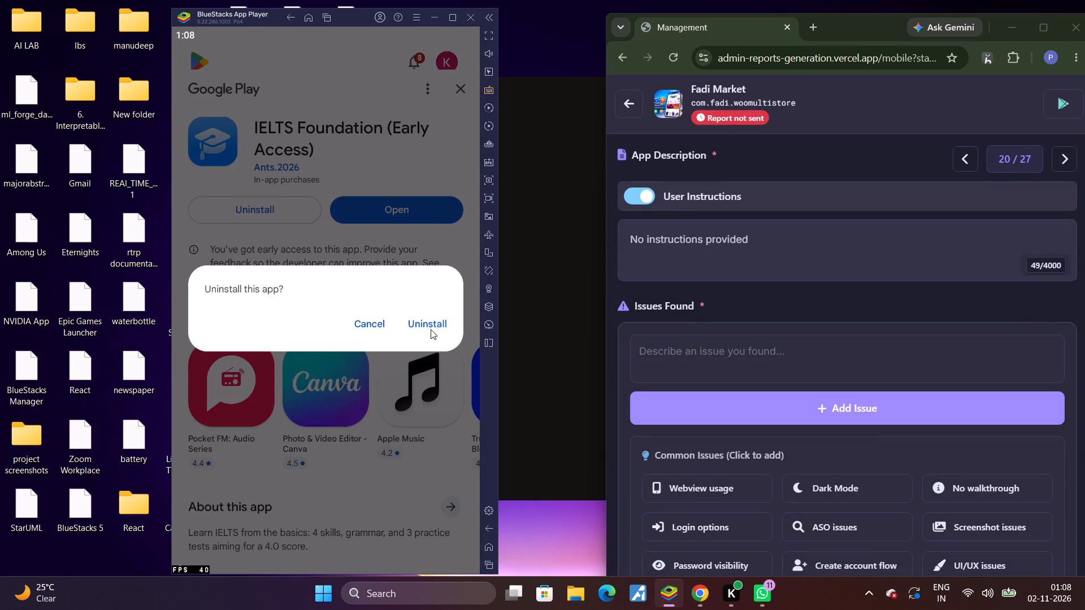
Open the Fadi Market store listing from the emulator's App Feedback page and install the app.
left_click(492, 563)
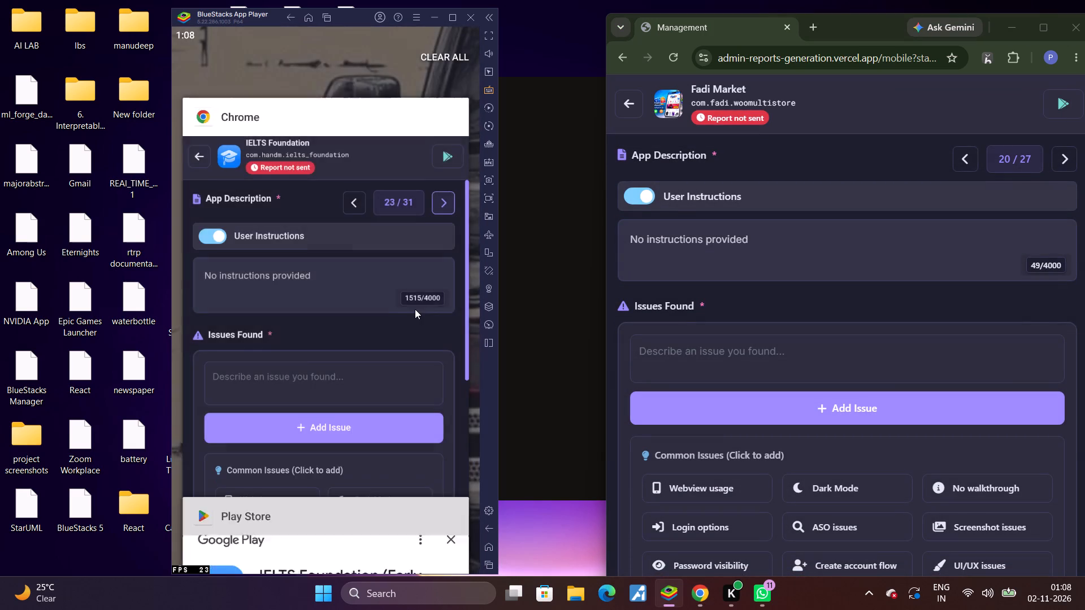
left_click(415, 309)
left_click(455, 156)
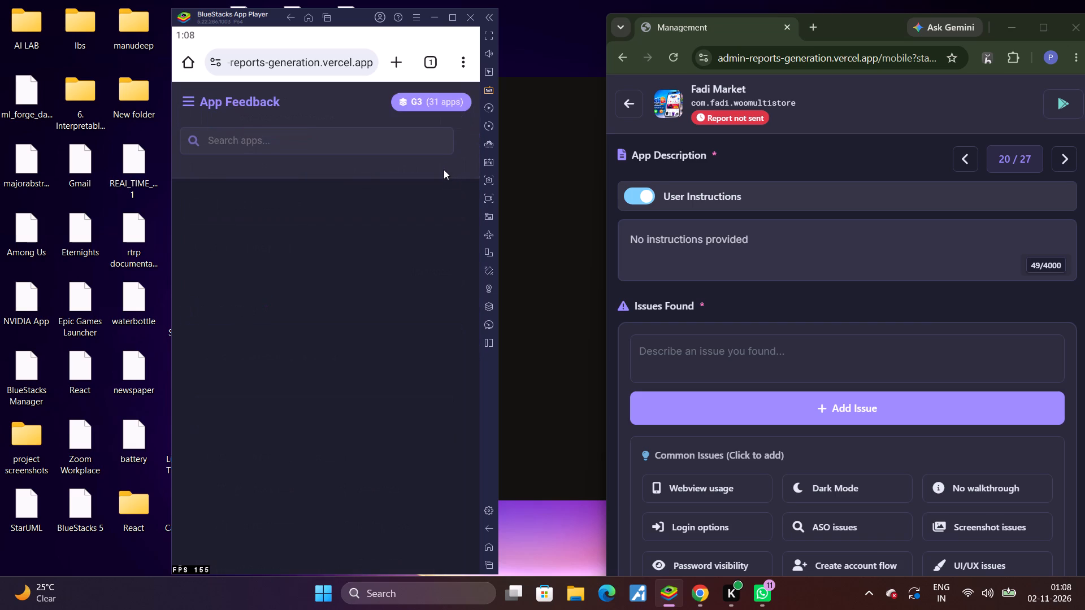
left_click(445, 112)
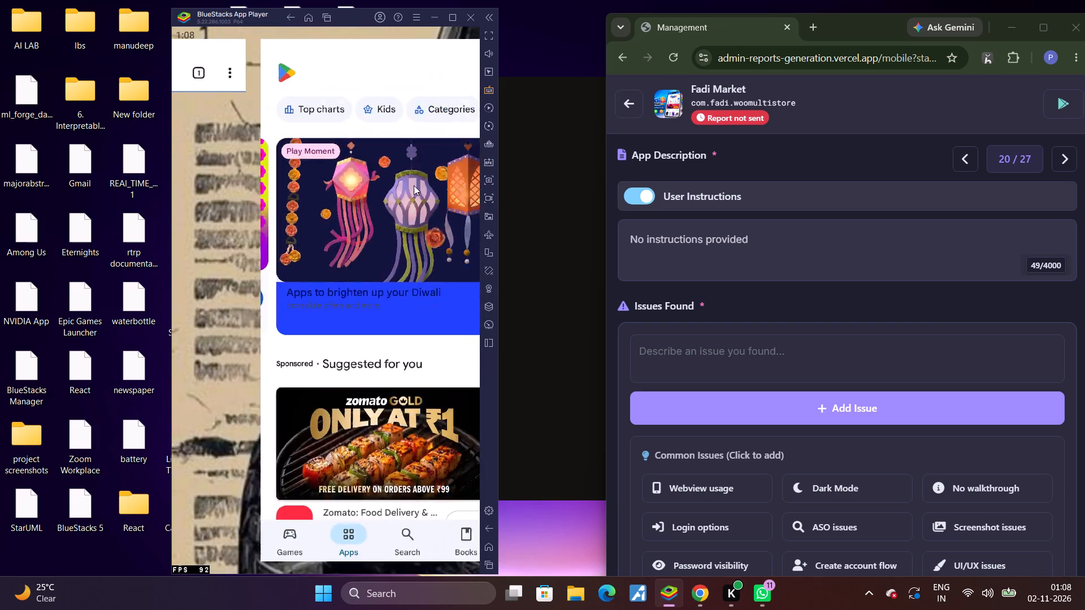
left_click(269, 321)
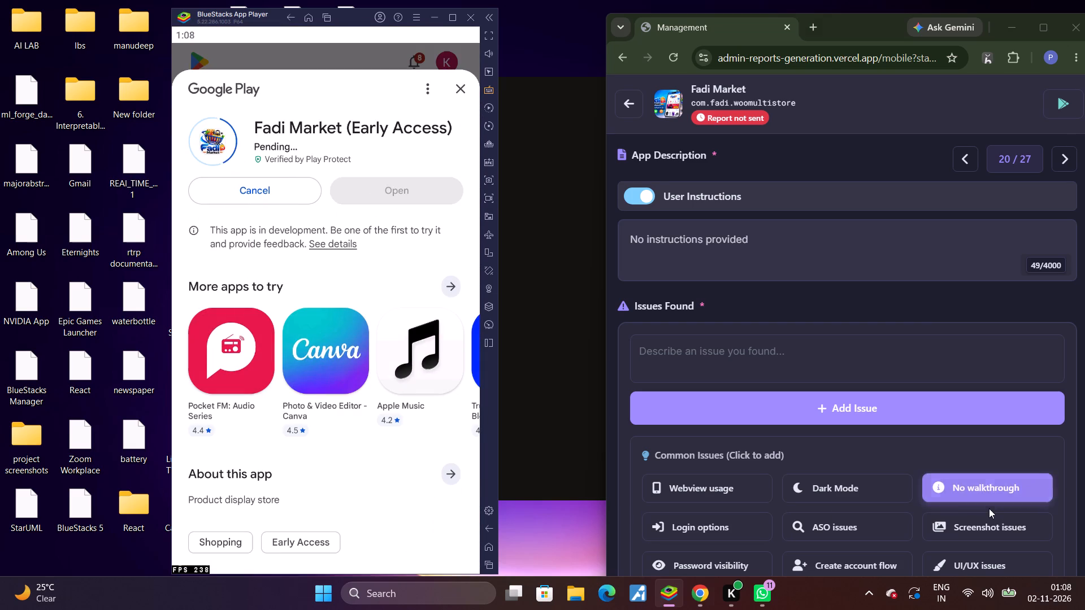
Add the ASO description, store screenshots and missing walkthrough issues to the Fadi Market report, checking the screenshots in its store listing.
left_click(989, 508)
left_click(976, 525)
scroll(964, 421, "down", 8)
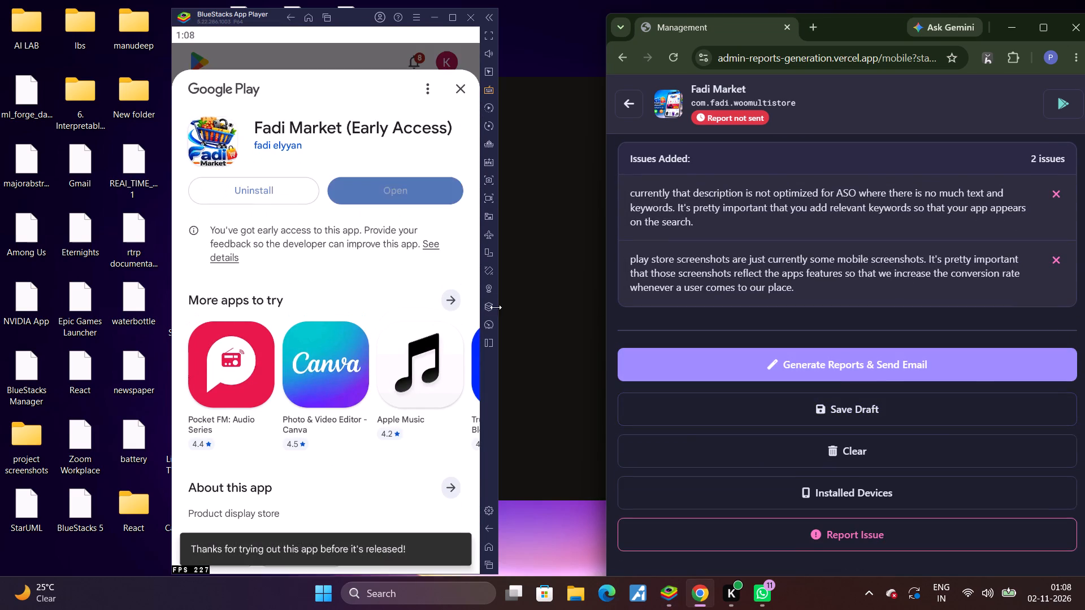
left_click_drag(426, 362, 419, 148)
left_click_drag(393, 284, 393, 241)
left_click(338, 240)
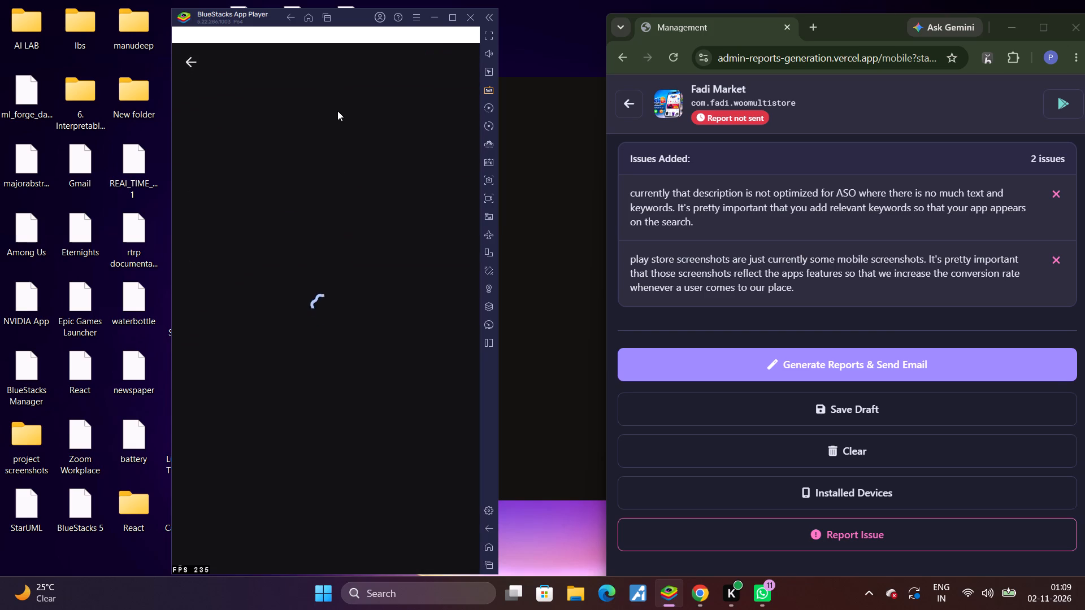
scroll(922, 258, "up", 4)
left_click(988, 207)
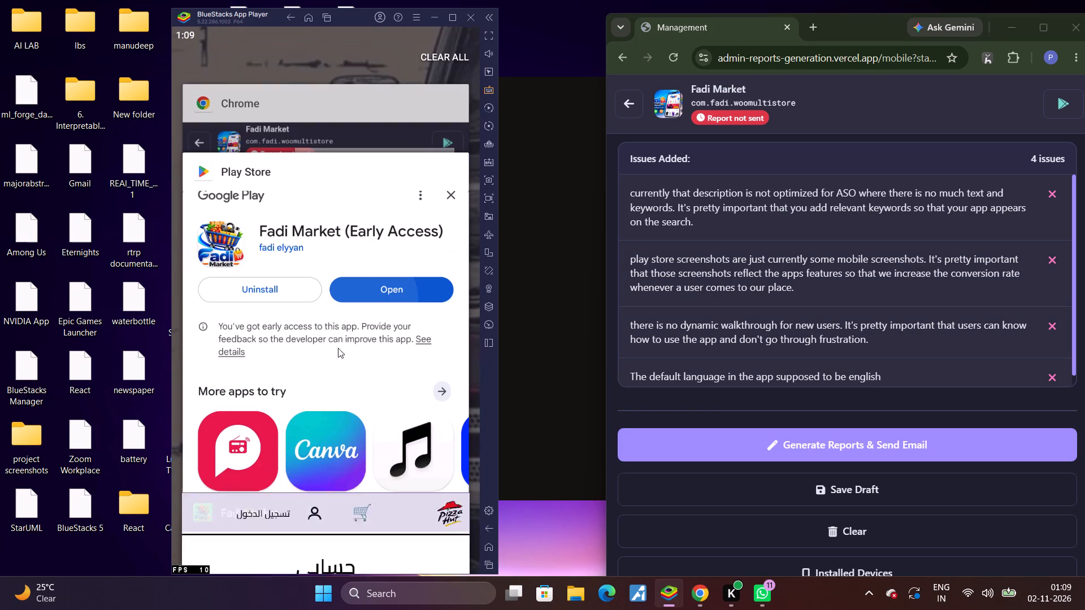
Recheck the Fadi Market store listing, generate and email its report, and go on to the Dim Sum Steamer: Sort Puzzle report.
left_click(311, 268)
left_click_drag(341, 412, 356, 369)
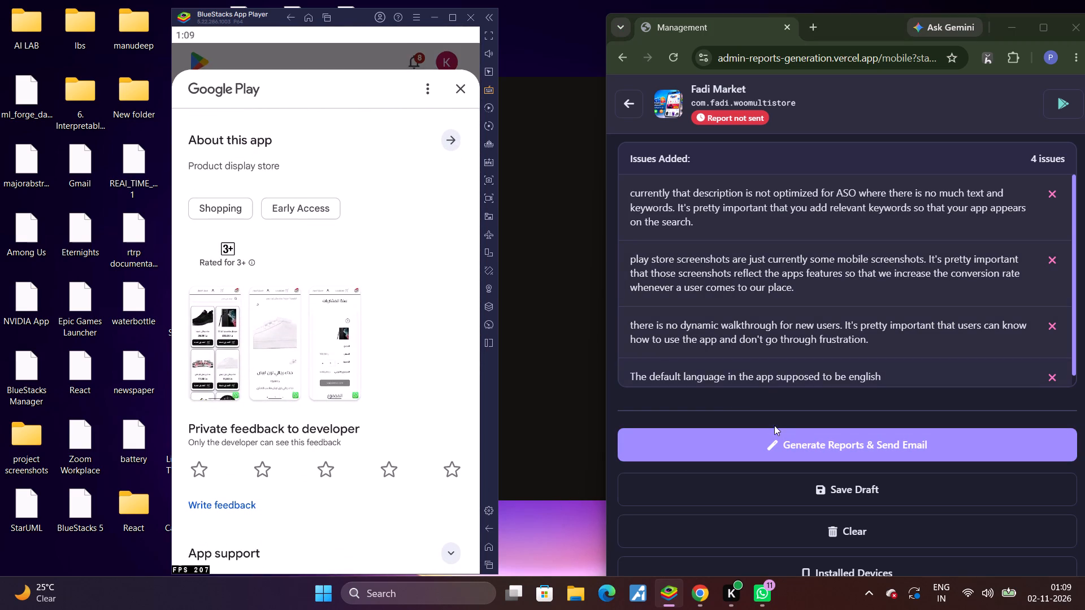
left_click(770, 438)
scroll(773, 432, "up", 8)
left_click(1056, 161)
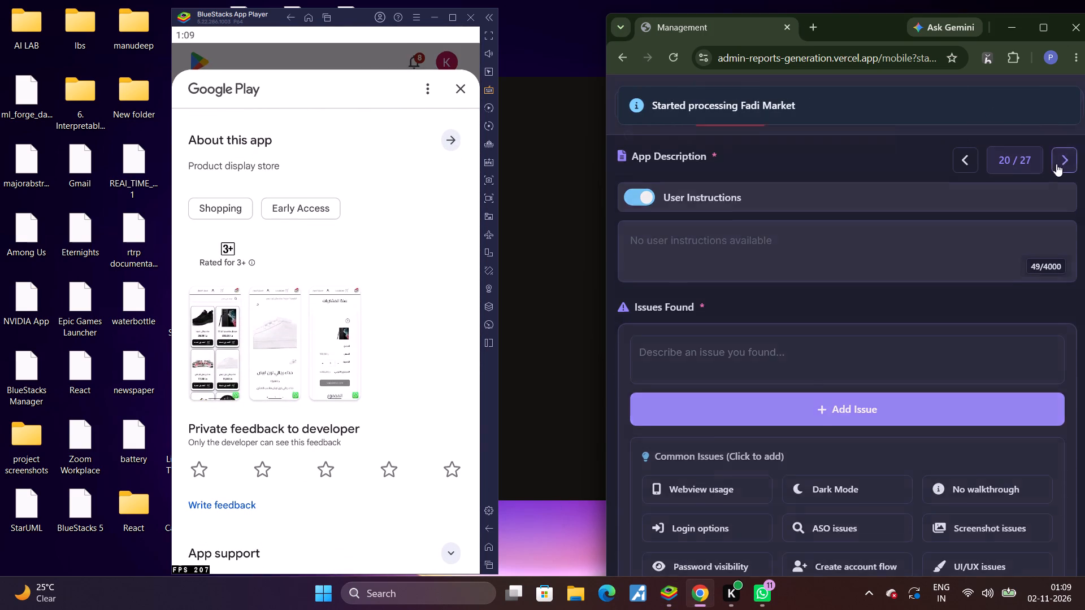
Return to the Fadi Market store page in the emulator and uninstall the app.
left_click(488, 561)
left_click(387, 293)
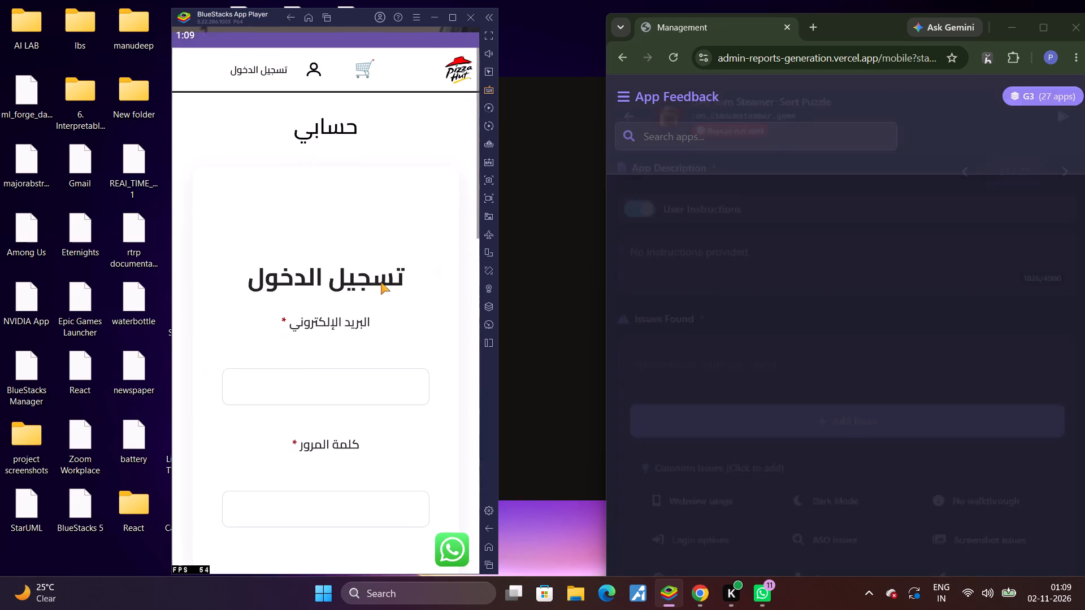
left_click(485, 559)
left_click(379, 325)
left_click_drag(304, 151, 314, 295)
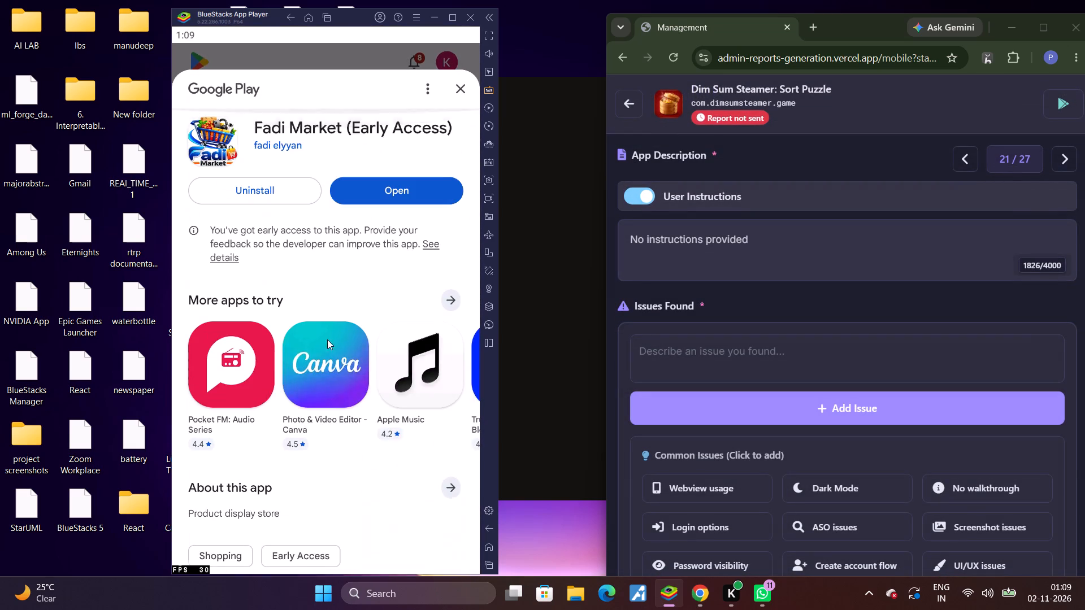
left_click(263, 169)
left_click(263, 181)
left_click(427, 322)
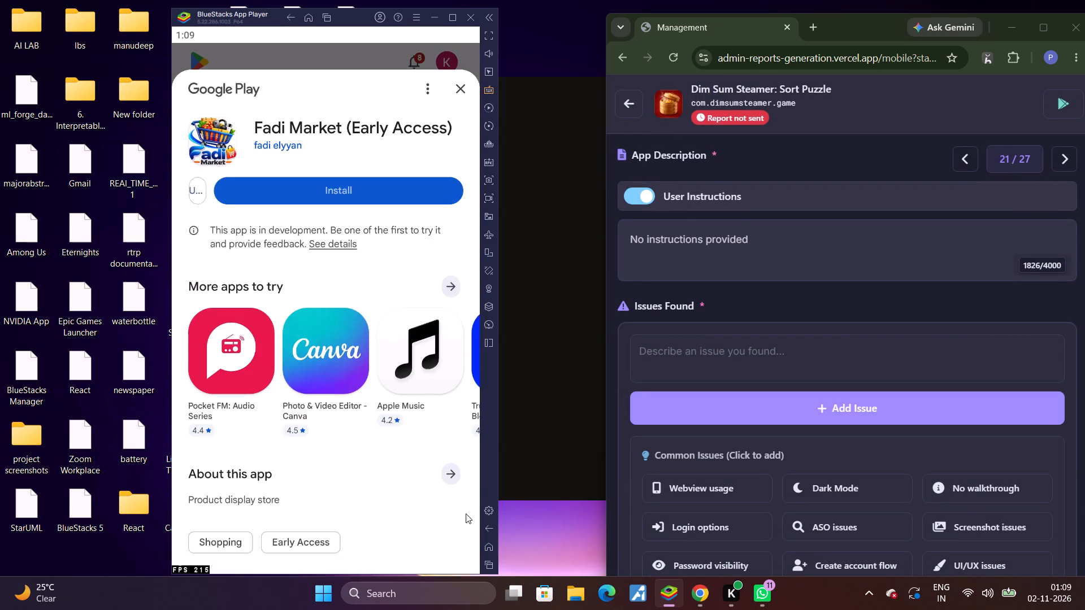
Open the Dim Sum Steamer: Sort Puzzle store listing from the emulator's App Feedback page and install the game.
left_click(491, 563)
left_click(397, 342)
left_click(452, 153)
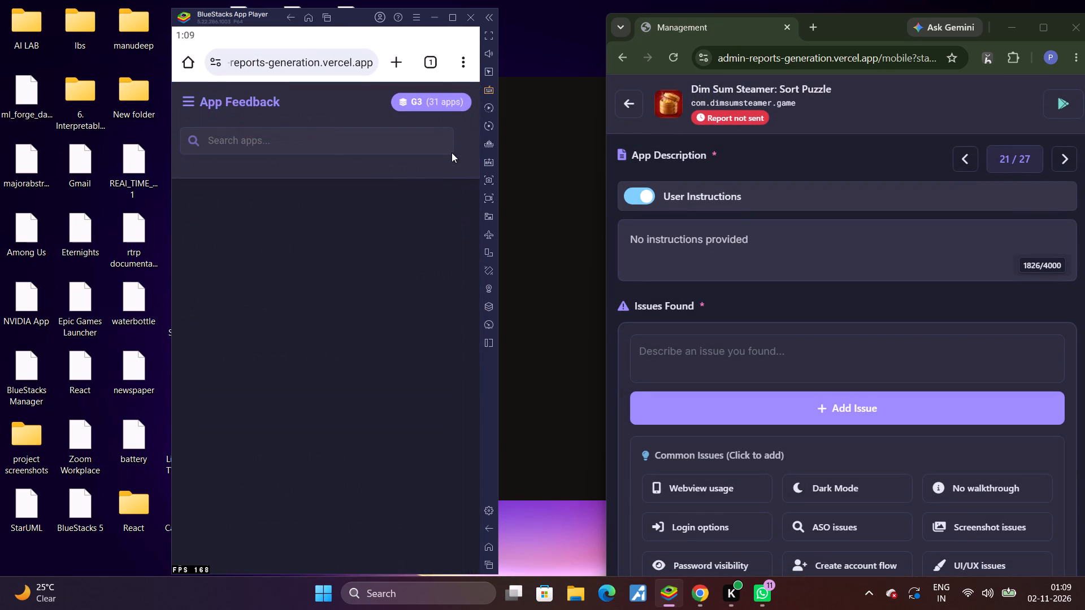
left_click(464, 104)
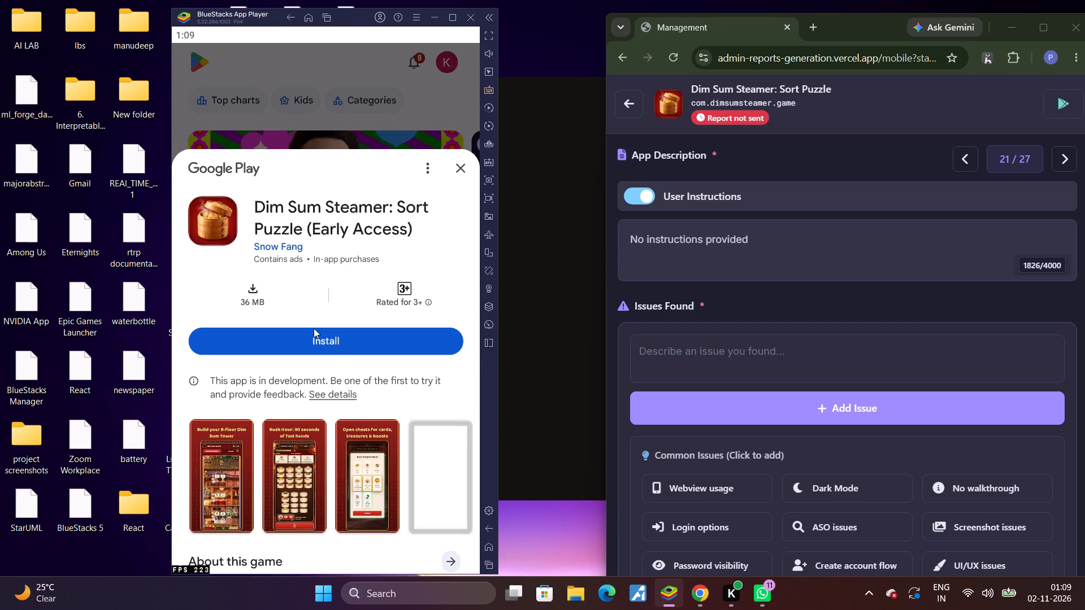
left_click(312, 332)
Add the missing walkthrough and ASO description issues to the Dim Sum Steamer report.
left_click(940, 495)
scroll(963, 301, "down", 6)
scroll(954, 285, "up", 1)
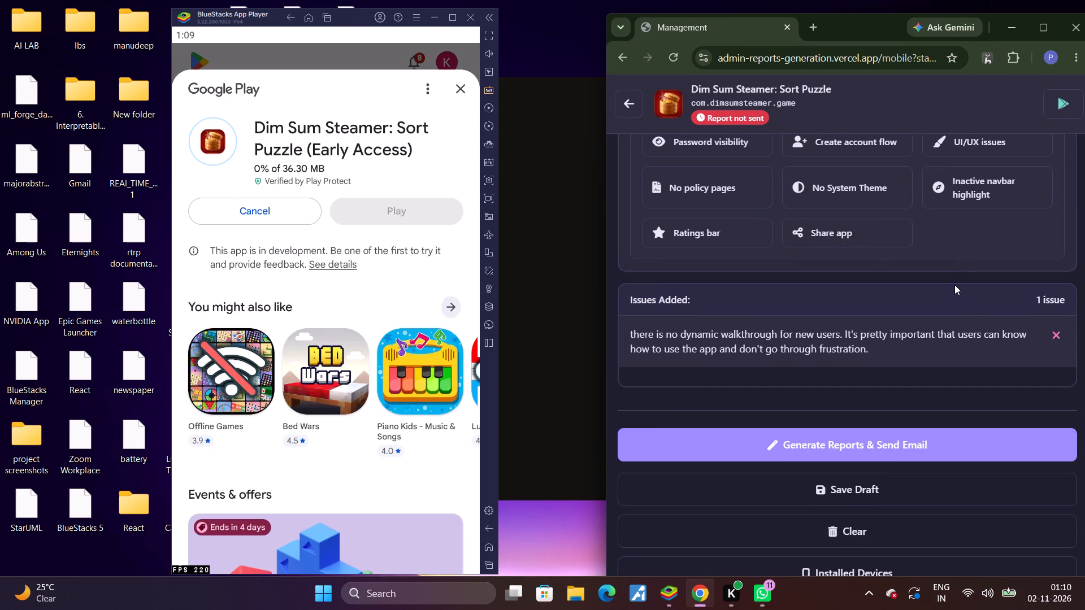
scroll(954, 285, "up", 2)
left_click(830, 306)
scroll(830, 307, "down", 7)
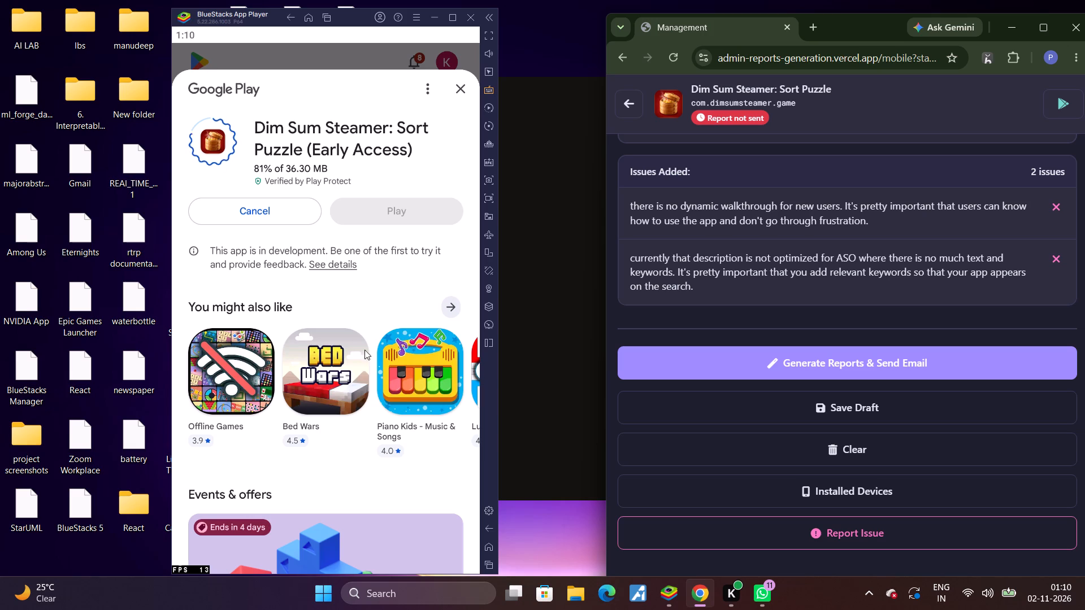
Launch Dim Sum Steamer and claim the Day 1 daily reward of 50 coins.
left_click(361, 210)
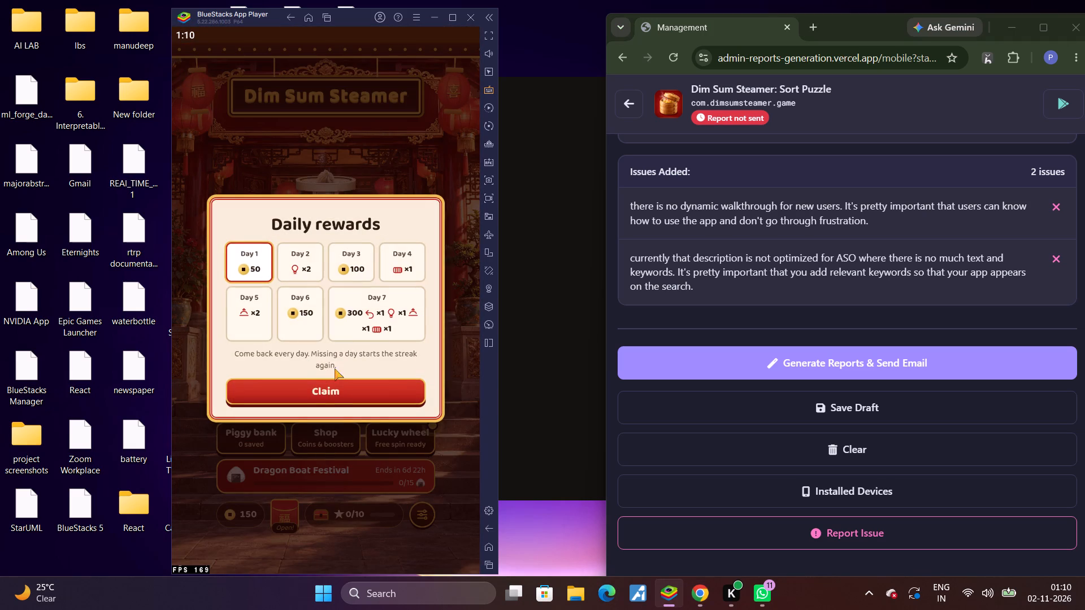
left_click(327, 394)
left_click(304, 391)
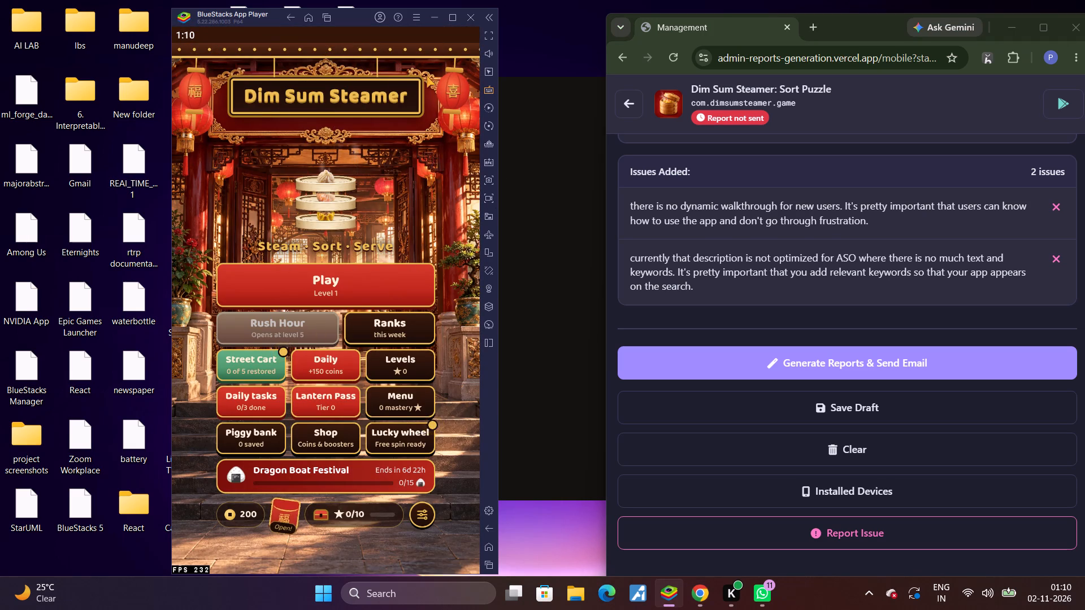
left_click(426, 75)
left_click(458, 69)
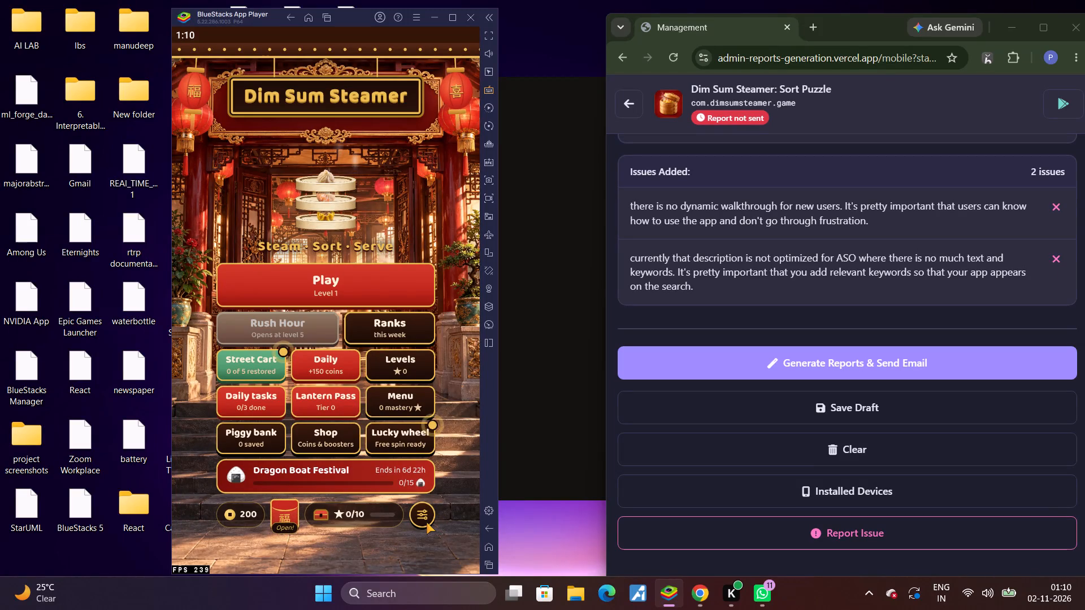
Turn off music, teahouse ambience, sound effects, vibration and reminders in the Dim Sum Steamer settings.
left_click(426, 522)
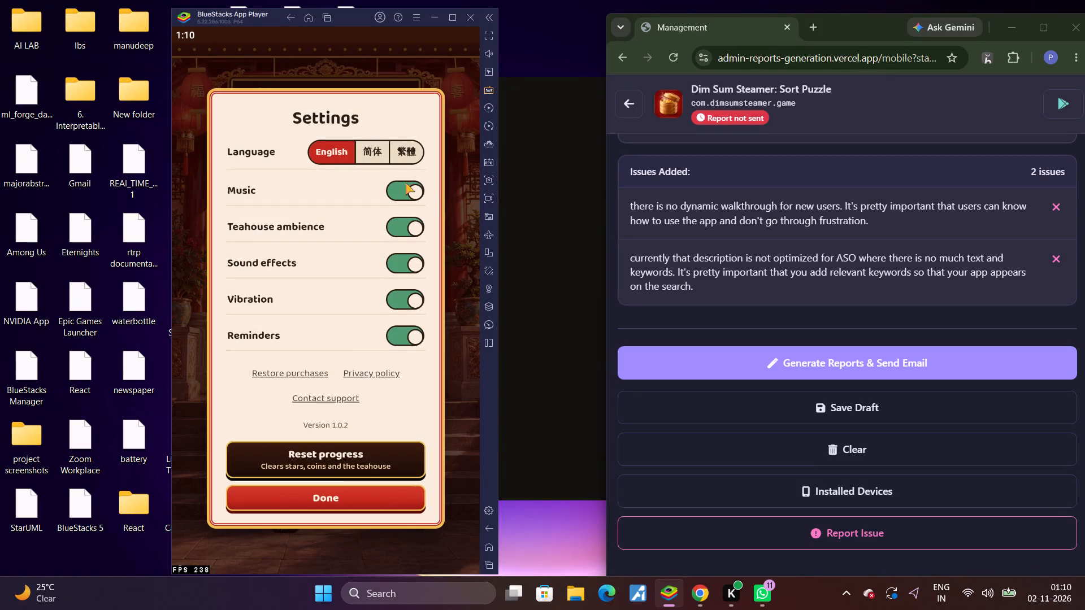
left_click(405, 185)
left_click(396, 225)
left_click(390, 272)
left_click(396, 273)
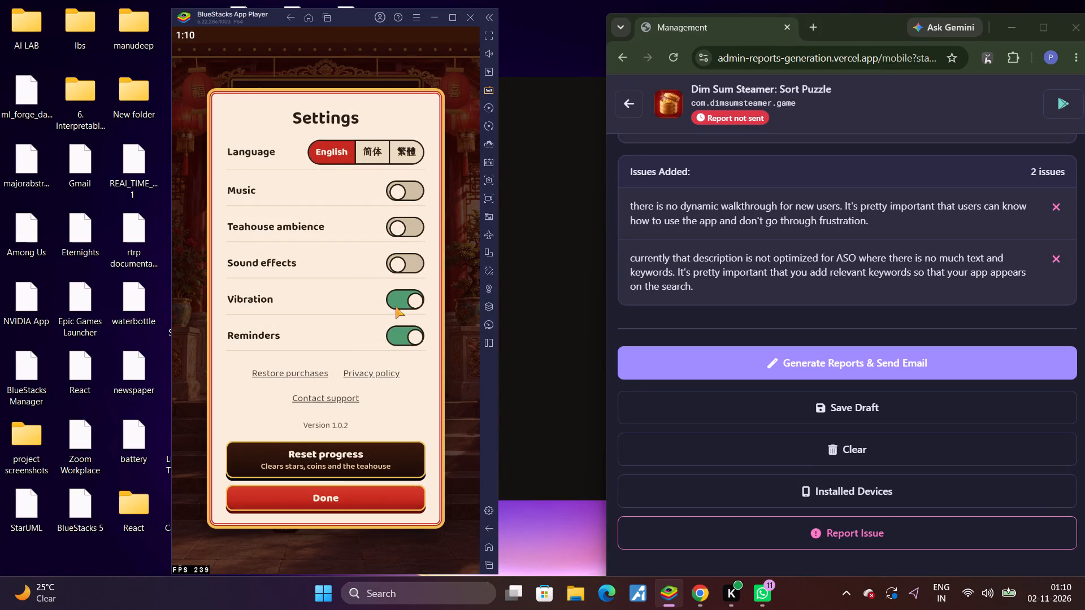
left_click(396, 308)
left_click(401, 335)
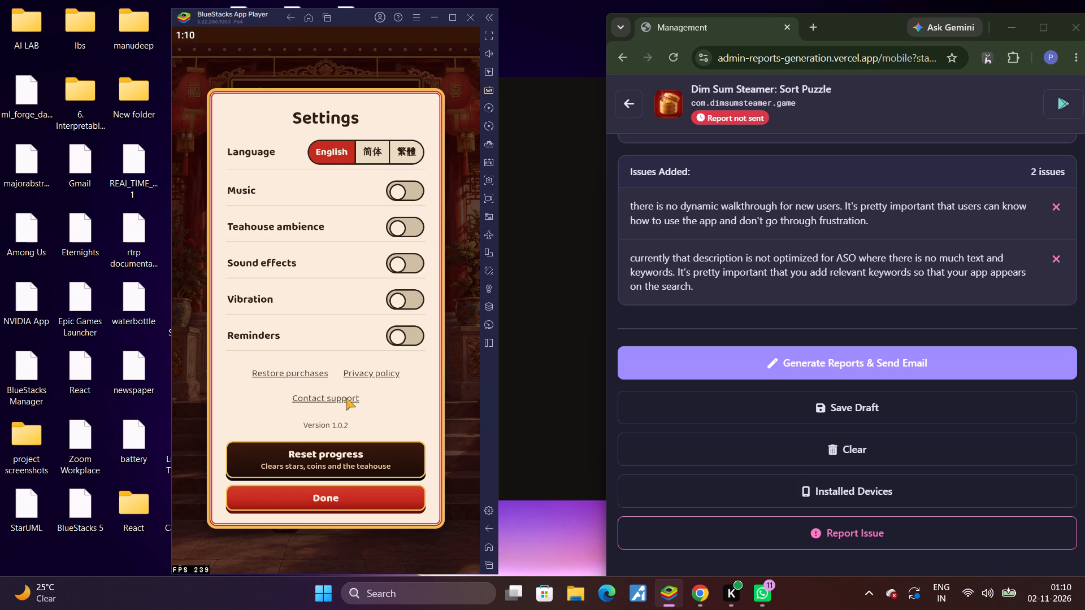
left_click(300, 493)
Start Level 1 of Dim Sum Steamer.
left_click(299, 278)
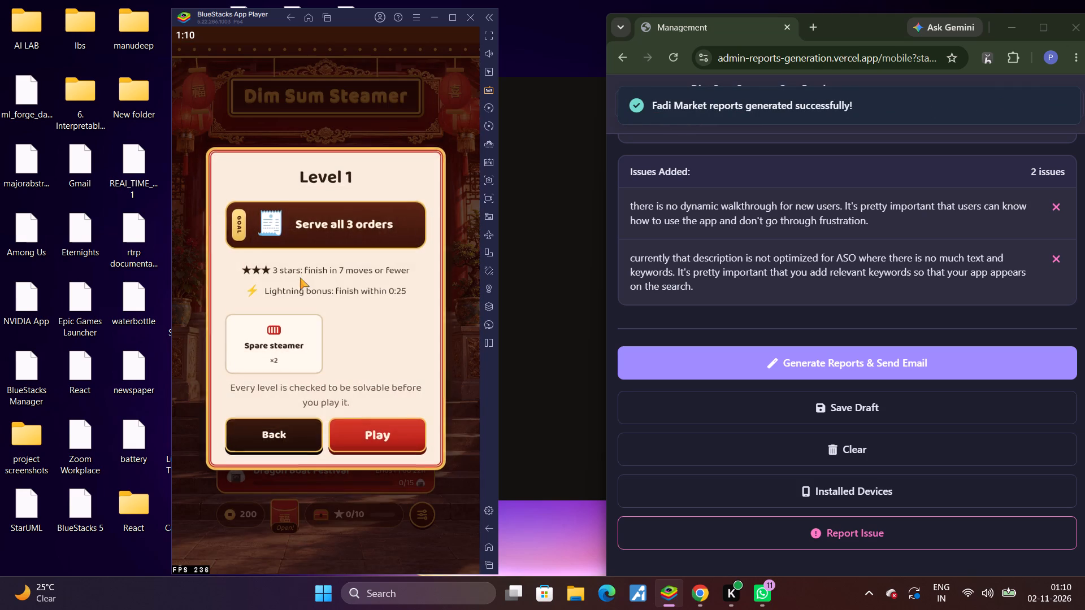
left_click(357, 437)
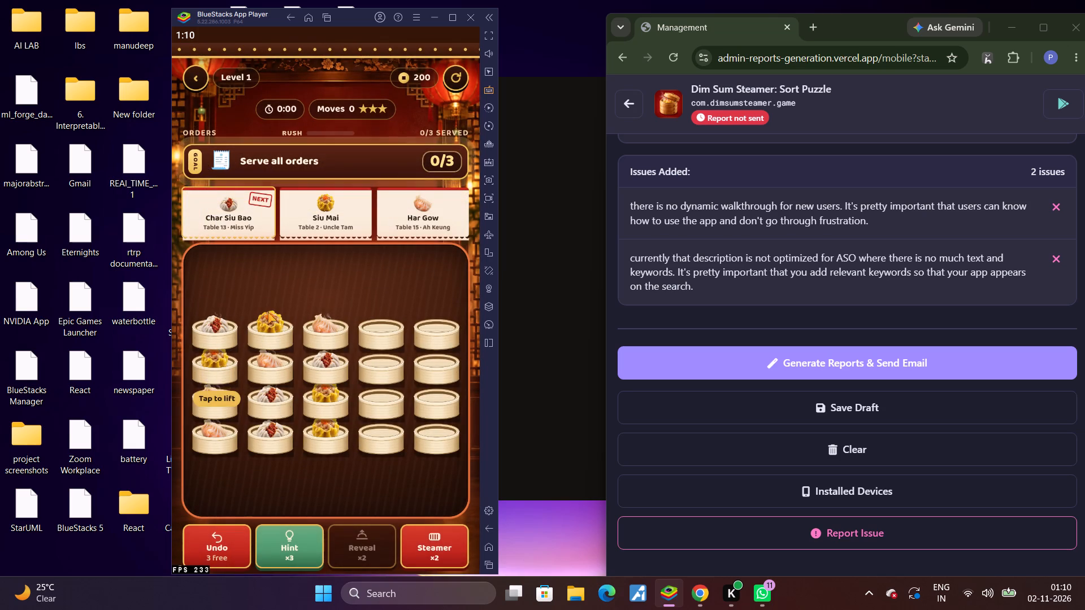
Sort the dumplings in Level 1 until the Har Gow basket is complete and its order is served.
left_click(263, 337)
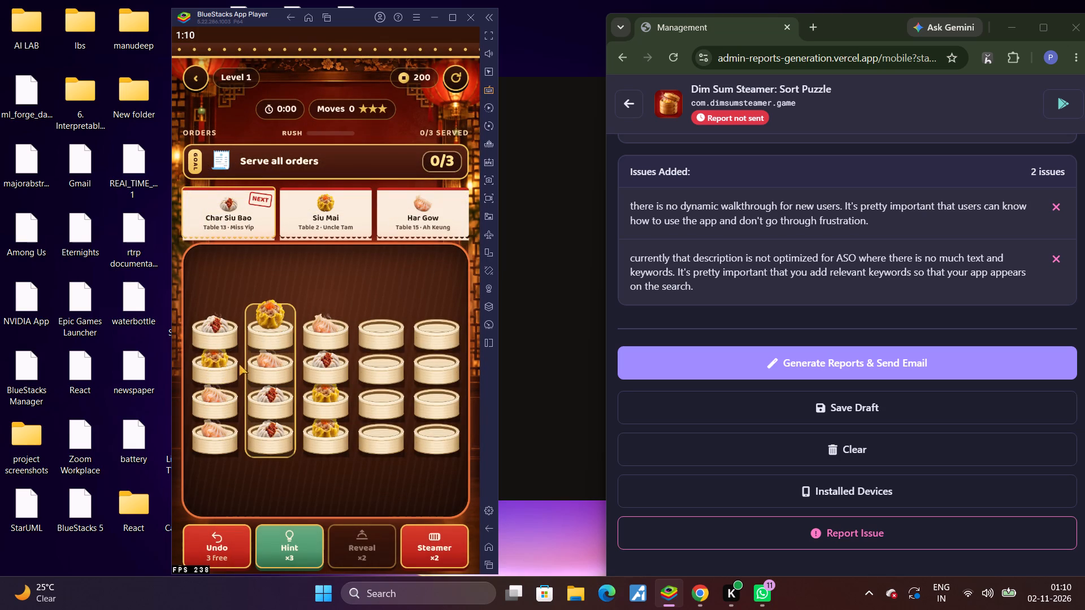
left_click(214, 376)
left_click(214, 374)
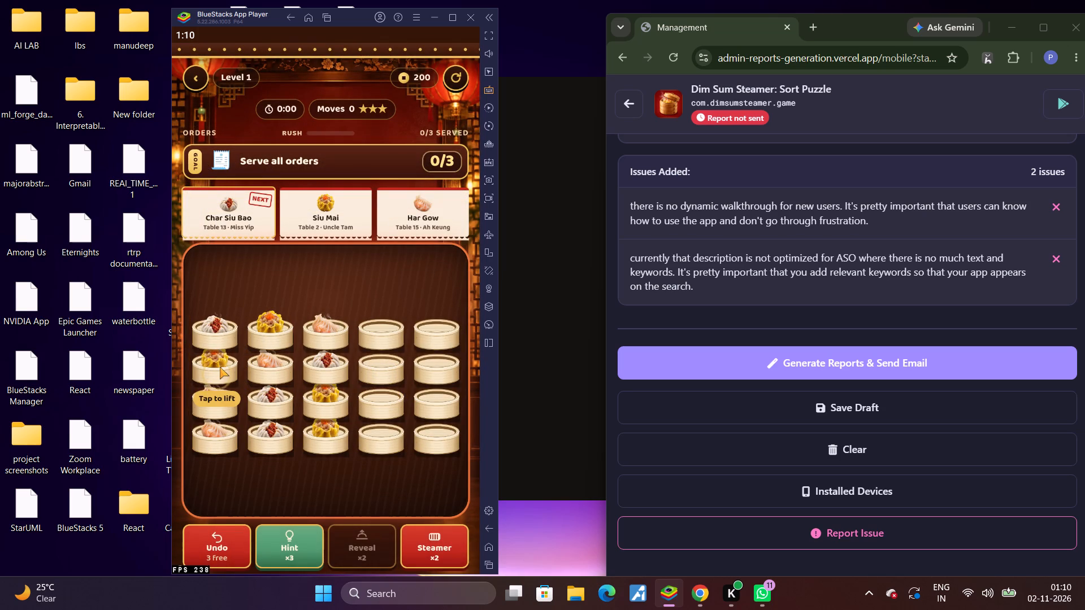
left_click(210, 364)
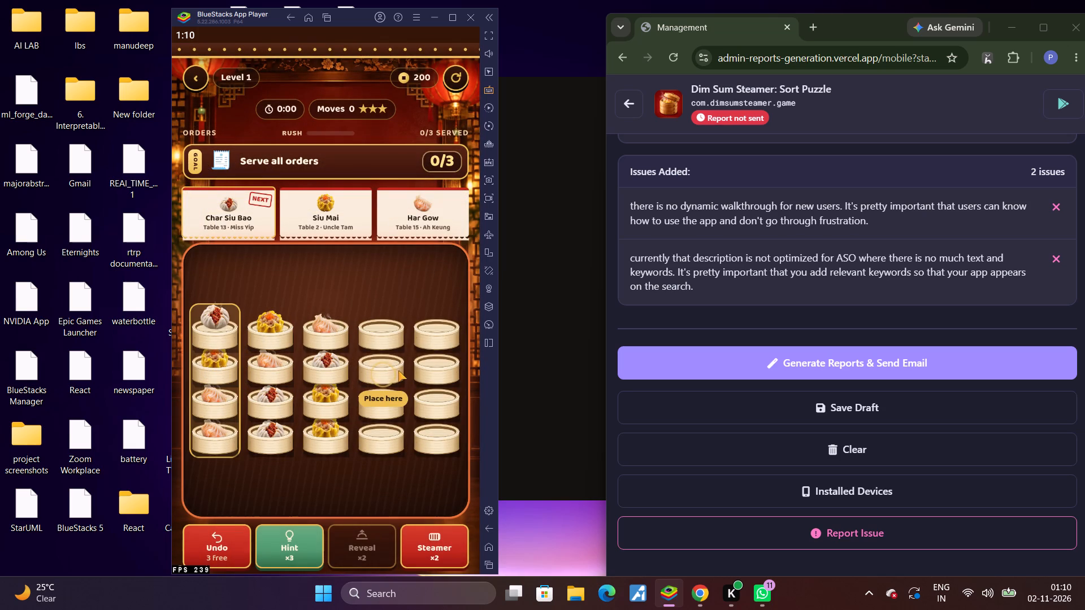
left_click(398, 370)
left_click(265, 365)
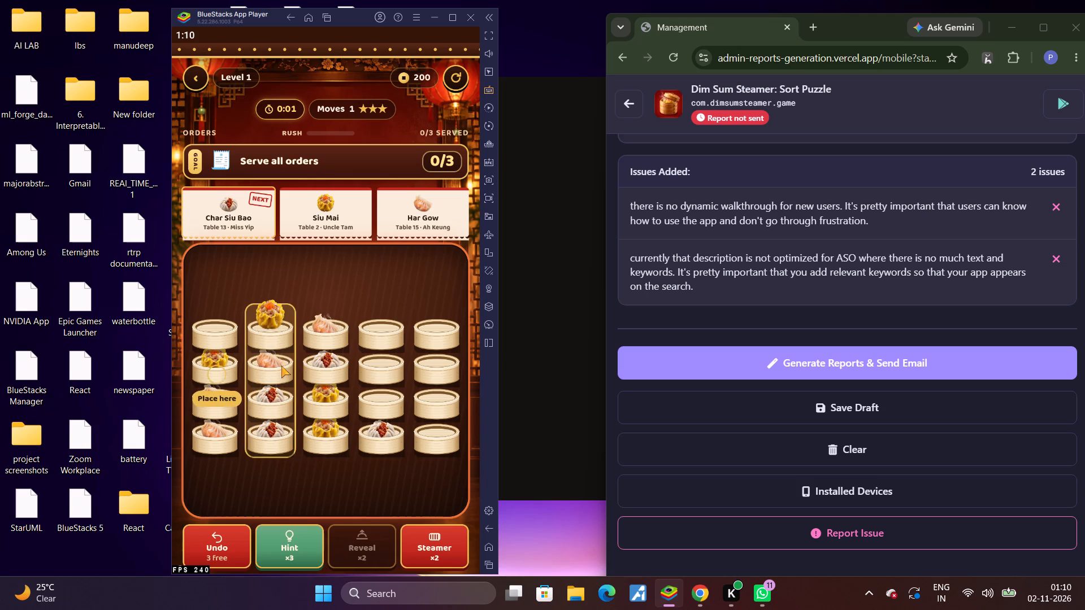
left_click(214, 378)
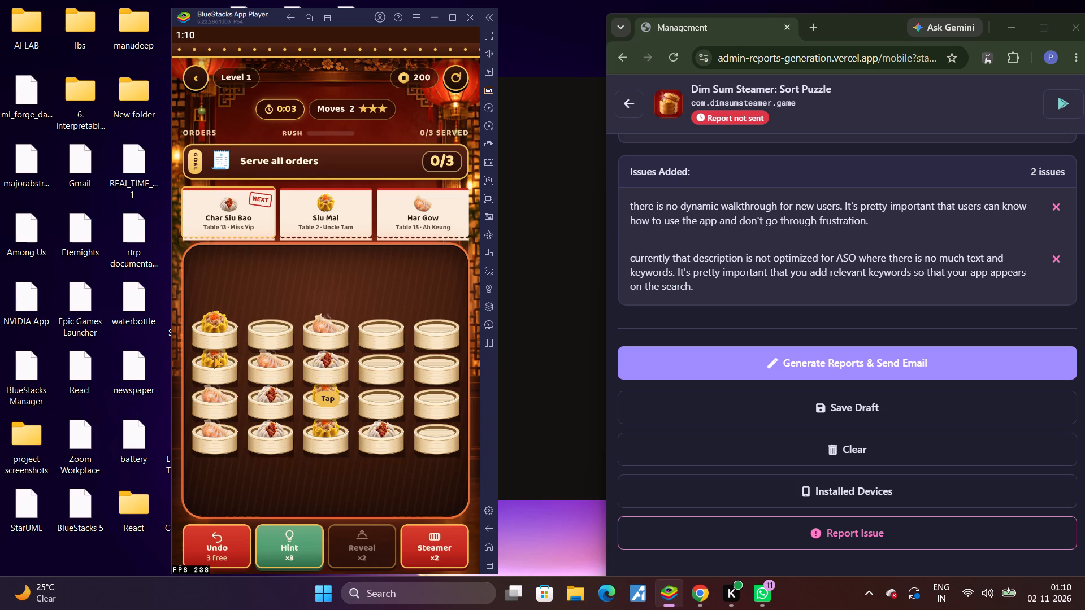
left_click(330, 356)
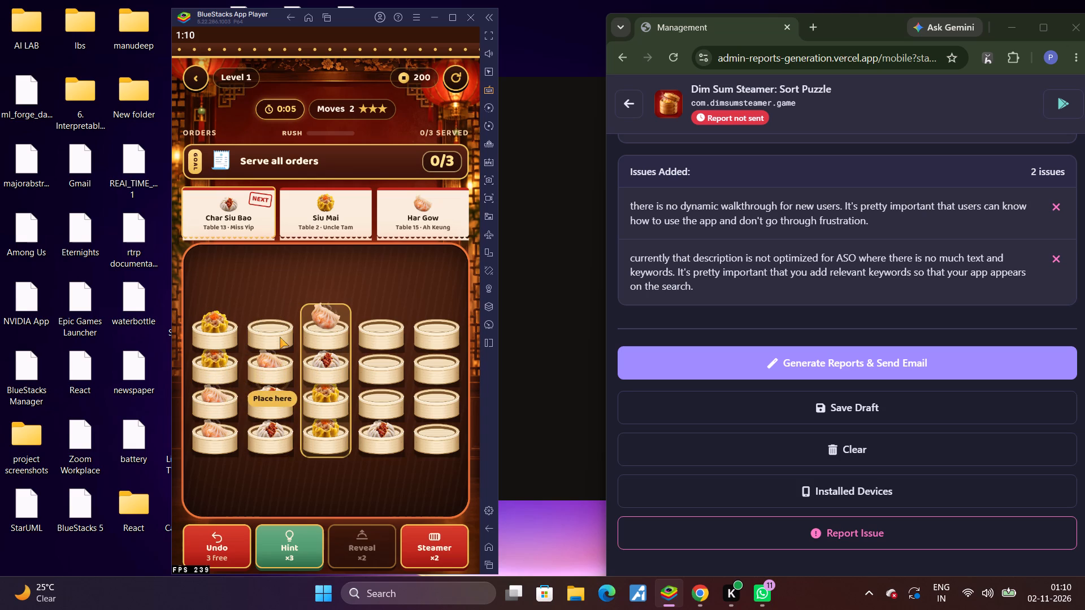
left_click(279, 334)
left_click(324, 356)
left_click(365, 397)
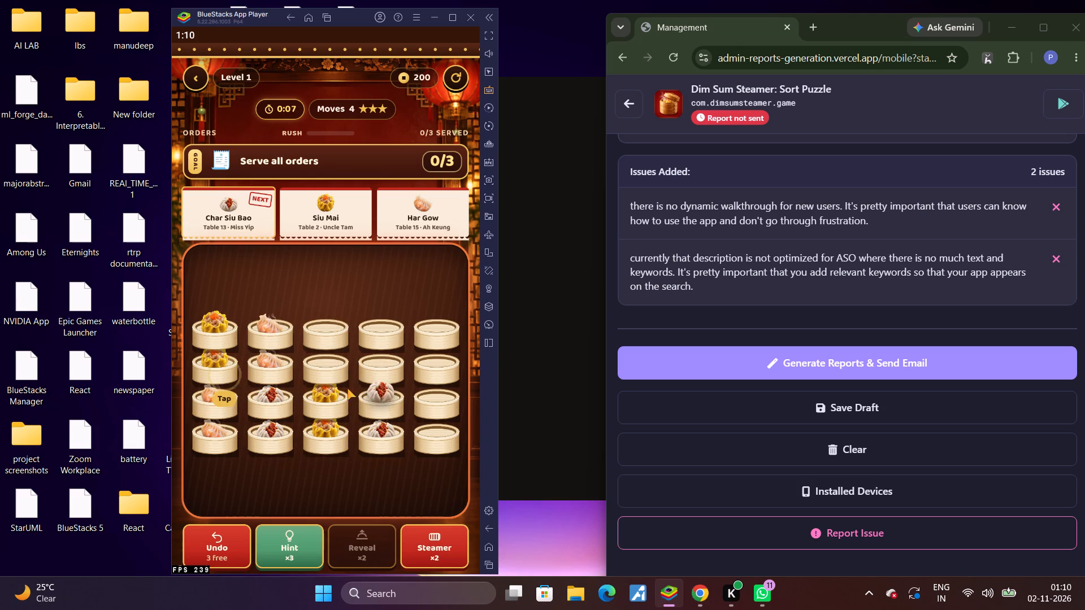
left_click(215, 361)
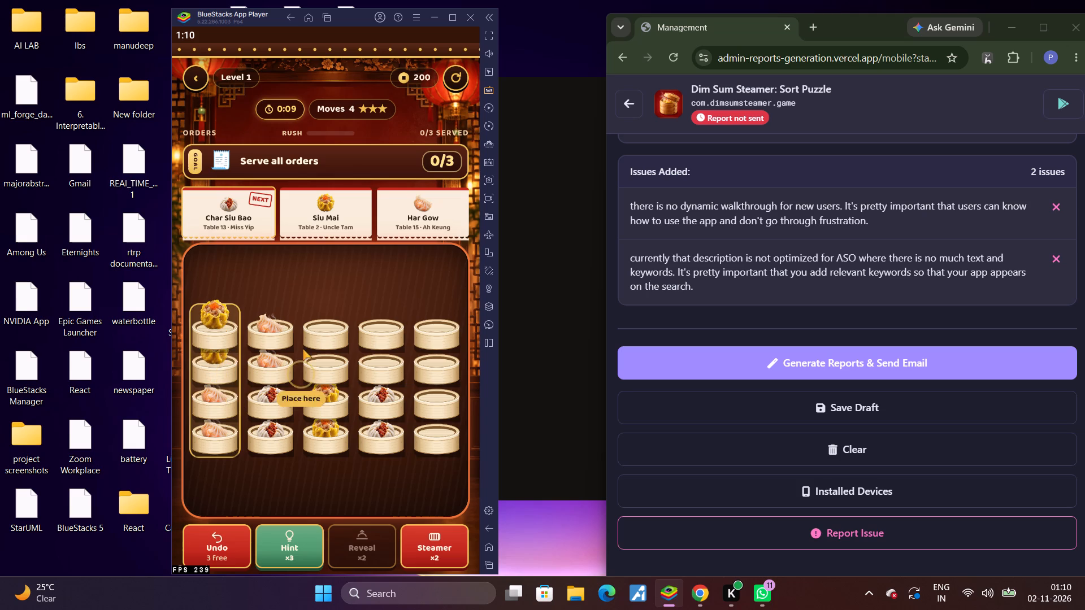
left_click(415, 360)
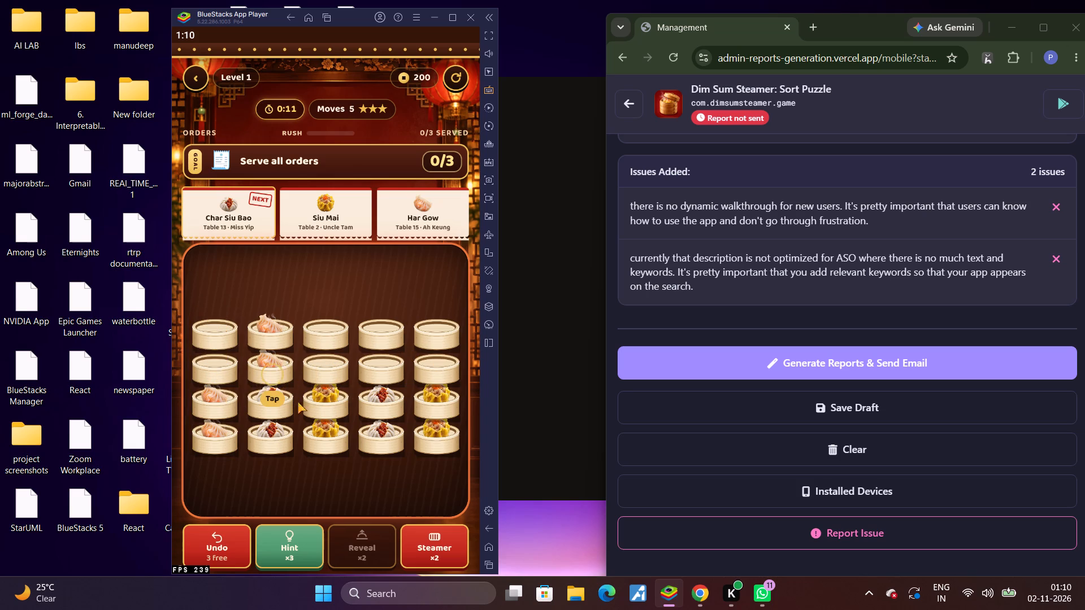
left_click(272, 367)
left_click(227, 364)
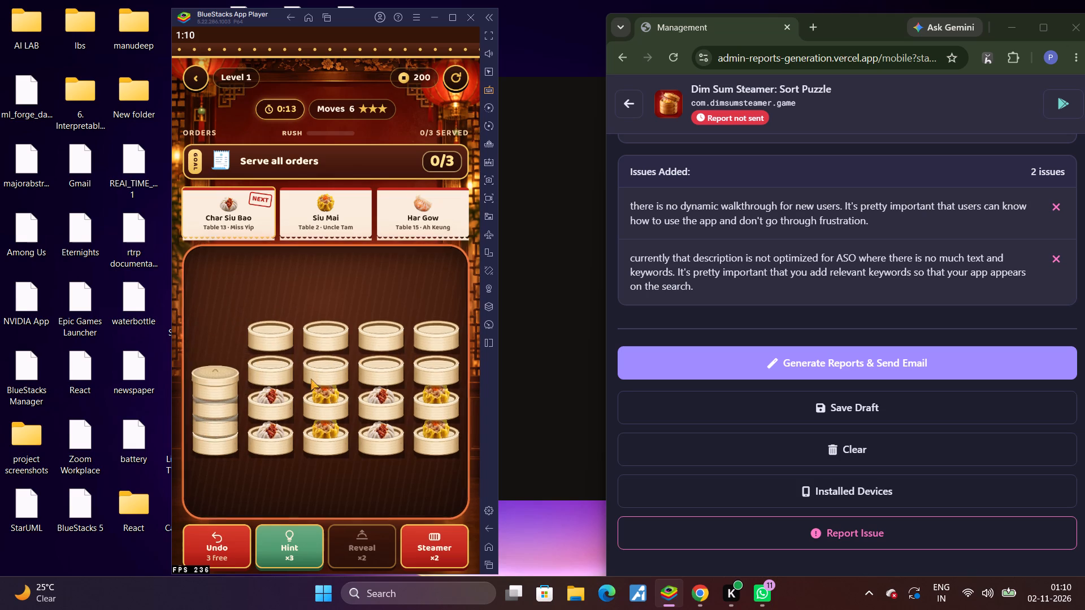
Combine the remaining Char Siu Bao and Siu Mai dumplings to serve both orders and clear Level 1.
left_click(272, 372)
left_click(380, 364)
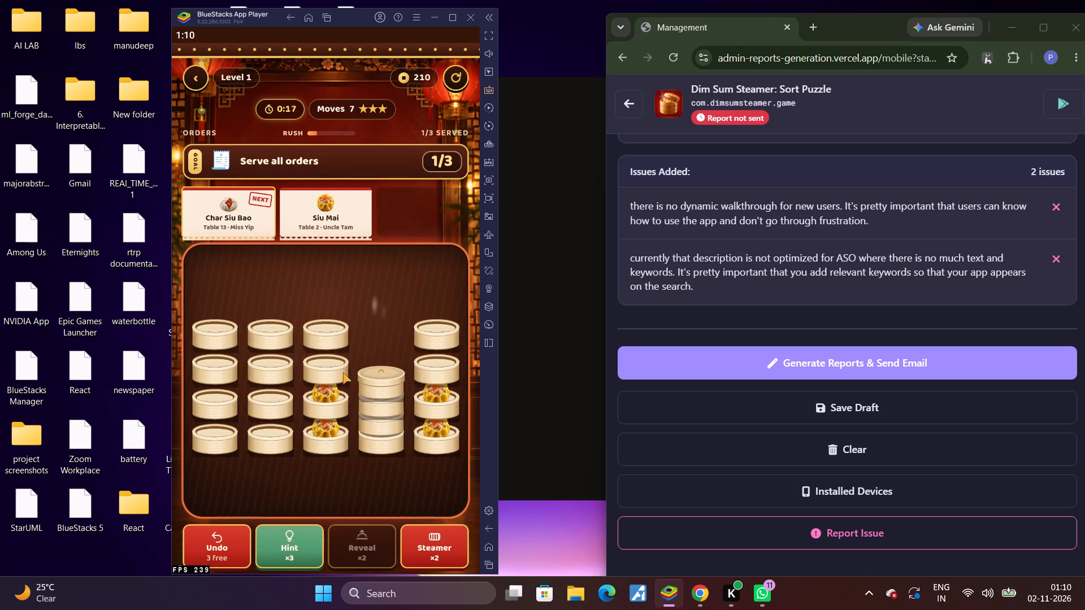
left_click(328, 377)
left_click(423, 387)
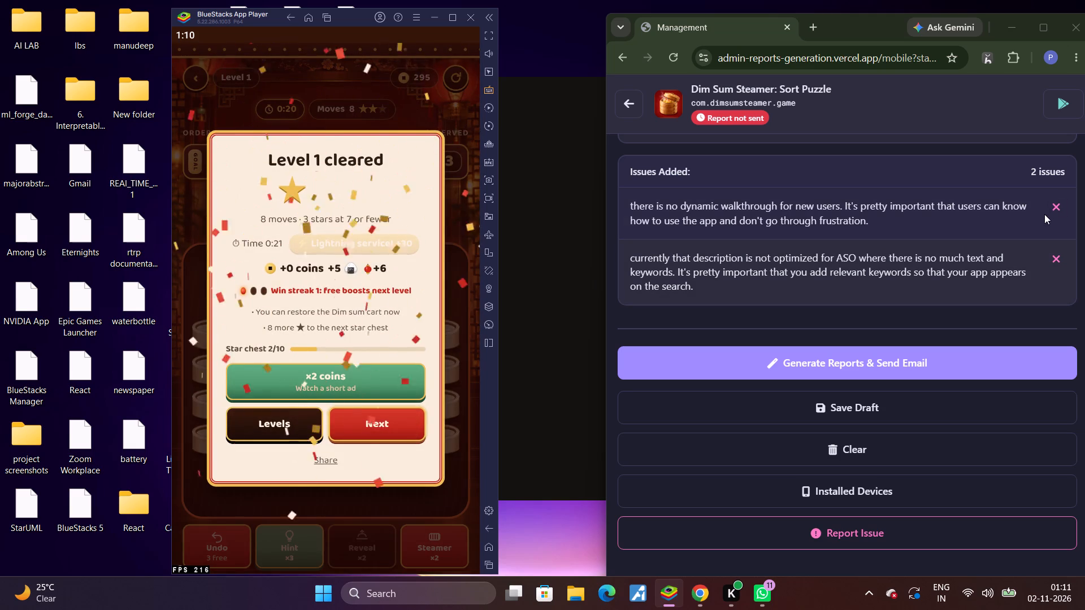
Replace the missing-walkthrough issue in the Dim Sum Steamer report with "The app has basic walkthrough make it more dynamic".
scroll(1049, 208, "up", 3)
left_click(1054, 418)
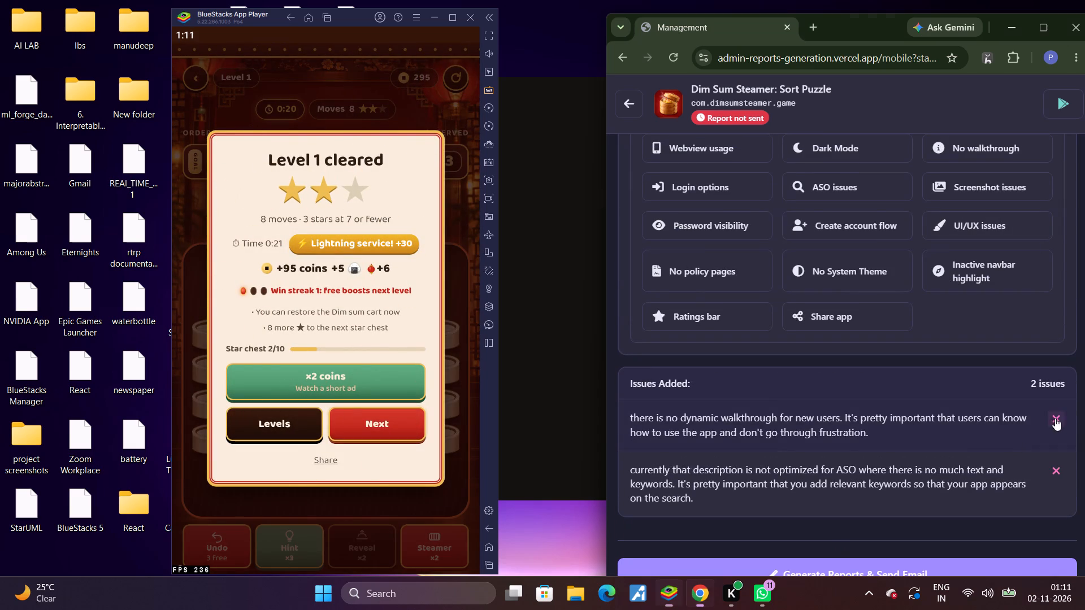
scroll(1054, 418, "up", 4)
left_click(671, 316)
key("super+v")
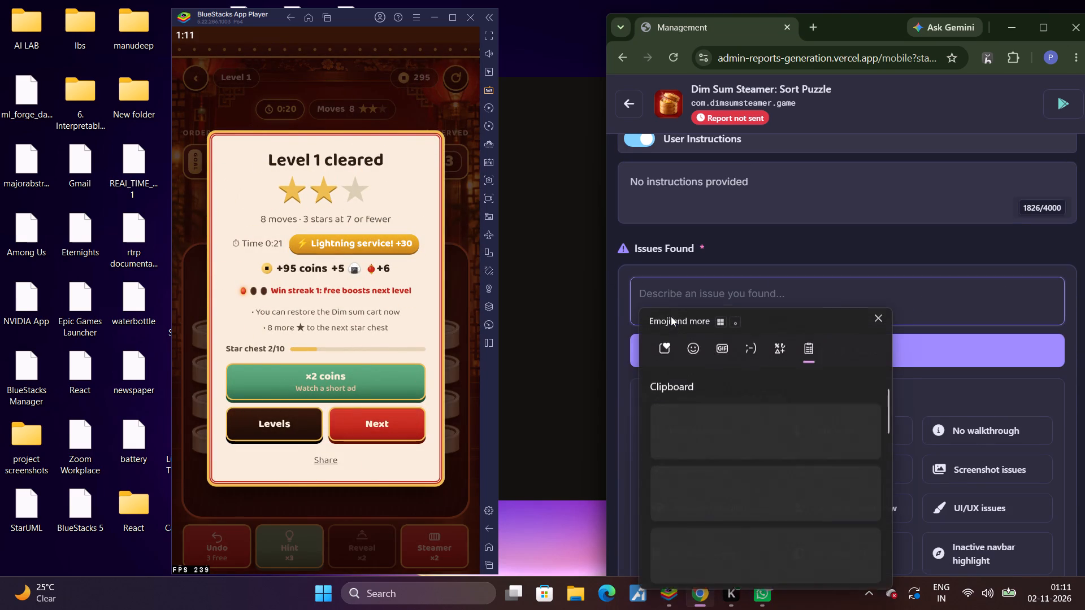
left_click(721, 491)
key("ctrl+v")
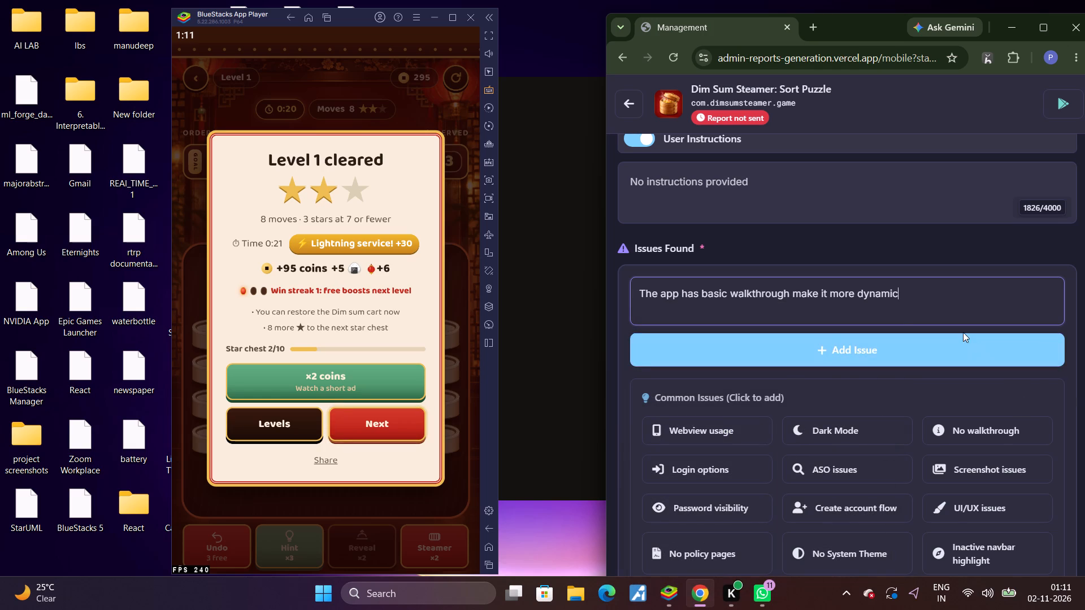
left_click(876, 342)
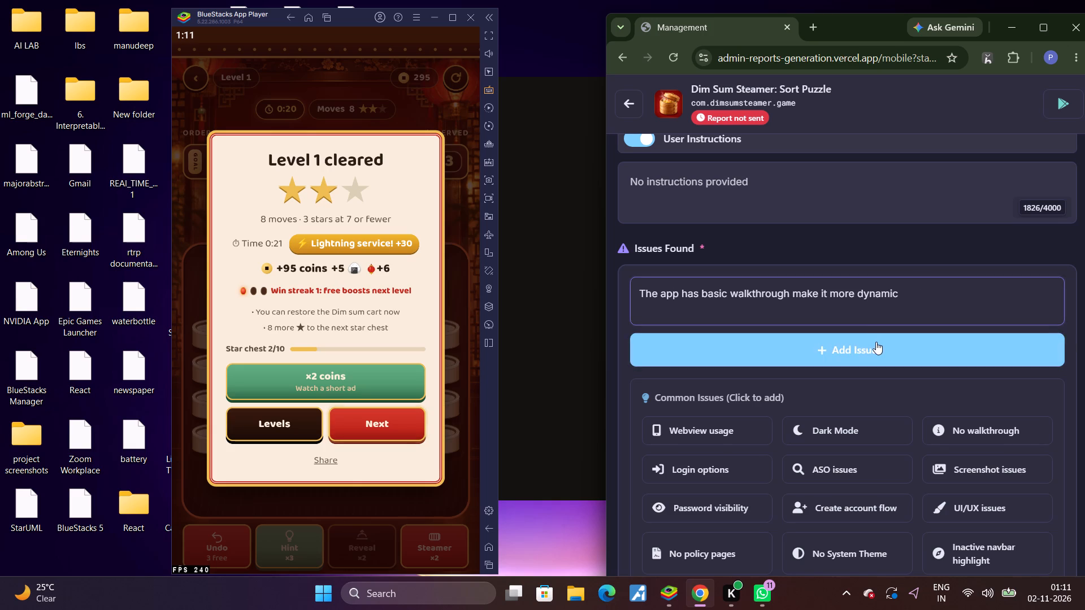
scroll(876, 342, "down", 8)
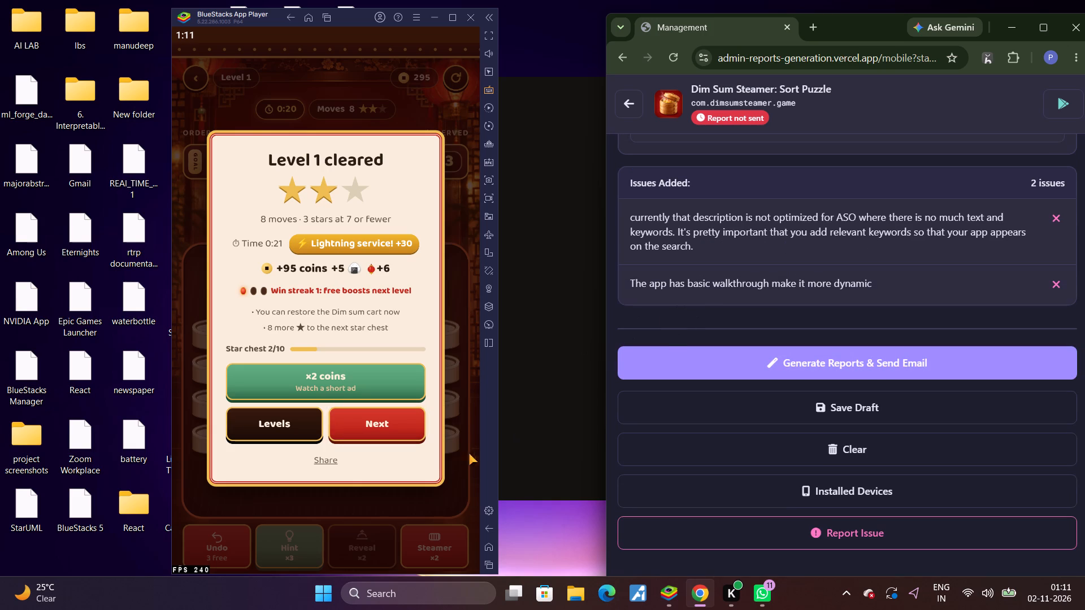
Continue to the Level 2 intro, back out to the Dim Sum Steamer home screen and open the game settings for review.
left_click(359, 421)
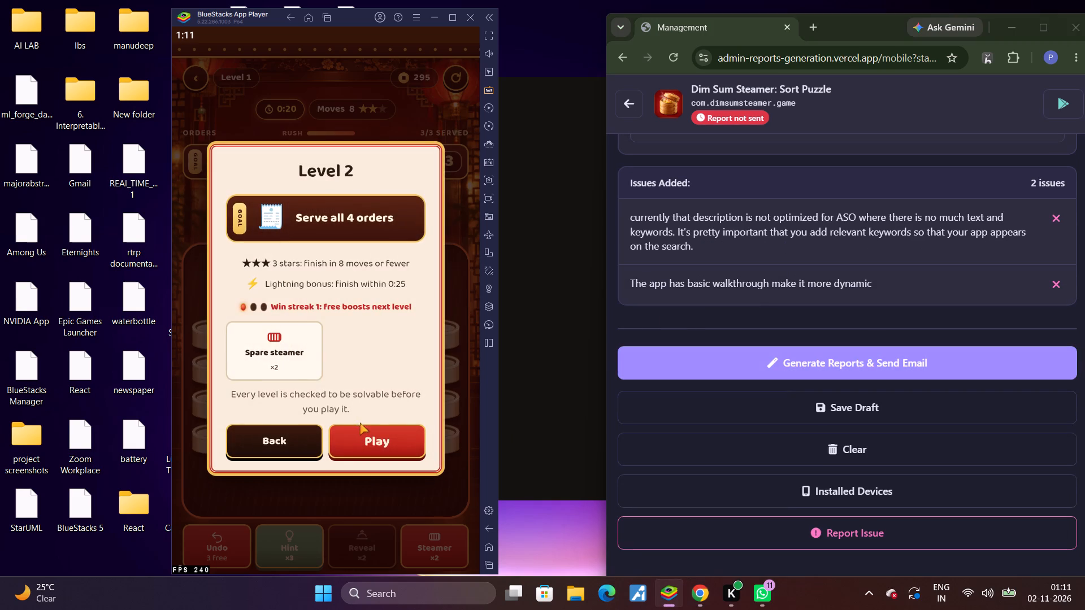
left_click(281, 441)
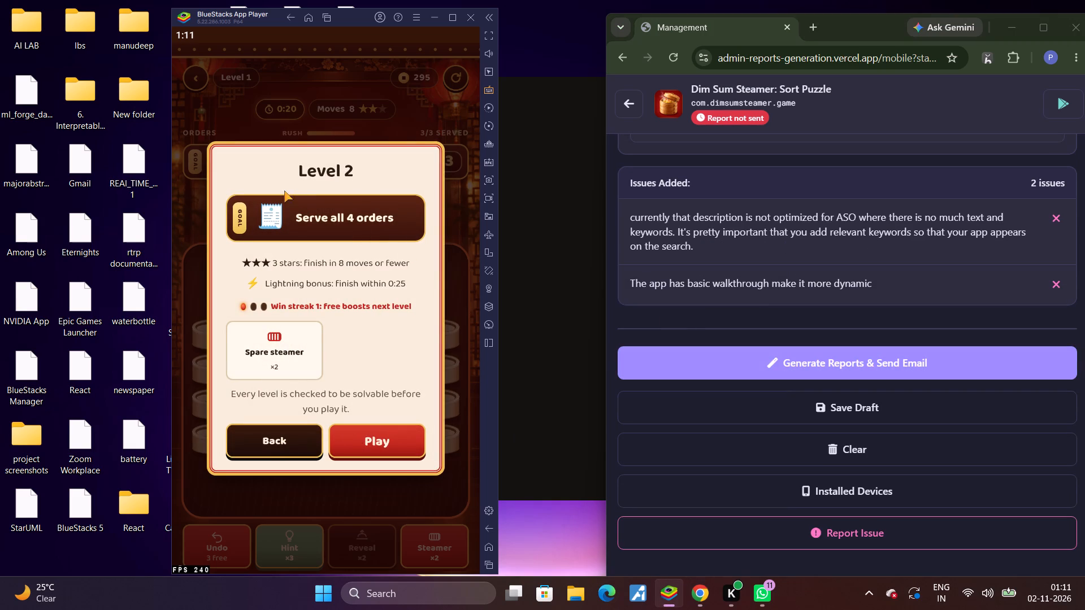
left_click(181, 73)
left_click(181, 73)
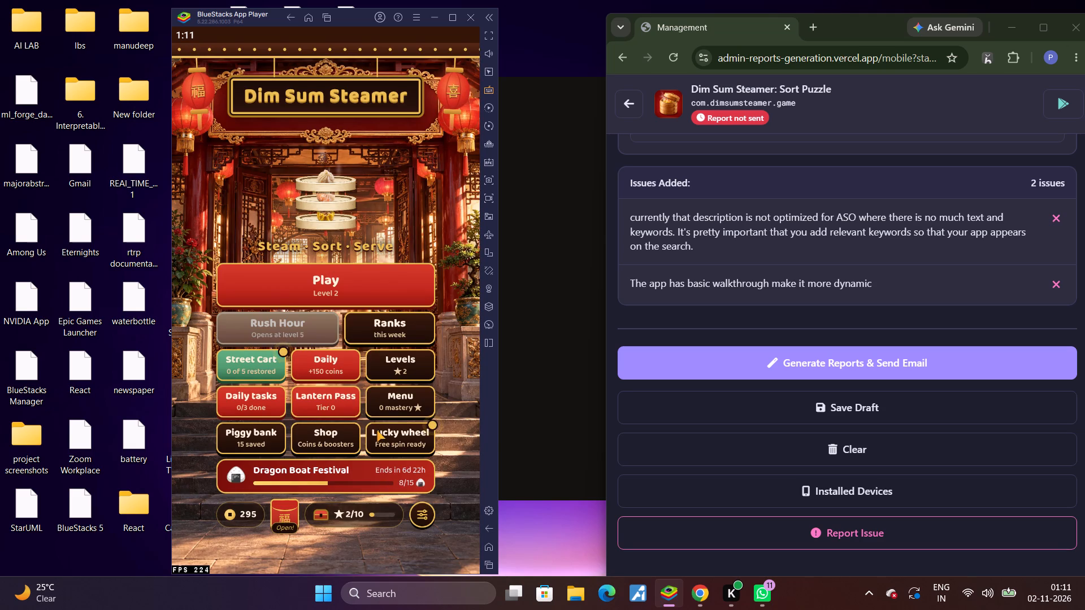
left_click(411, 512)
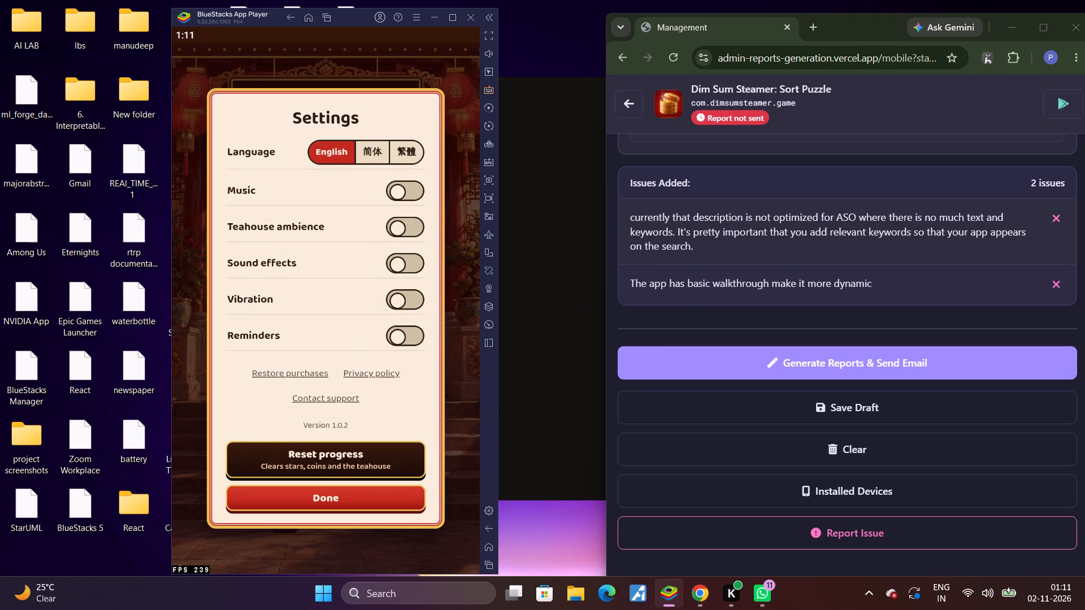
Generate and send the Dim Sum Steamer report, and move on to the next app, Outwork: work-friendly spaces.
scroll(788, 264, "up", 2)
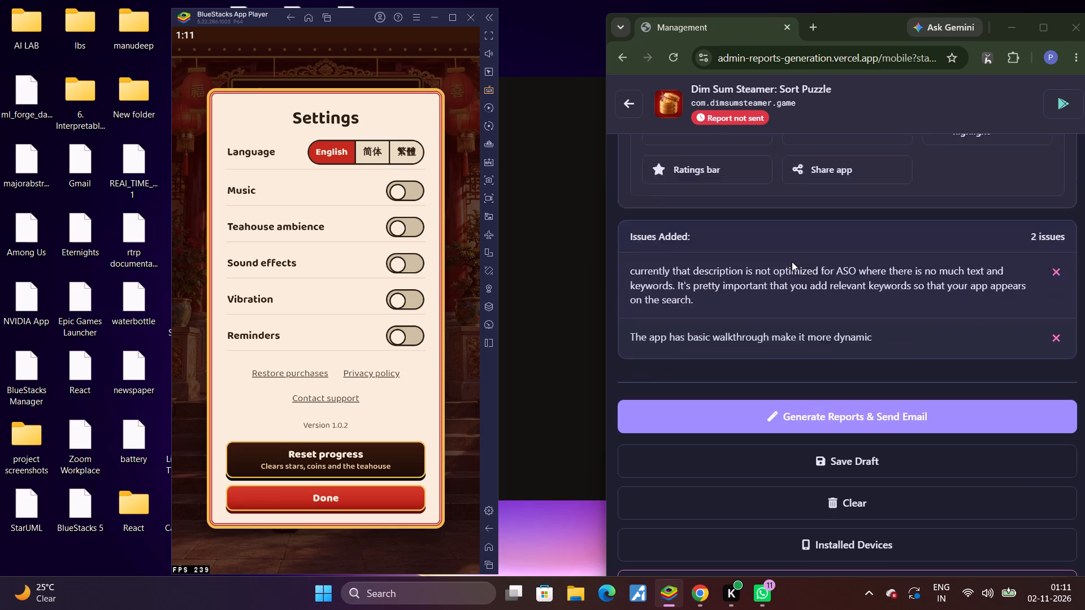
left_click(705, 266)
left_click(838, 566)
scroll(838, 566, "up", 4)
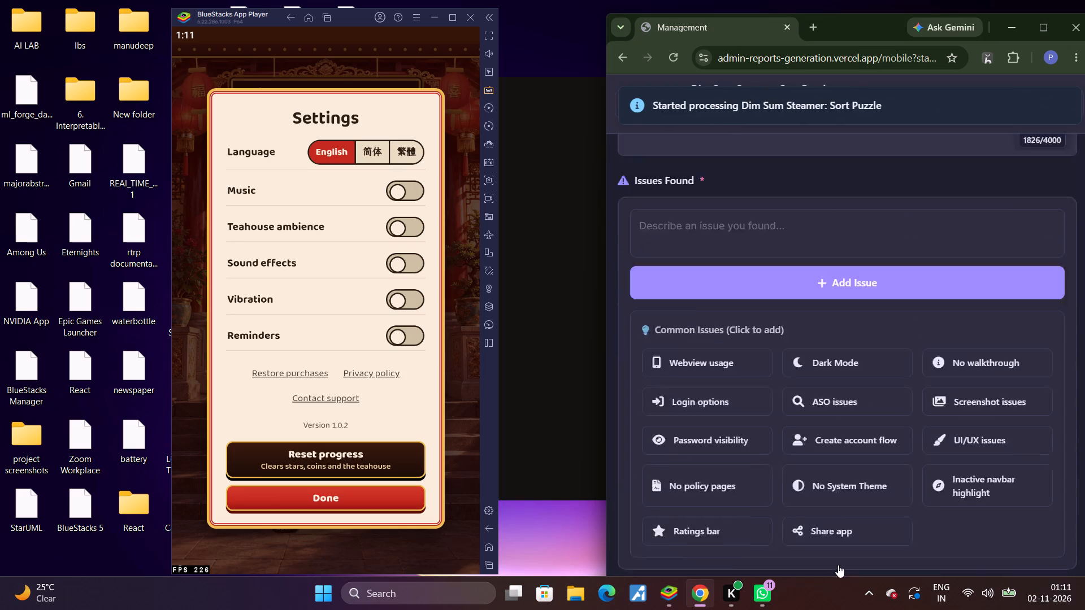
scroll(838, 565, "up", 5)
left_click(1063, 158)
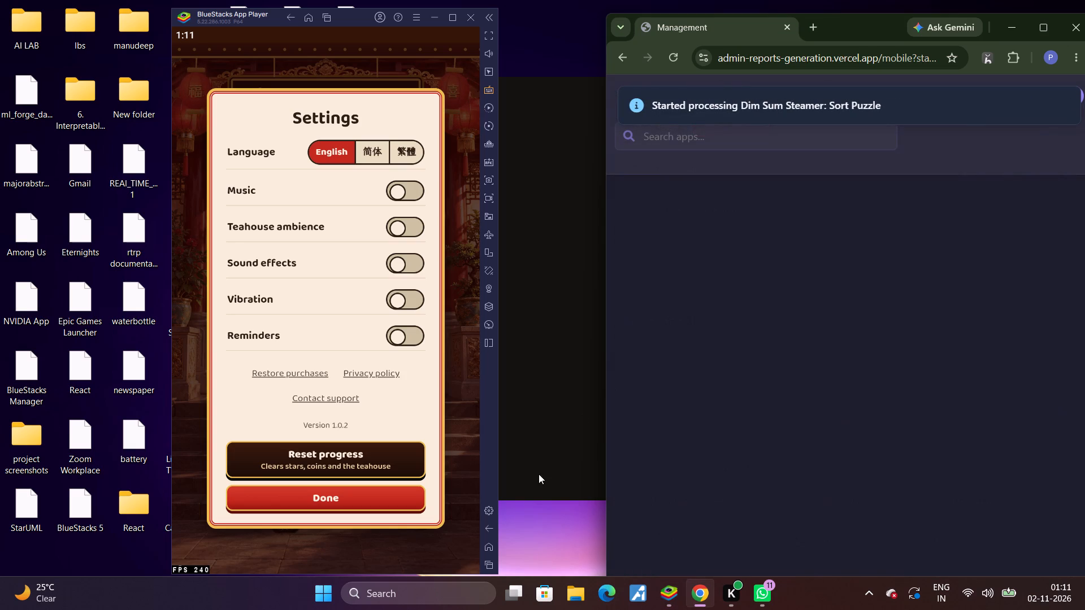
Advance the emulator's App Feedback page to Outwork and open the app's Play Store listing.
left_click(485, 565)
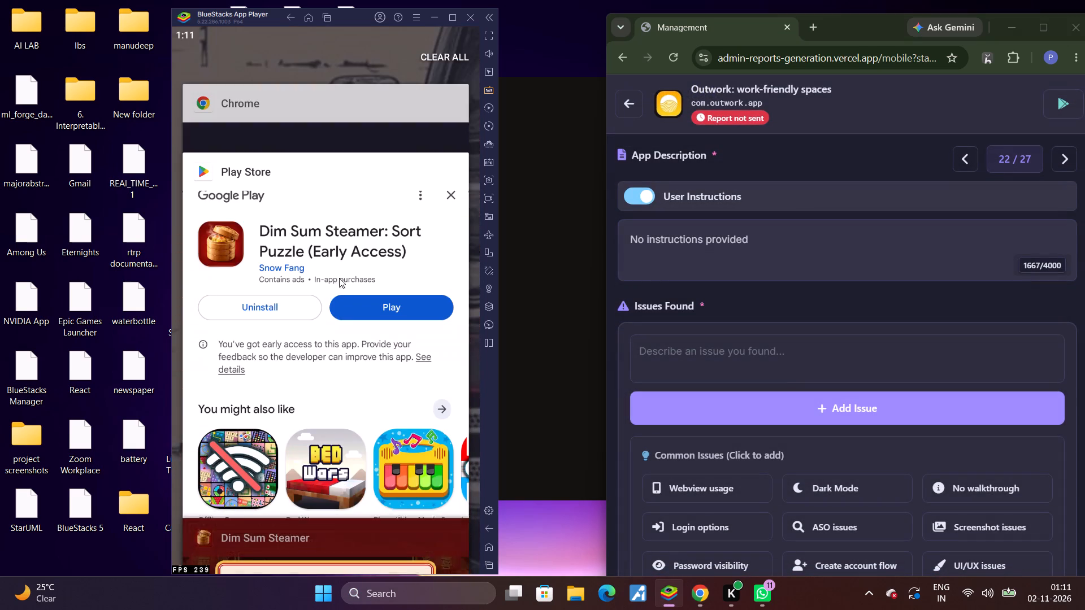
left_click(337, 273)
left_click(277, 209)
left_click(430, 341)
left_click(437, 327)
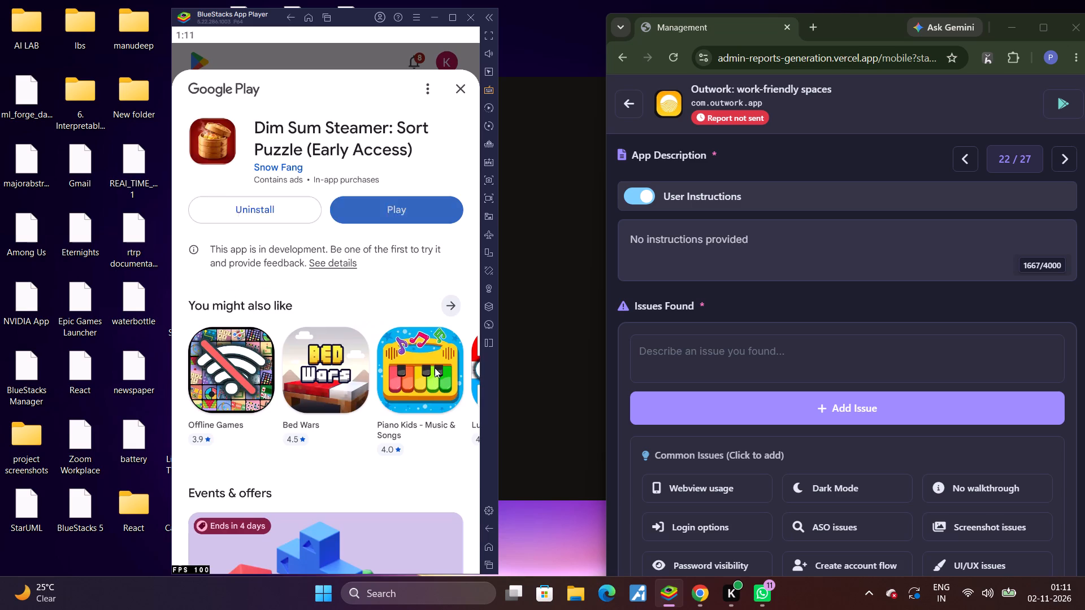
left_click(483, 564)
left_click(404, 234)
left_click(453, 159)
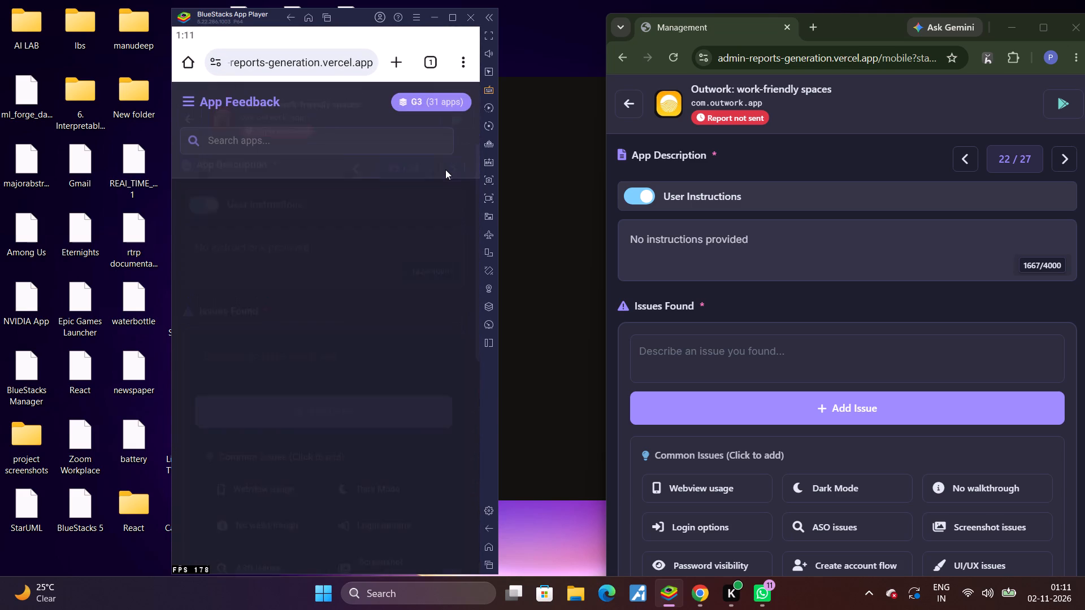
left_click(459, 108)
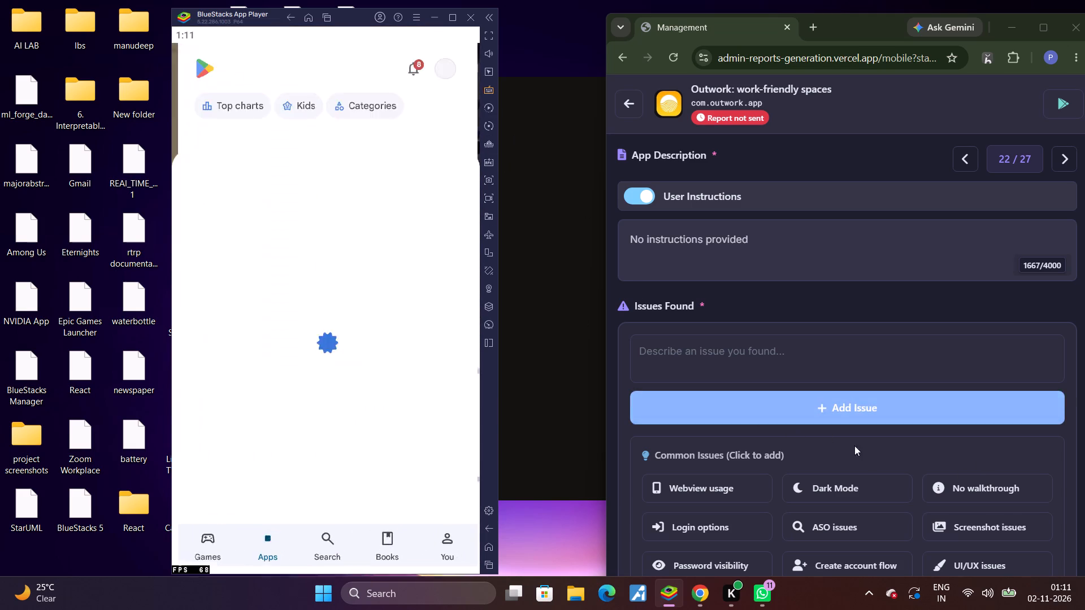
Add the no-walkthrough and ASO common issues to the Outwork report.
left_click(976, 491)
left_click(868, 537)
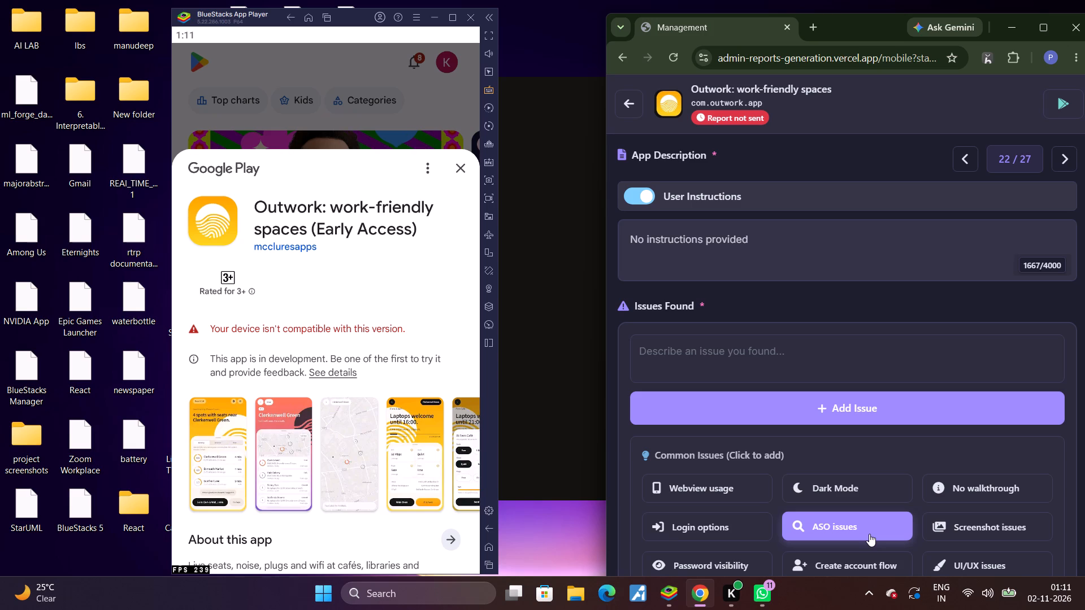
Enlarge Outwork's store screenshots in its Play Store listing to inspect them.
left_click(400, 418)
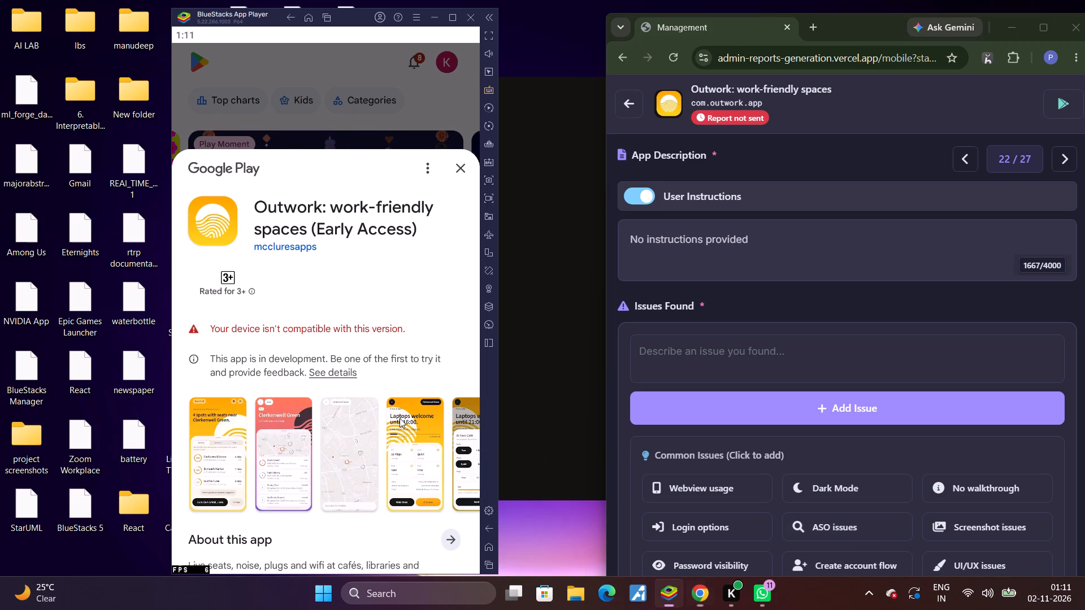
left_click(351, 456)
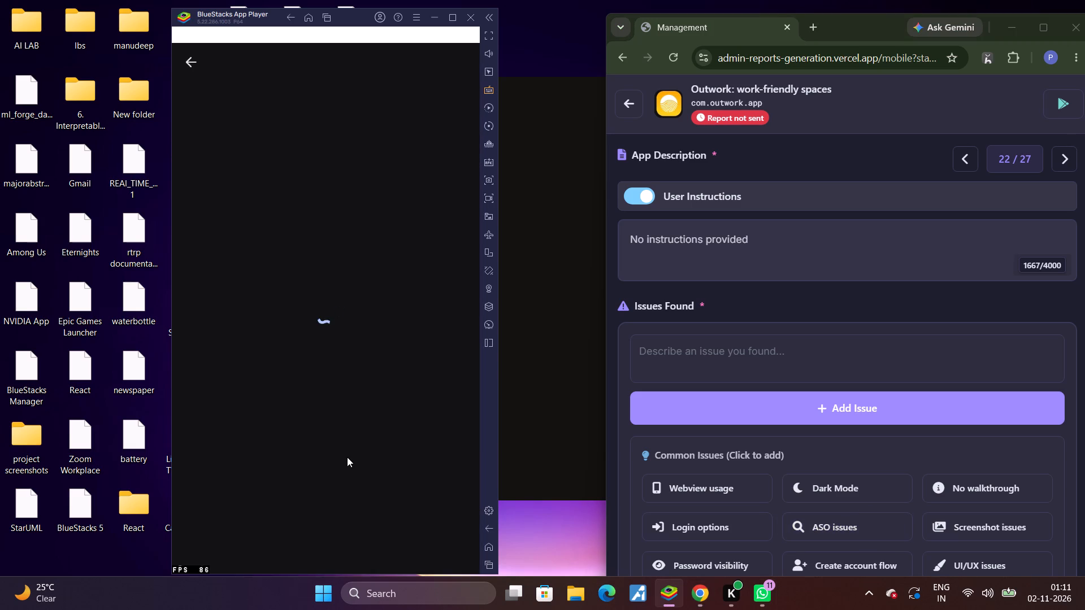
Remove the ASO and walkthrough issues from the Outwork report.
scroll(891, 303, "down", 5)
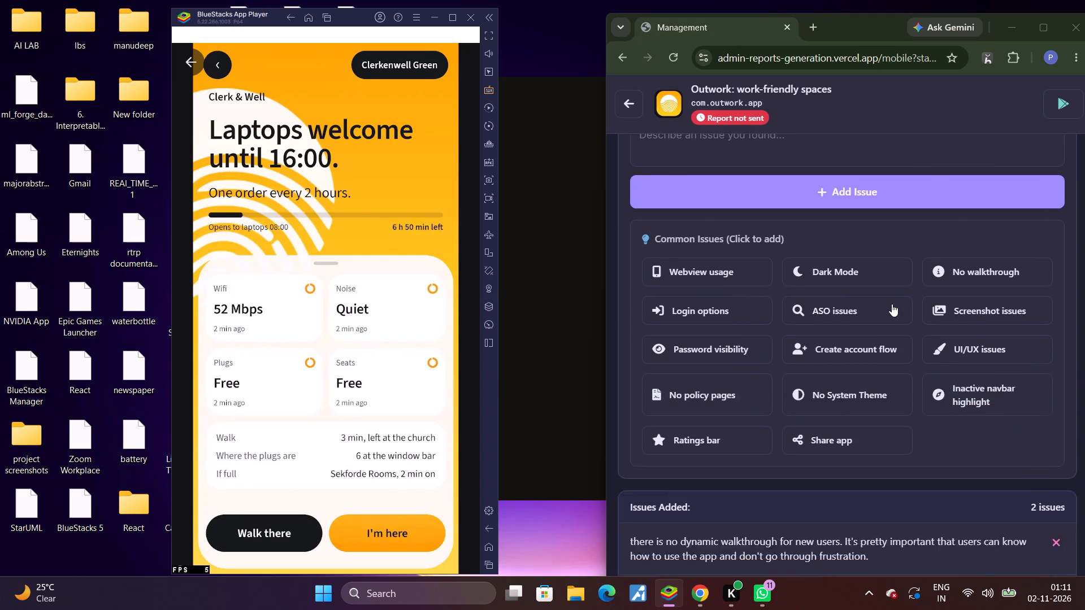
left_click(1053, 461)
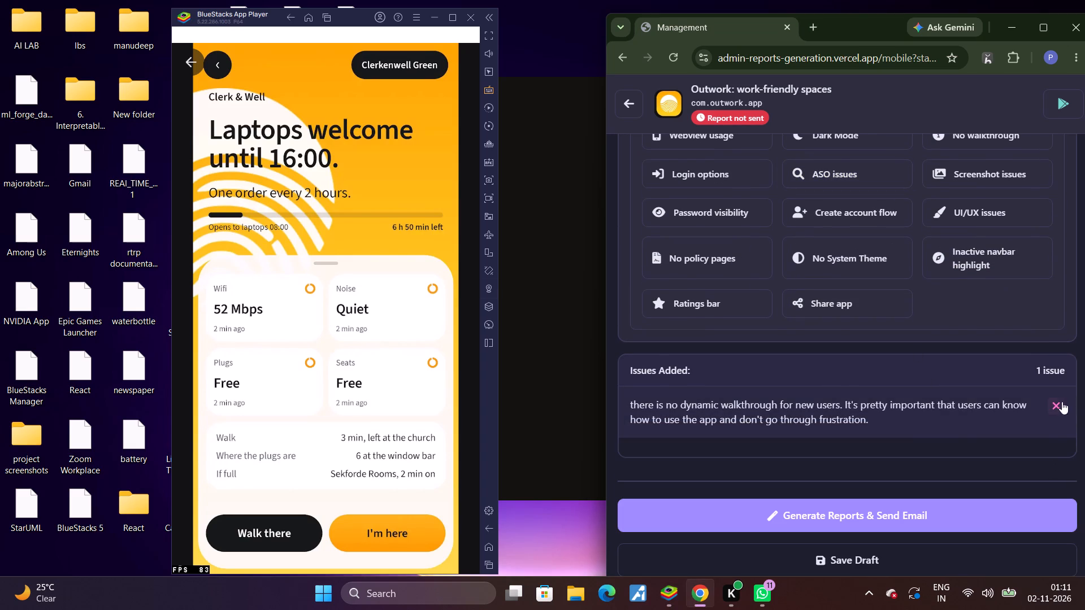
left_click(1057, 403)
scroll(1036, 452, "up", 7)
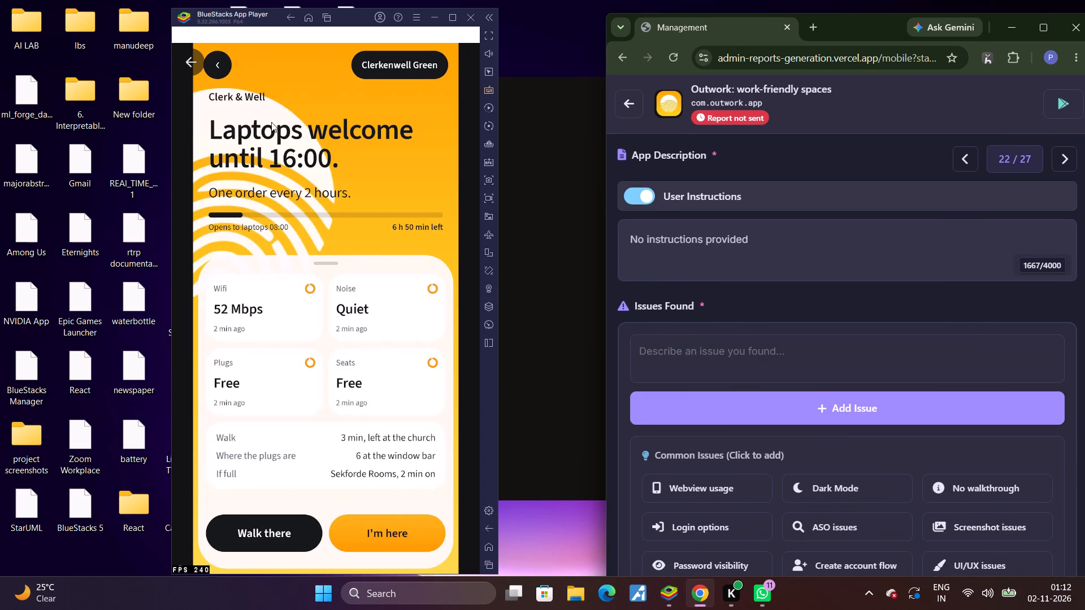
Close the enlarged store screenshot and return to Outwork's Play Store listing.
left_click_drag(237, 99, 269, 420)
left_click_drag(294, 307, 290, 397)
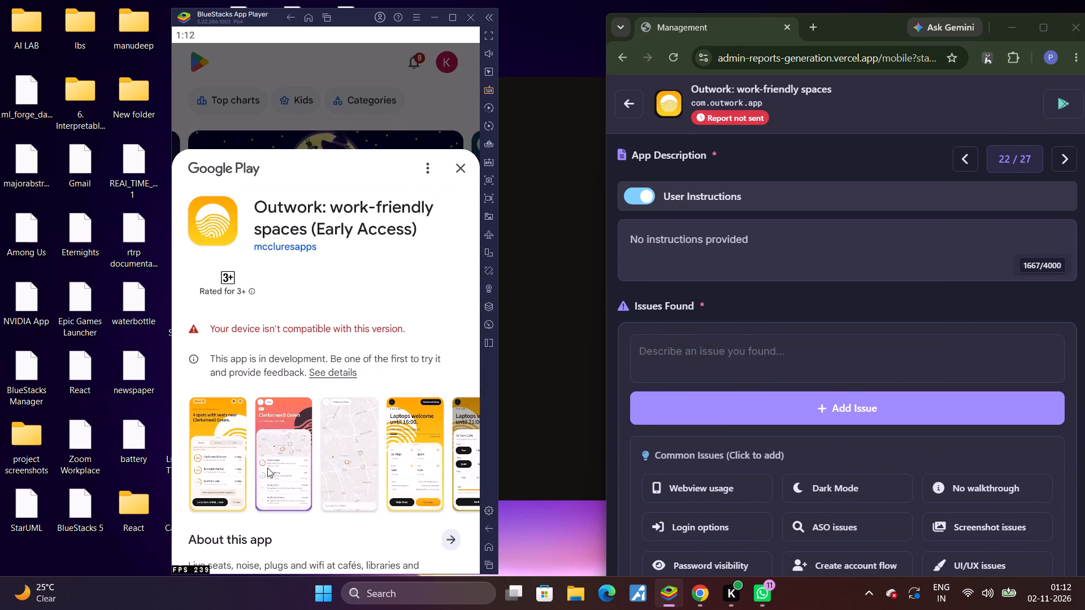
Capture a snip of the emulator screen showing Outwork's Play Store listing and save it as a PNG on the Desktop.
key("s")
left_click(314, 184)
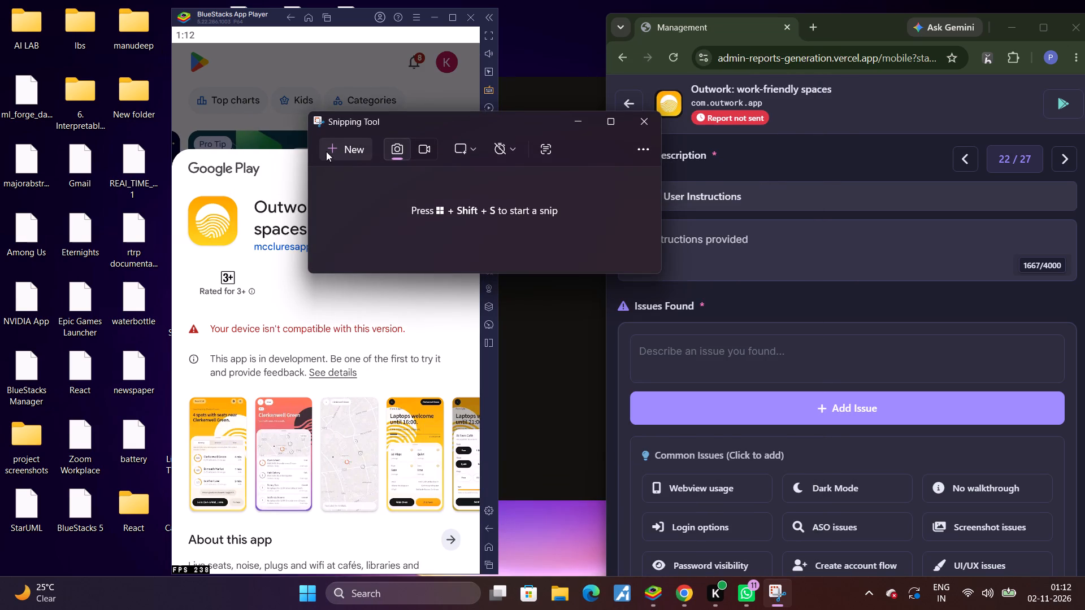
left_click(326, 151)
left_click_drag(172, 27, 472, 586)
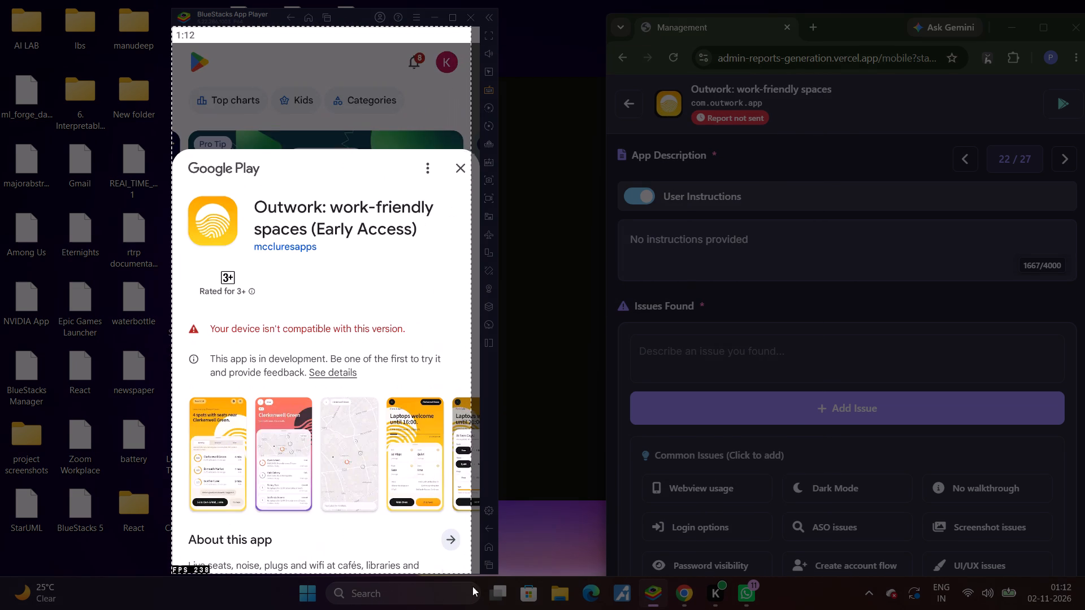
left_click_drag(472, 586, 479, 564)
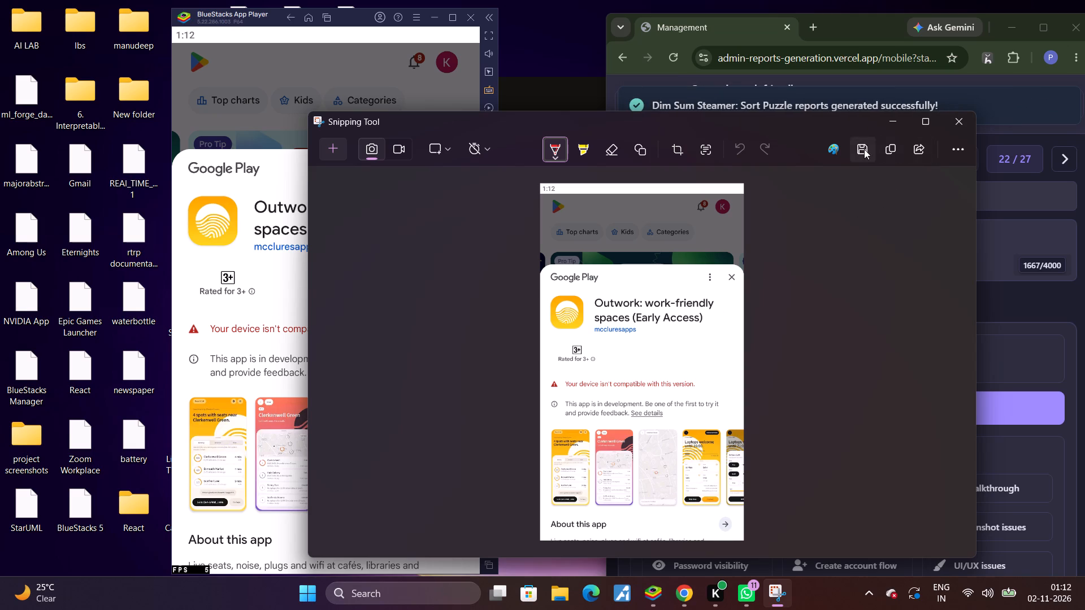
left_click(860, 149)
scroll(383, 262, "up", 4)
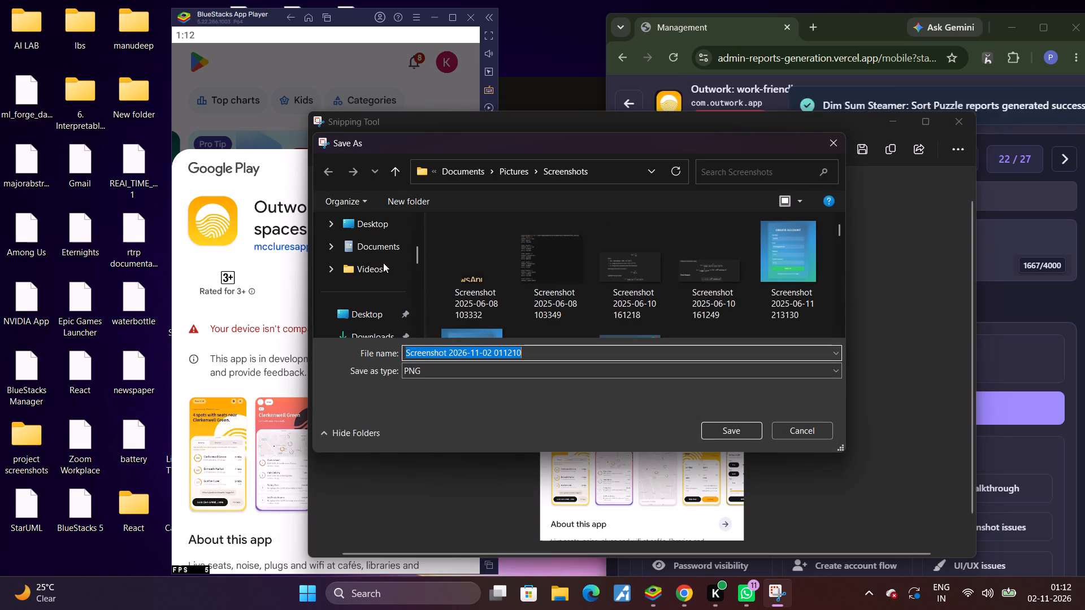
left_click(383, 226)
left_click(746, 440)
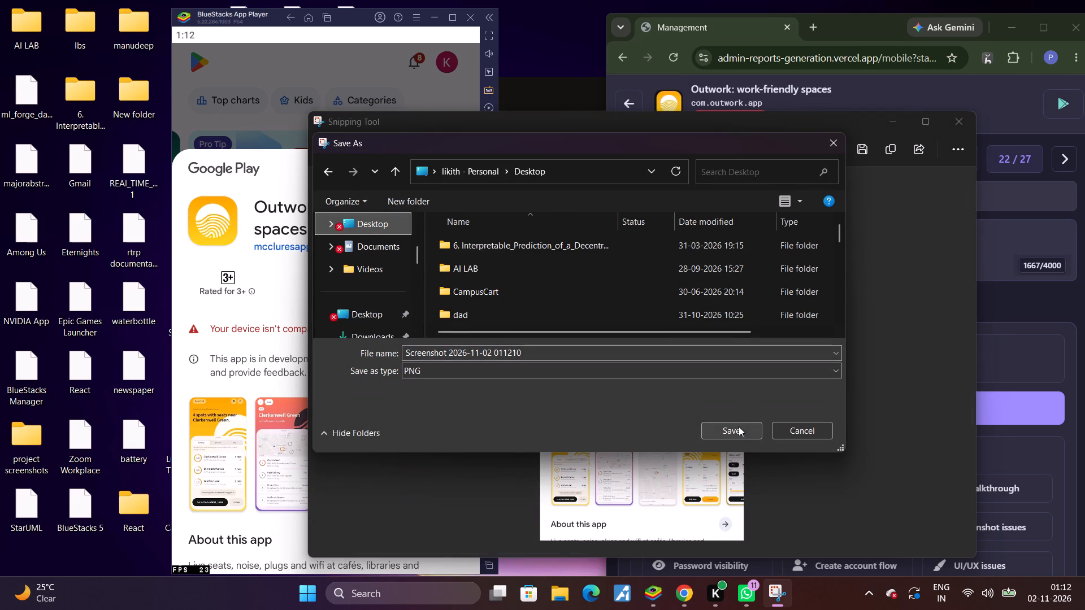
left_click(739, 427)
left_click(953, 112)
Start an issue report for Outwork with type Other, described as "device is not compactible with the version".
scroll(915, 287, "down", 10)
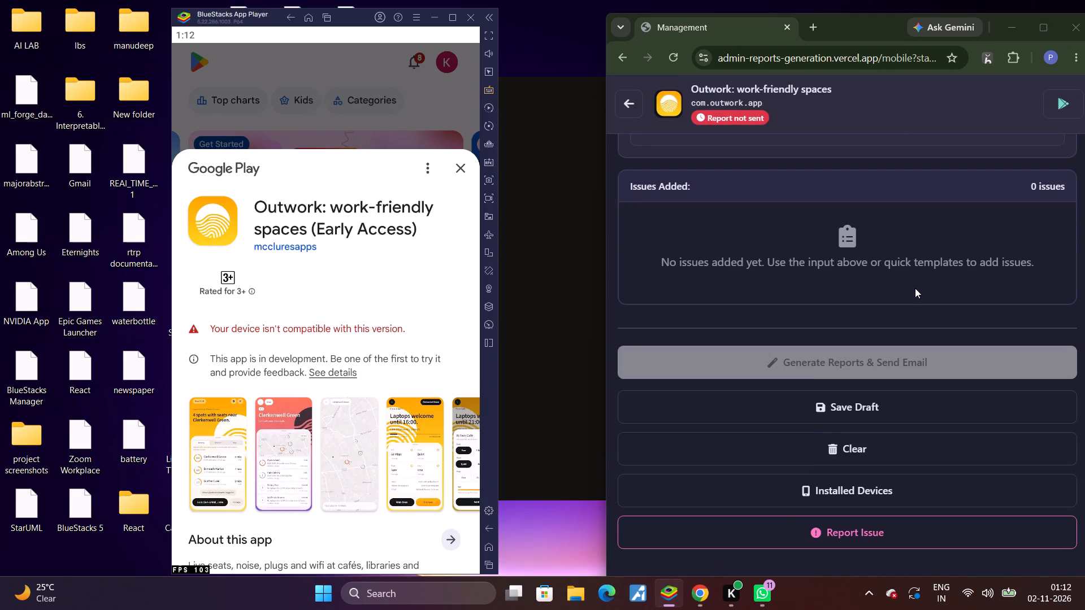
scroll(915, 288, "down", 6)
left_click(851, 537)
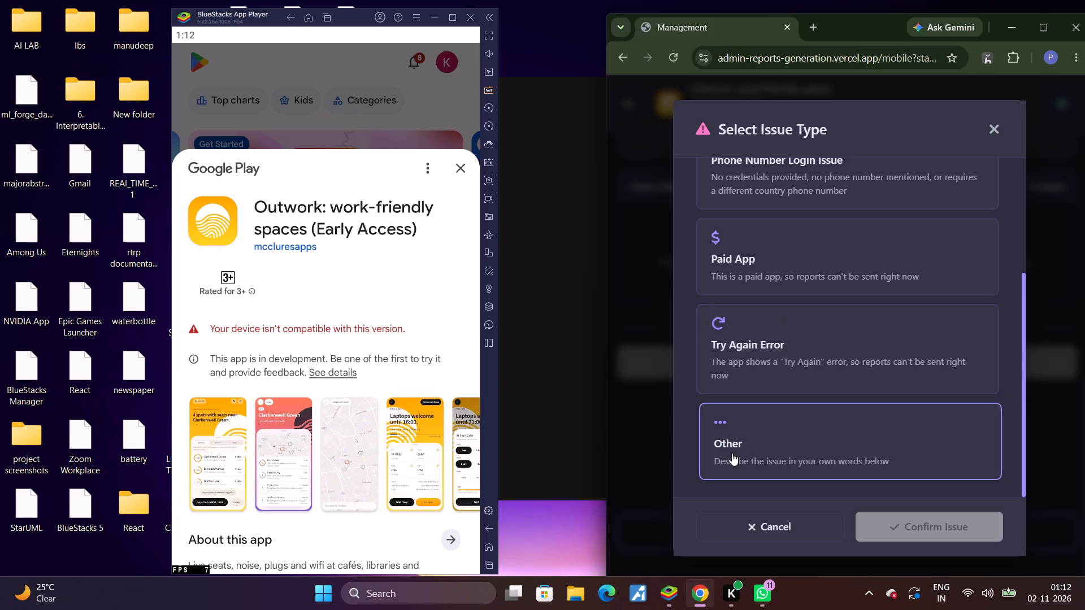
left_click(732, 453)
left_click(752, 358)
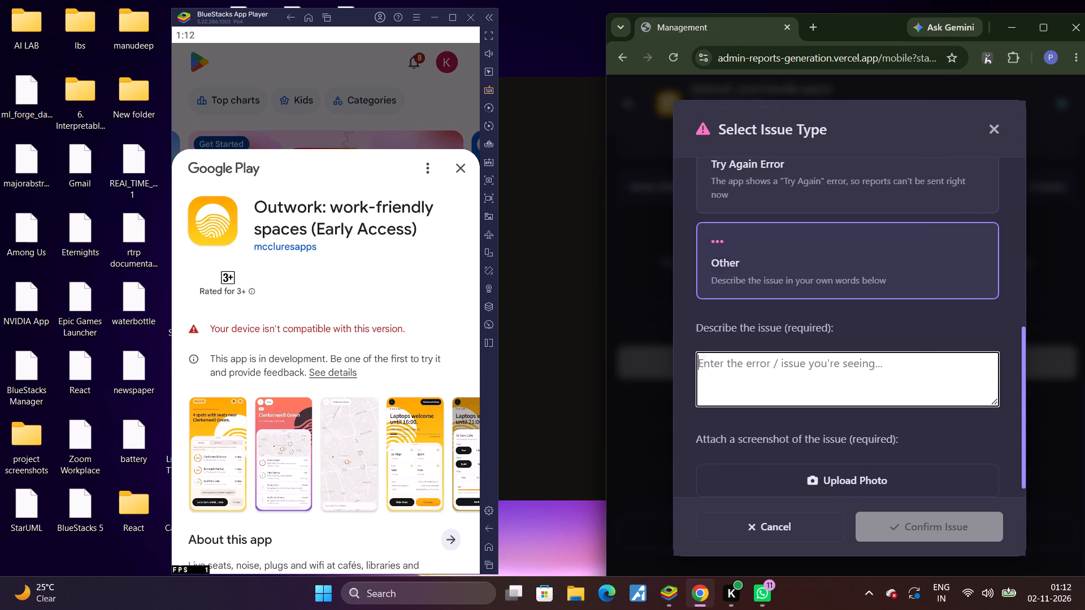
key("super+v")
left_click(767, 206)
key("ctrl+v")
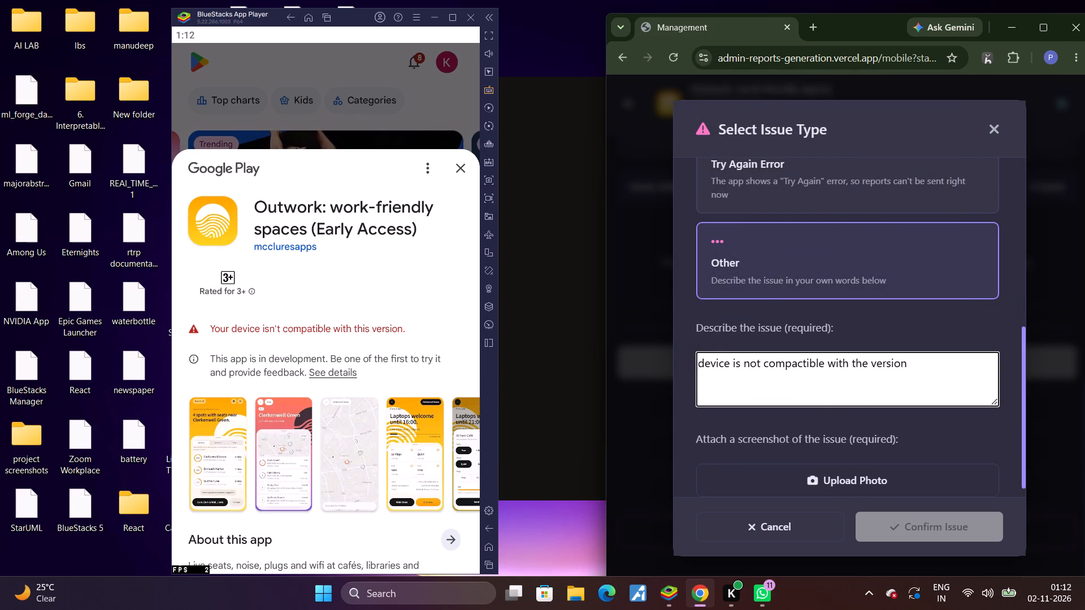
left_click(841, 474)
scroll(690, 214, "down", 5)
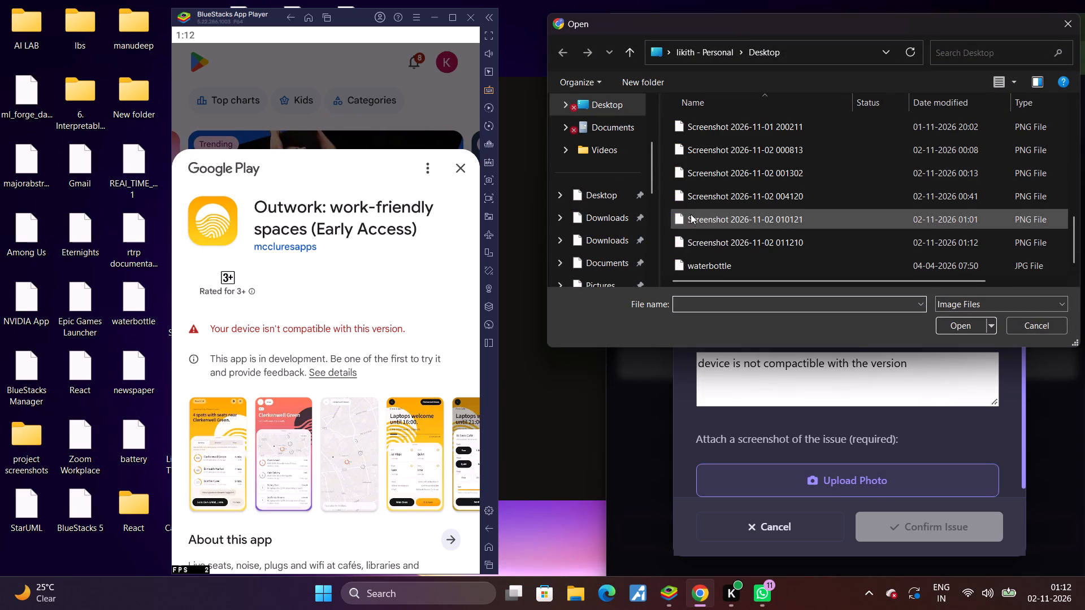
scroll(691, 214, "down", 2)
left_click(727, 243)
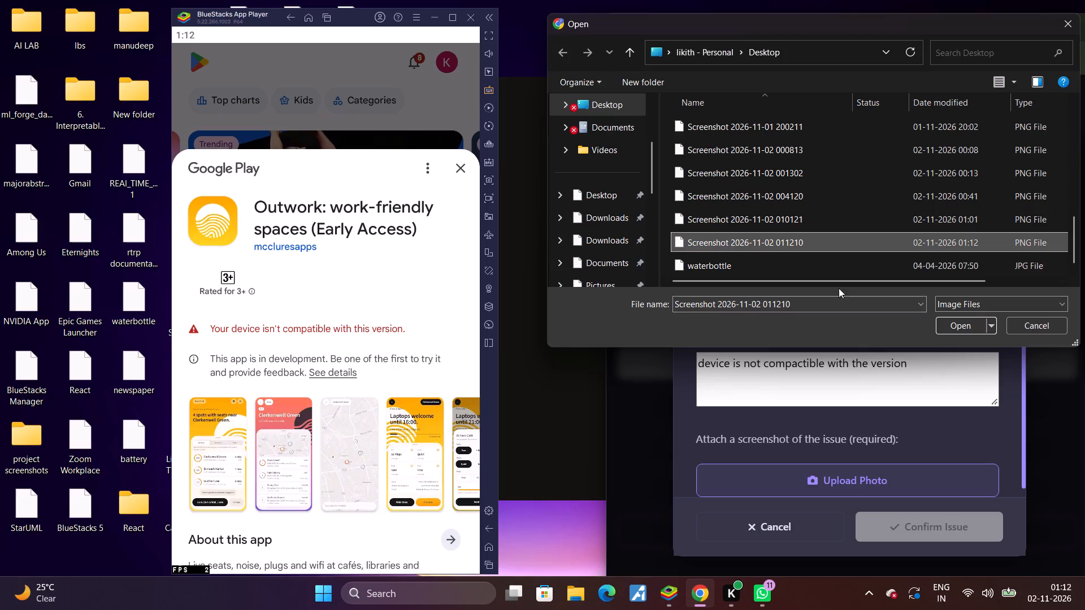
left_click(953, 324)
scroll(843, 435, "down", 4)
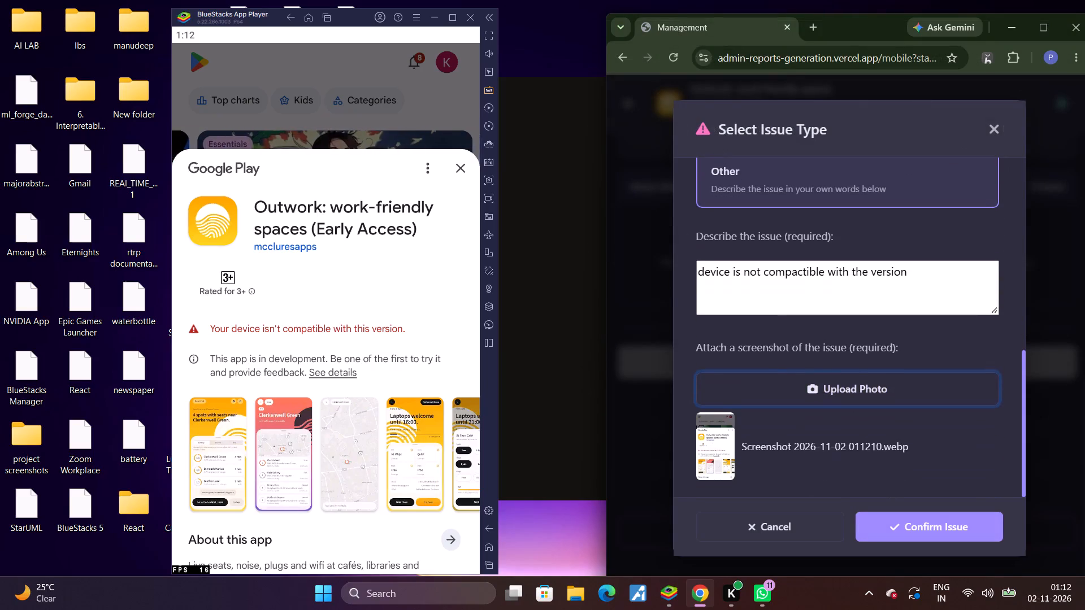
left_click(891, 524)
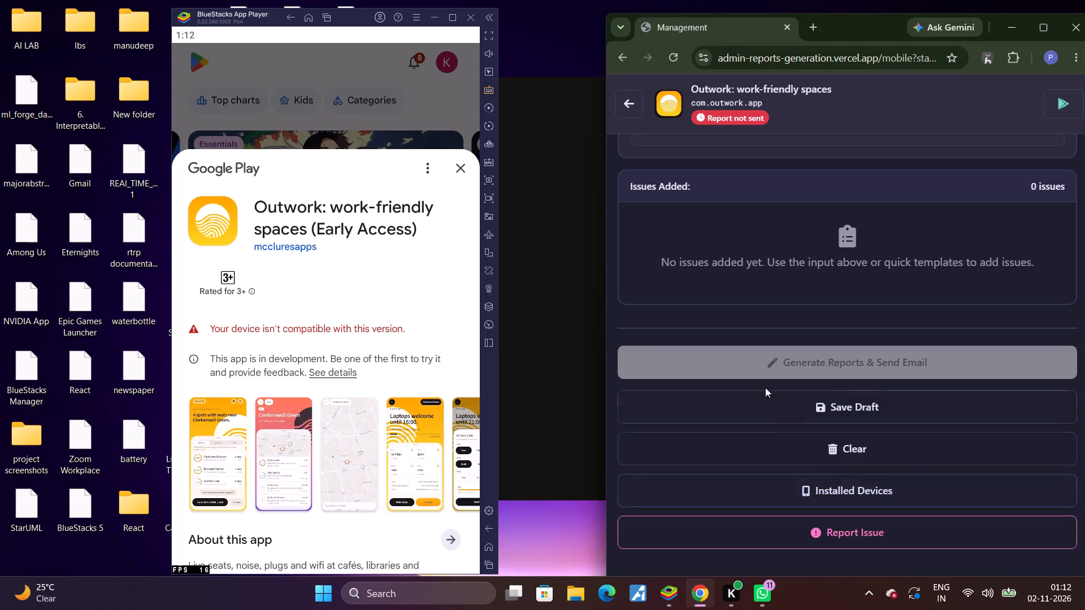
Advance to the Marjon Staff app in the emulator's feedback page and open its Play Store listing.
scroll(767, 380, "up", 10)
left_click(1058, 150)
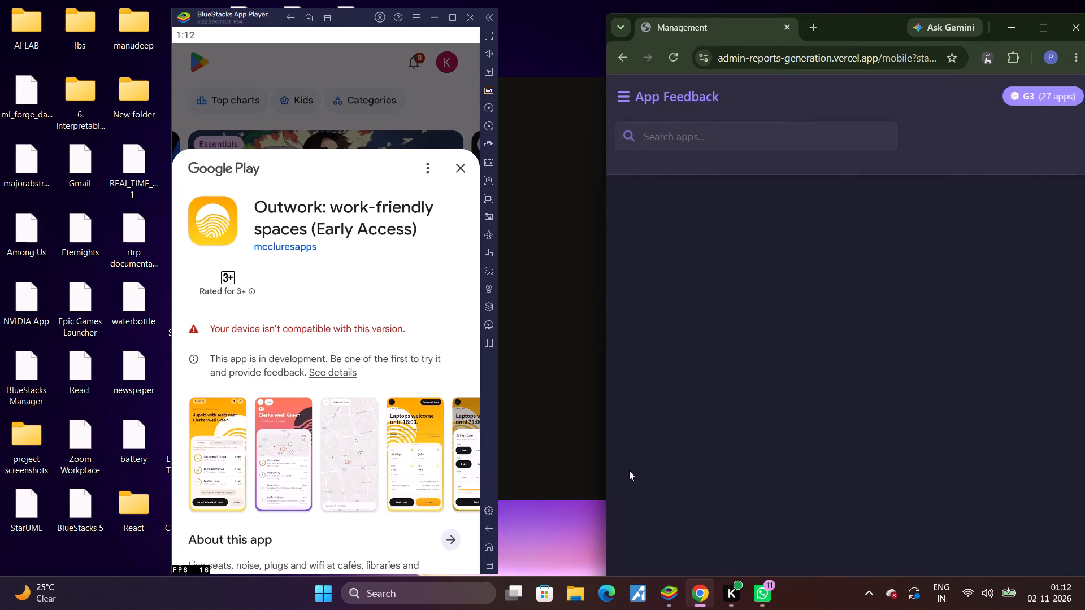
left_click(488, 563)
left_click(380, 285)
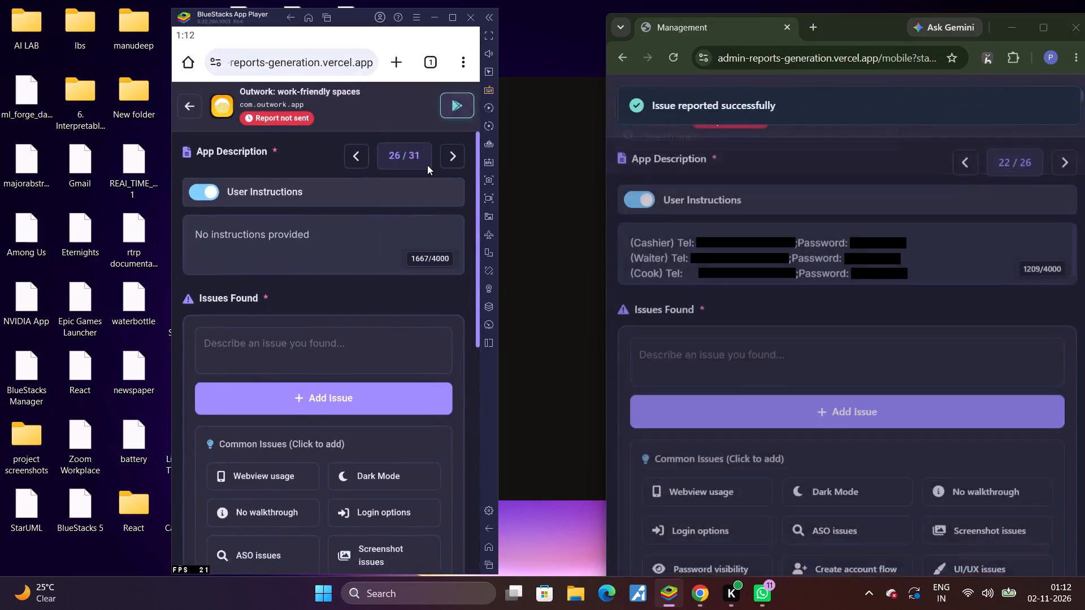
left_click(442, 149)
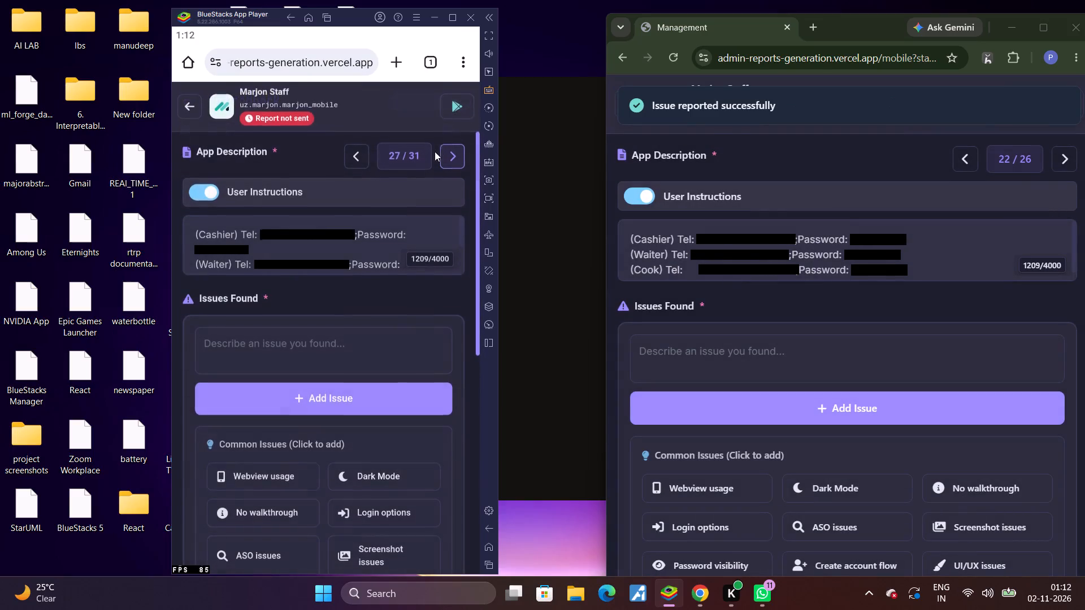
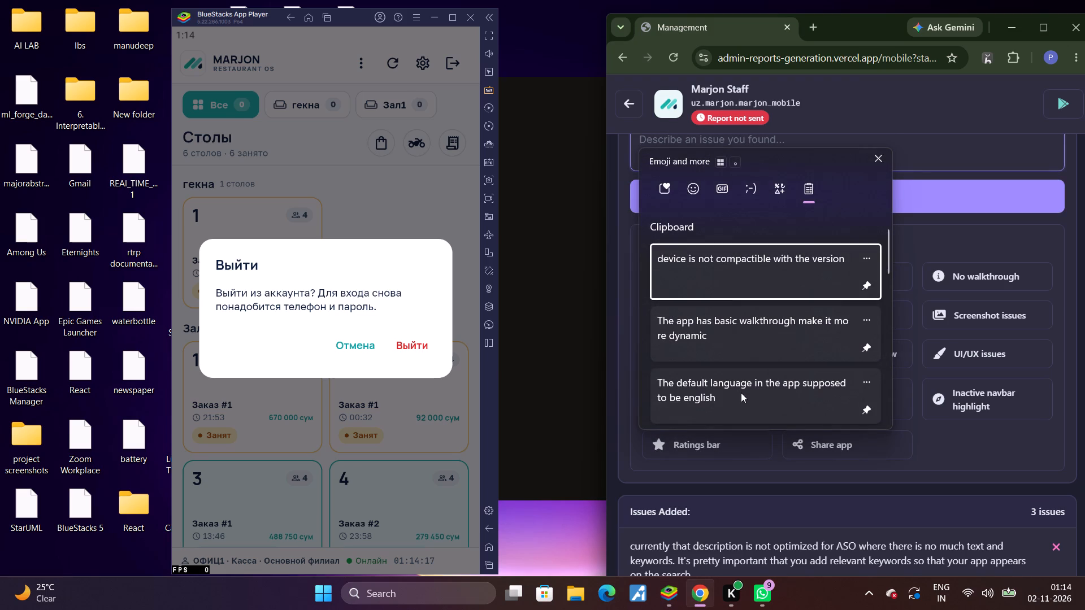
Add the issue "The default language in the app supposed to be english" to the Marjon Staff report.
left_click(741, 393)
key("ctrl+v")
left_click(739, 199)
Generate the Marjon Staff reports and send the email.
scroll(774, 281, "down", 7)
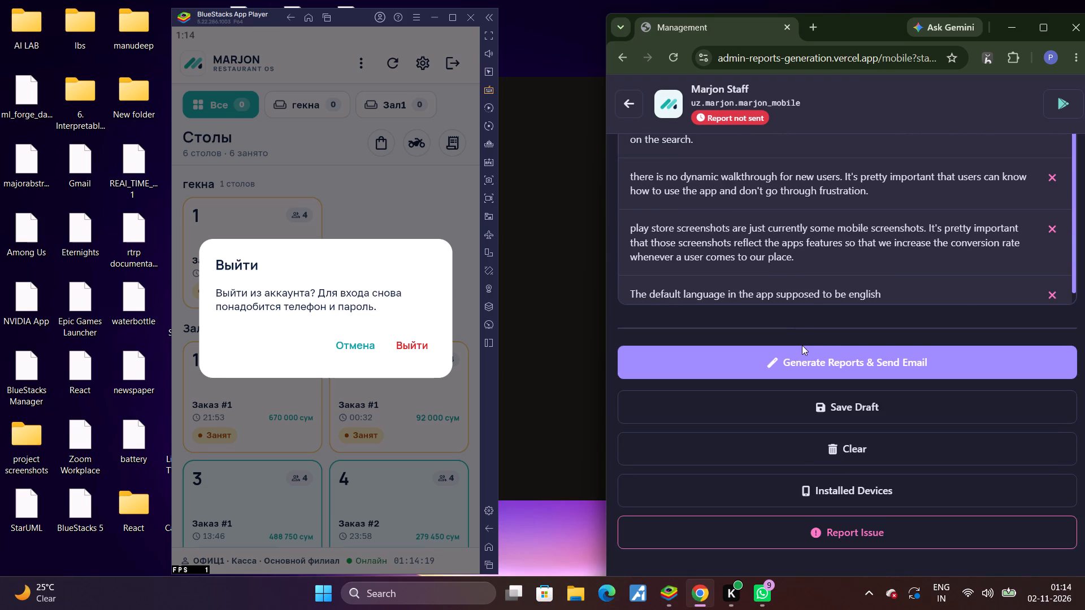
scroll(802, 345, "up", 1)
left_click(815, 422)
scroll(815, 422, "up", 10)
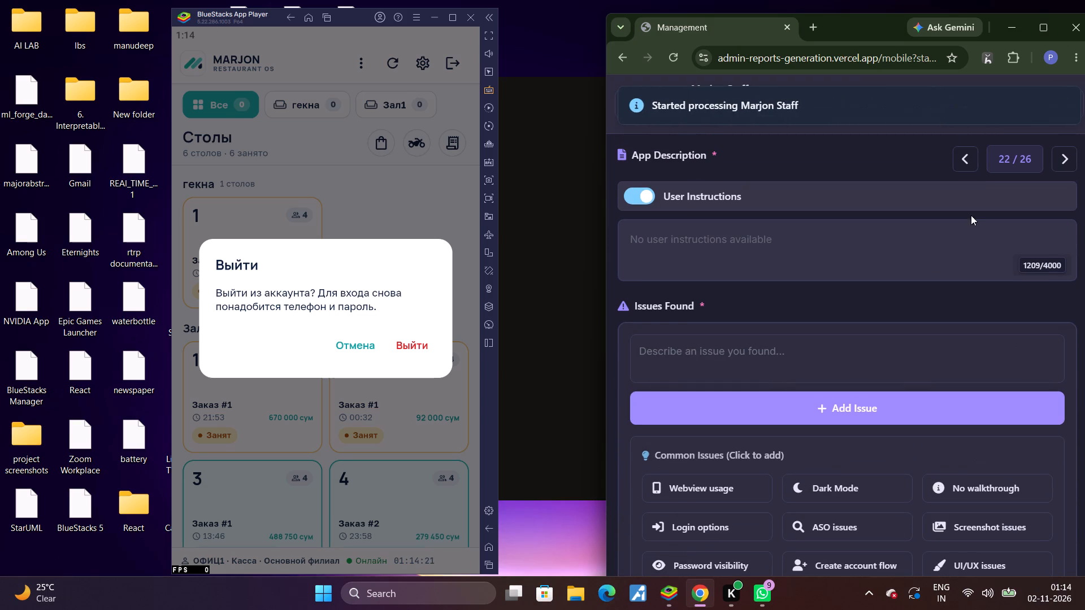
Advance the report management page to the next app, Trackland.
left_click(1062, 155)
Uninstall Marjon Staff from the emulator through its open Play Store listing.
left_click(483, 559)
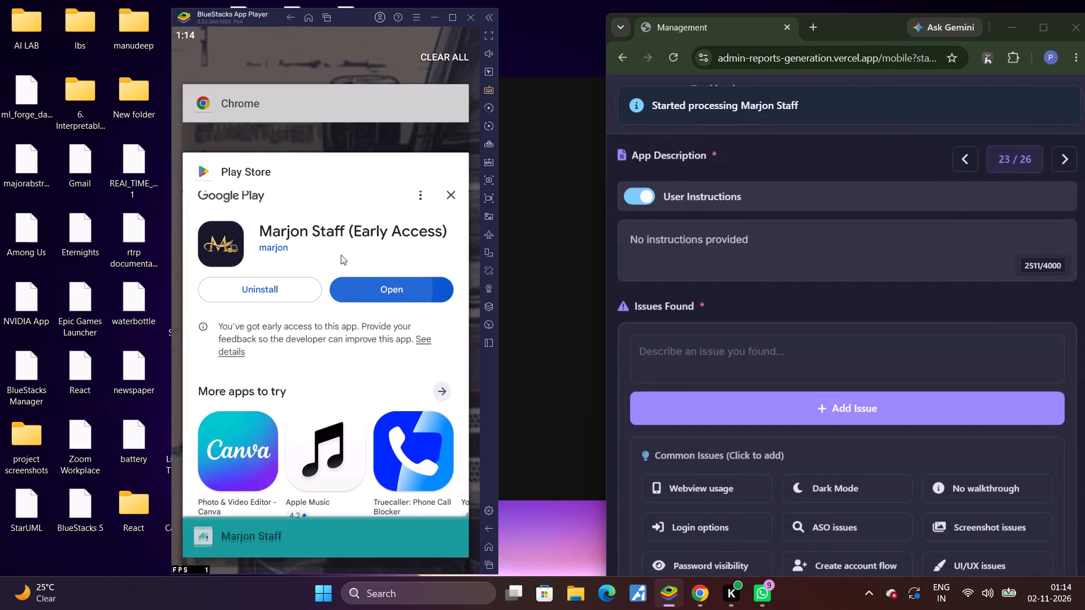
left_click(341, 255)
left_click(222, 199)
left_click(433, 324)
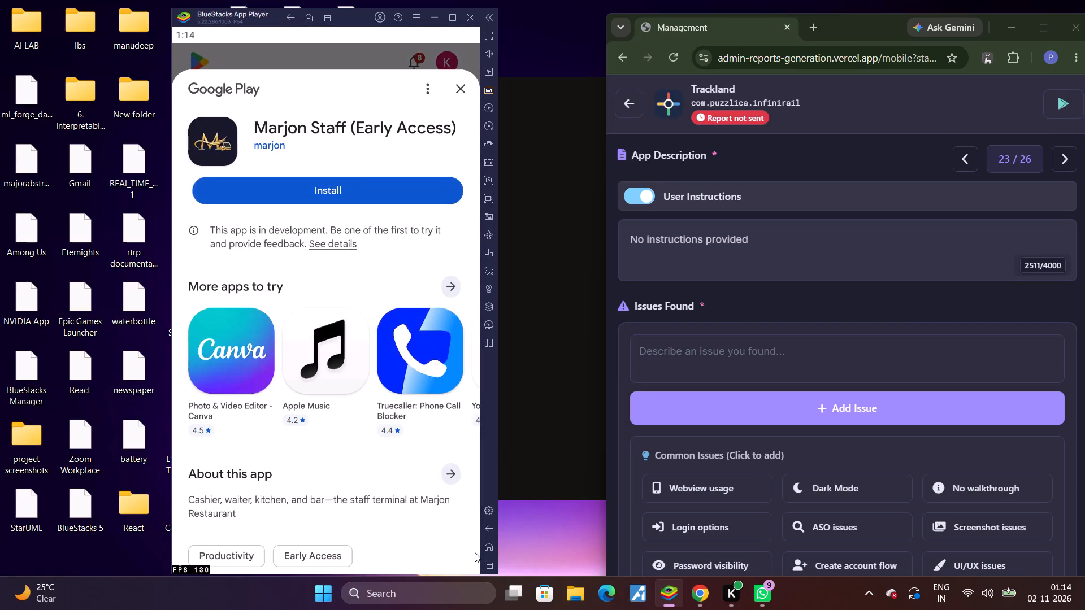
Advance the emulator's feedback page to Trackland, open its Play Store listing and install the game.
left_click(491, 567)
left_click(416, 355)
left_click(454, 163)
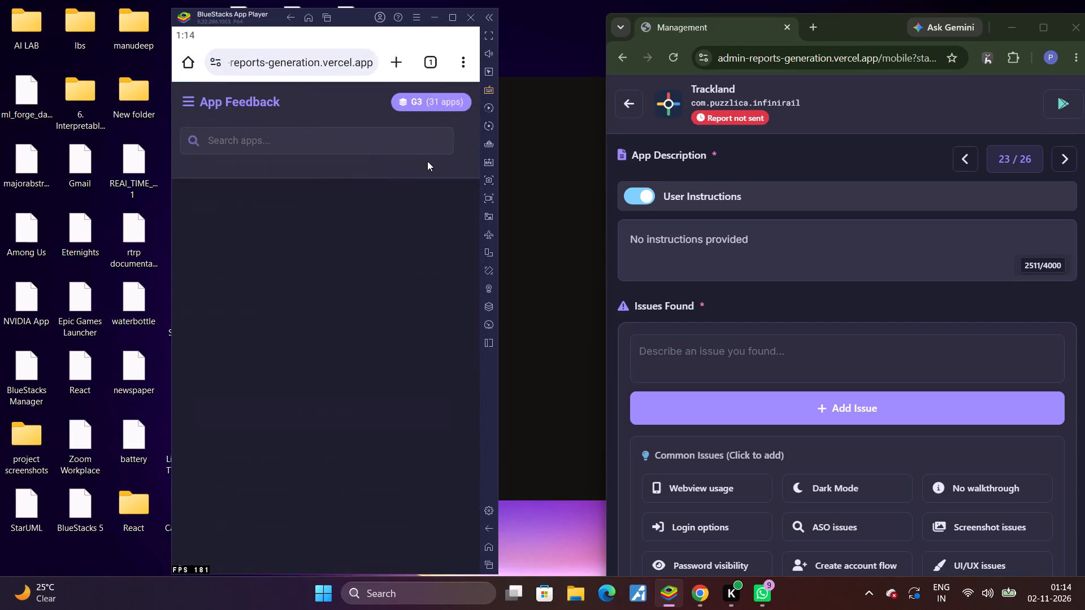
left_click(458, 102)
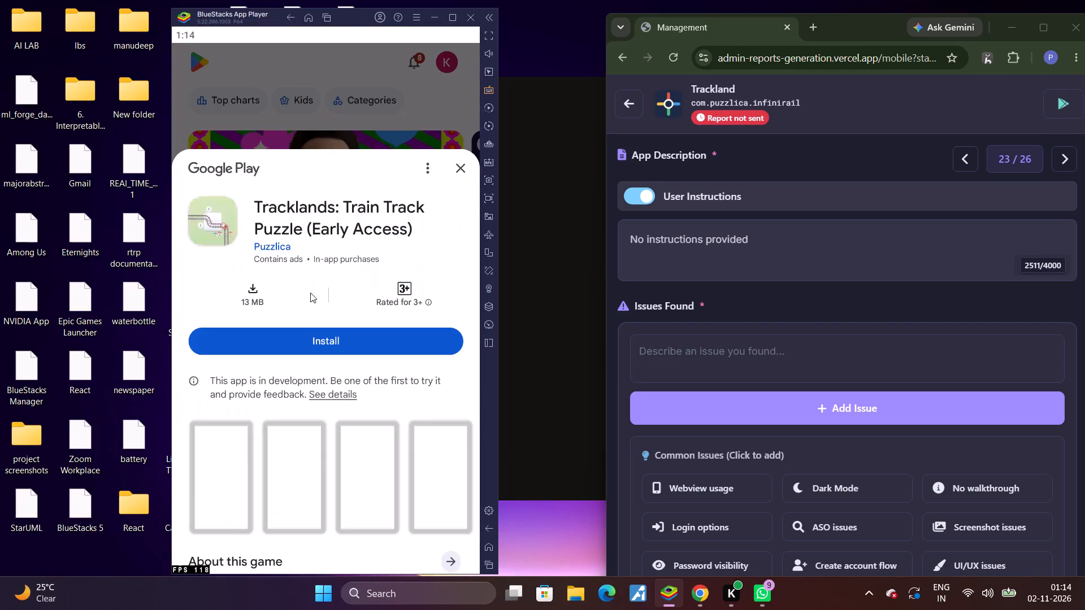
left_click(292, 333)
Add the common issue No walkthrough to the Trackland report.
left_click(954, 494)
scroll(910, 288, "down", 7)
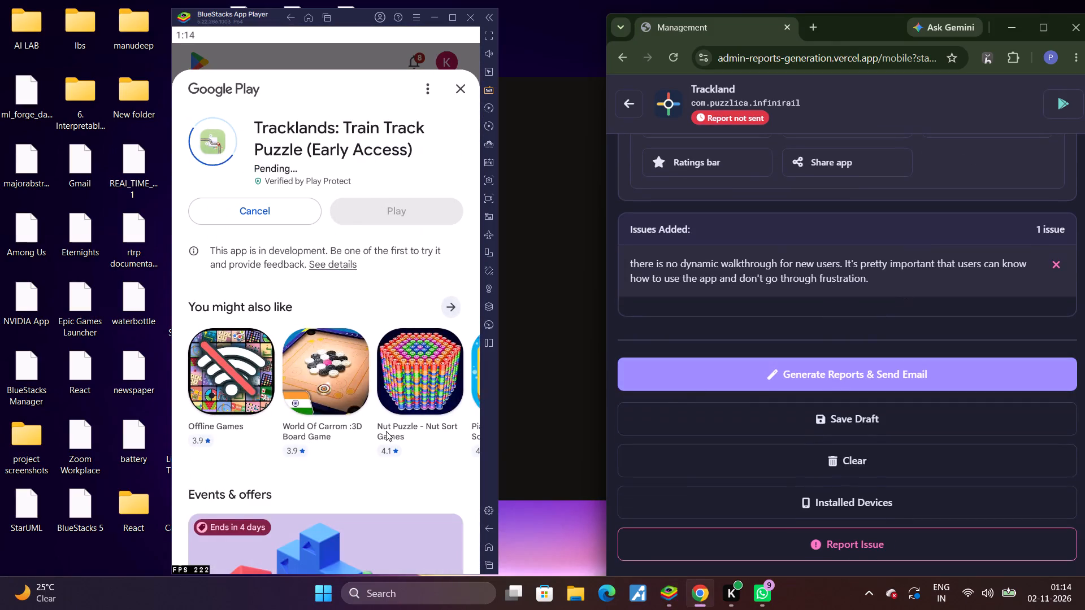
Look through the Tracklands Play Store listing during installation and launch the installed game.
left_click_drag(278, 429, 295, 283)
left_click_drag(319, 209, 335, 456)
left_click_drag(271, 454, 293, 396)
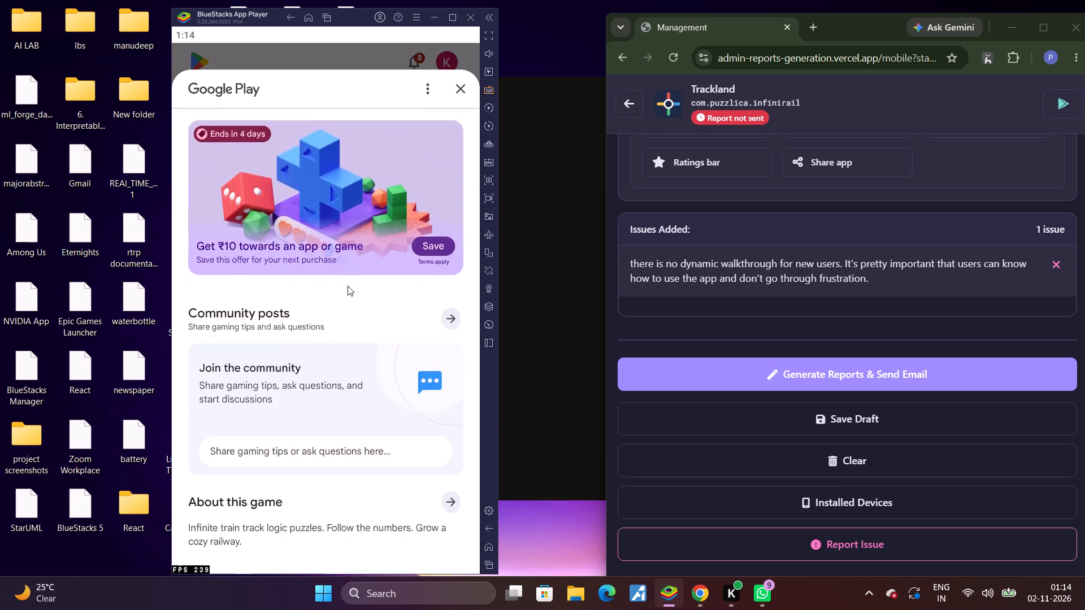
left_click_drag(350, 464, 360, 376)
left_click_drag(344, 283, 349, 408)
left_click(385, 211)
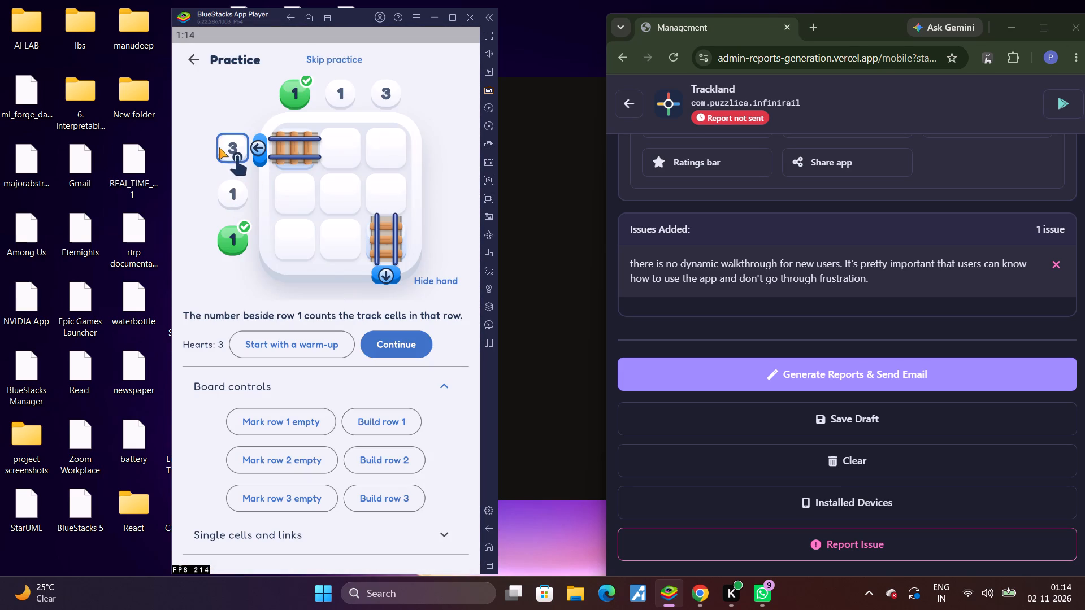
Go through the practice hints for the row 1 and column 3 numbers, trying the highlighted clues and continuing to the route-building task.
left_click(219, 147)
left_click_drag(225, 152, 231, 154)
left_click(232, 154)
triple_click(234, 151)
left_click(378, 342)
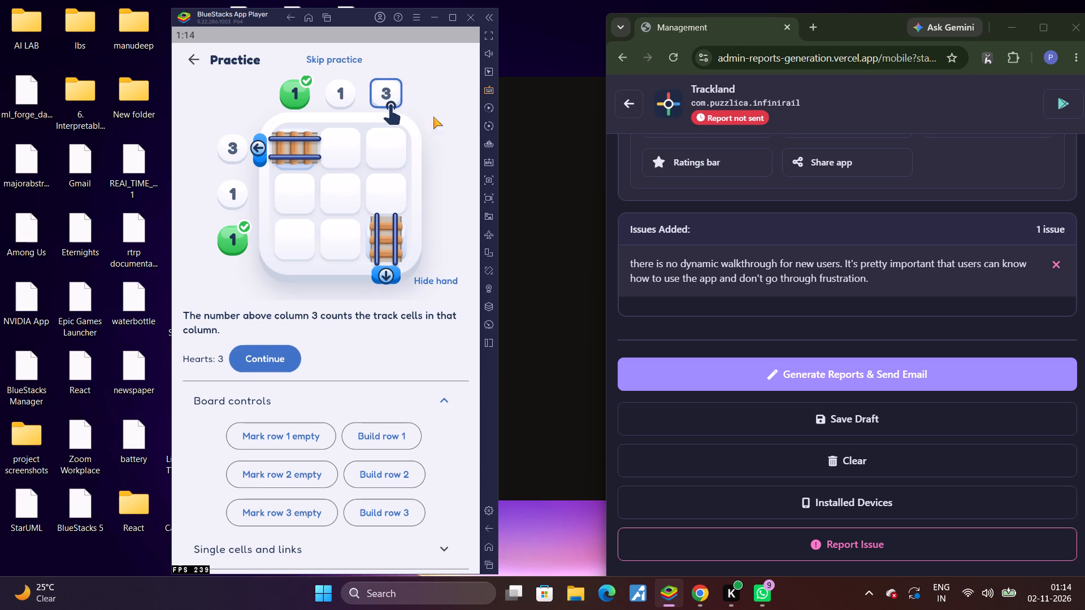
left_click(390, 96)
left_click(265, 363)
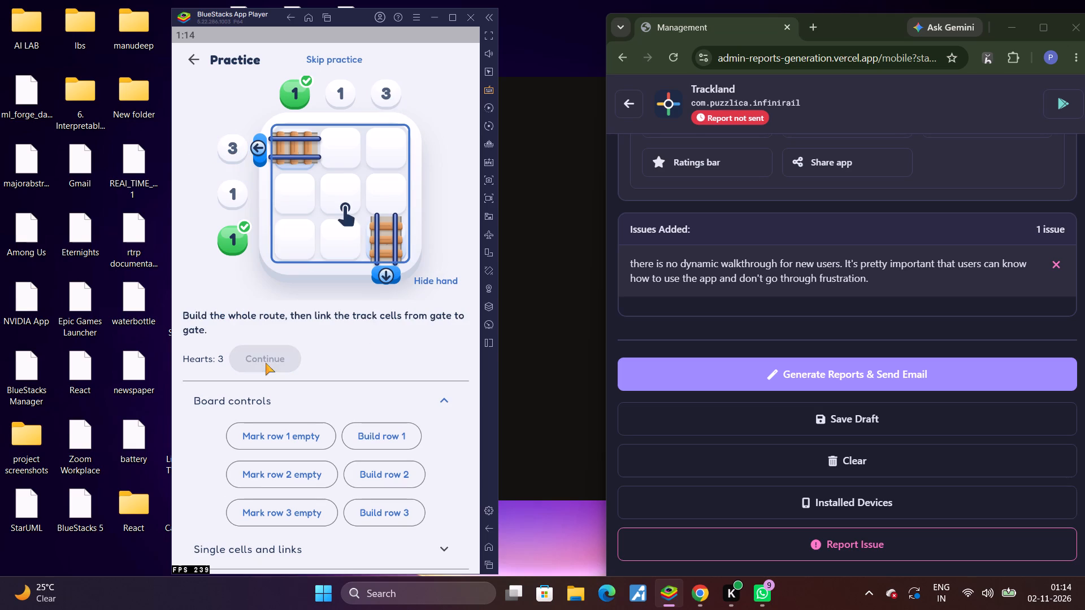
Try the practice board by toggling the centre cell's mark, marking row 1 empty and attempting to build row 1.
left_click(334, 198)
left_click(350, 199)
left_click(349, 199)
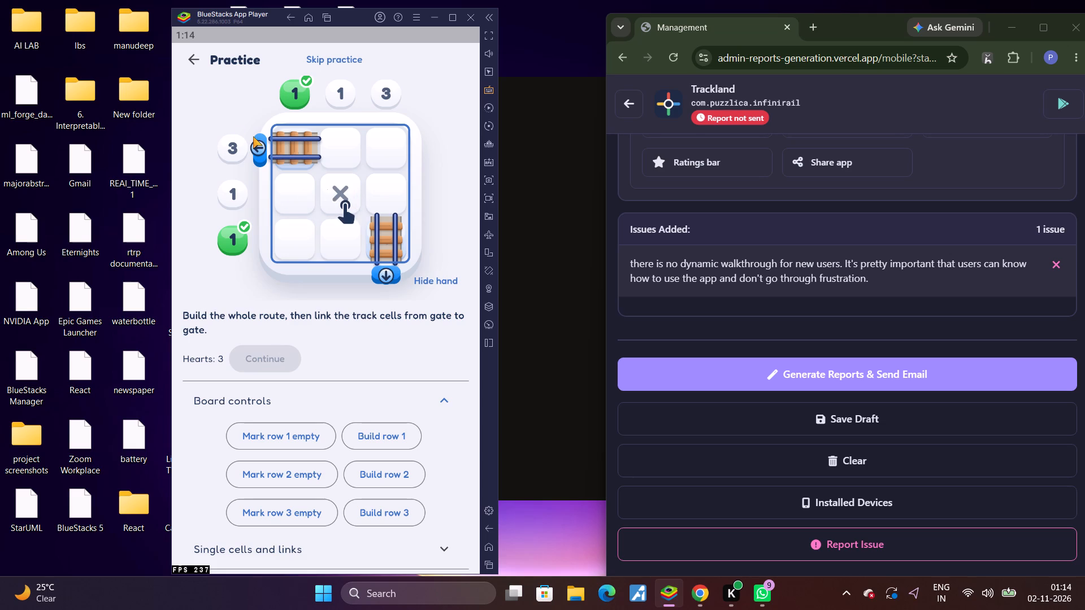
left_click(222, 145)
left_click(350, 193)
triple_click(350, 193)
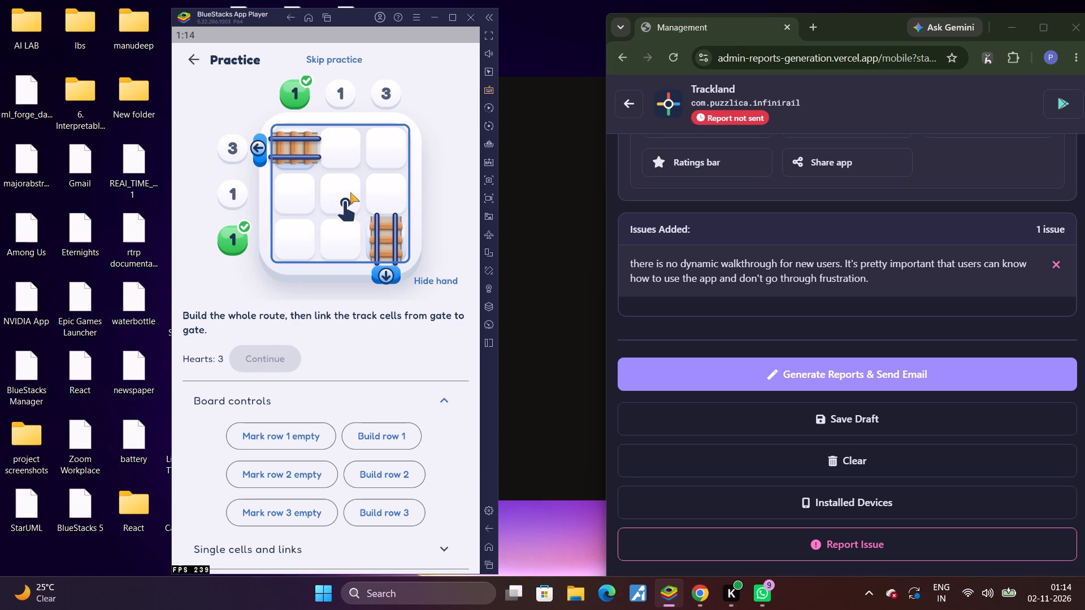
left_click(277, 440)
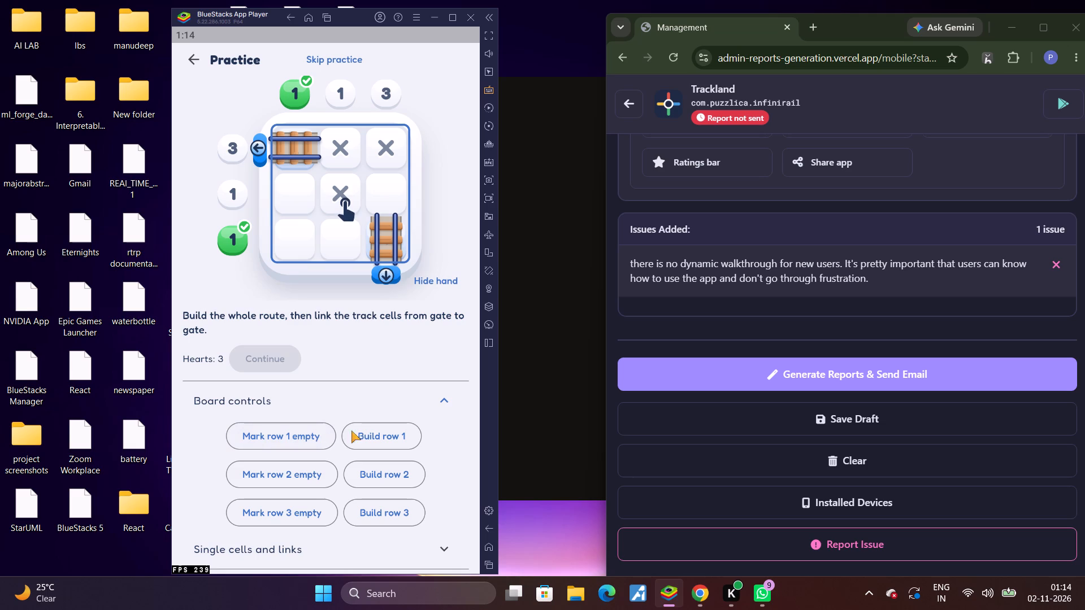
left_click(362, 430)
scroll(362, 430, "down", 5)
scroll(362, 430, "up", 4)
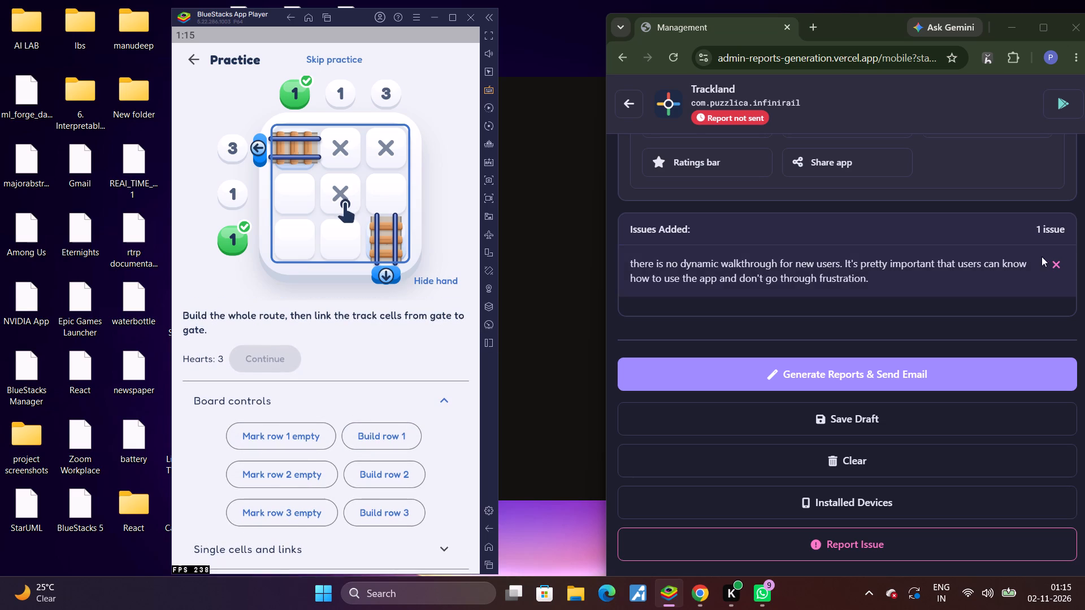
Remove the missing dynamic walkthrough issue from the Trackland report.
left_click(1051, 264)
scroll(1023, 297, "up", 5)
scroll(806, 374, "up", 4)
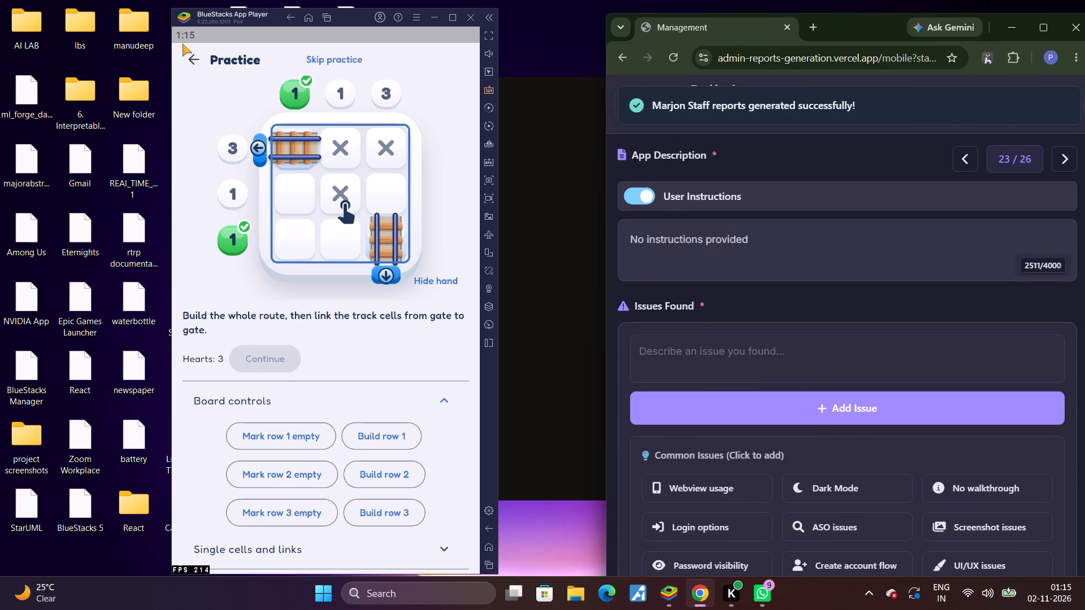
Leave the practice and test the game's Settings: toggle Reduce motion, Zoom buttons and Drag magnifier back and forth, and try Restore purchases and Save status.
left_click(188, 55)
left_click(188, 55)
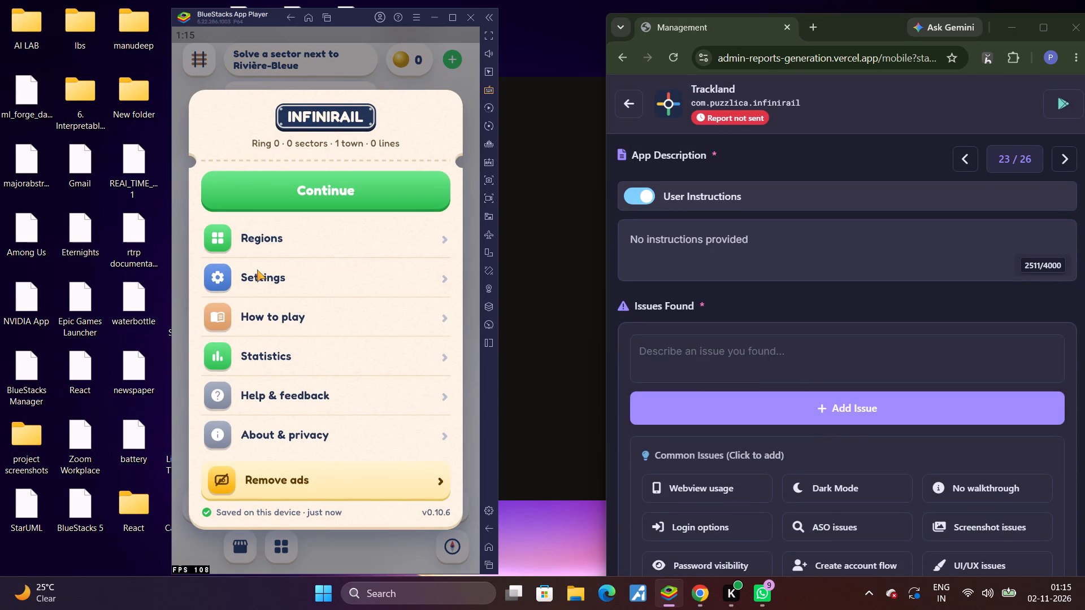
left_click(257, 275)
double_click(434, 132)
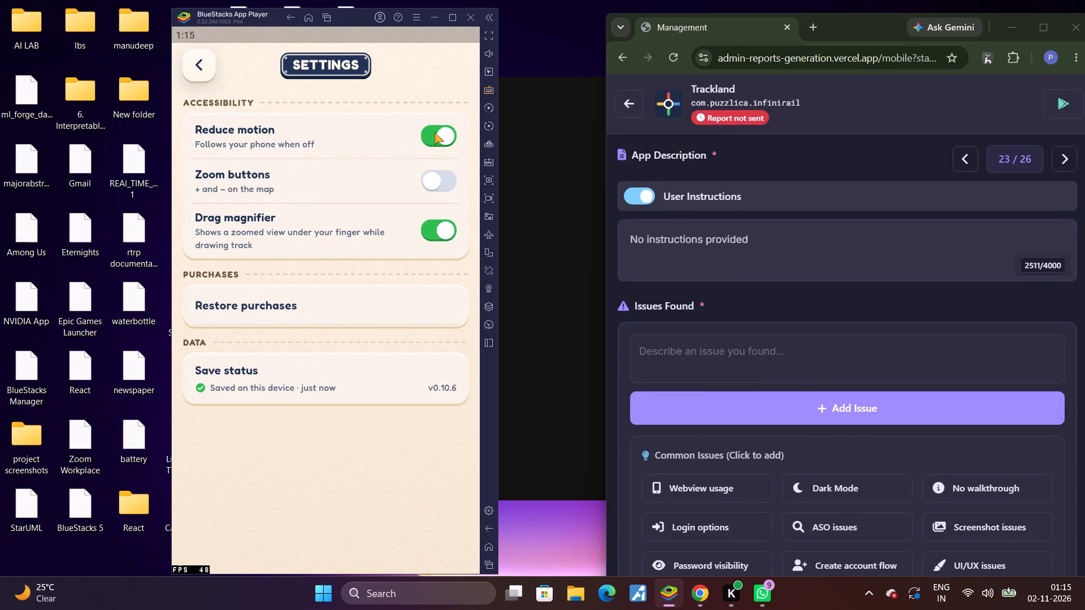
double_click(433, 180)
double_click(437, 229)
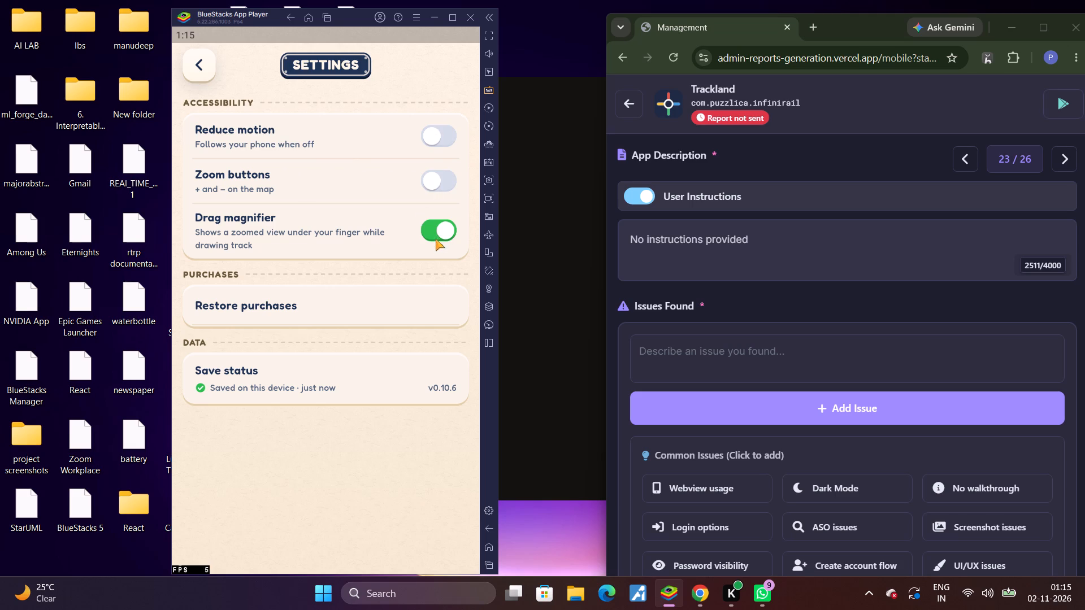
left_click(397, 303)
left_click(320, 384)
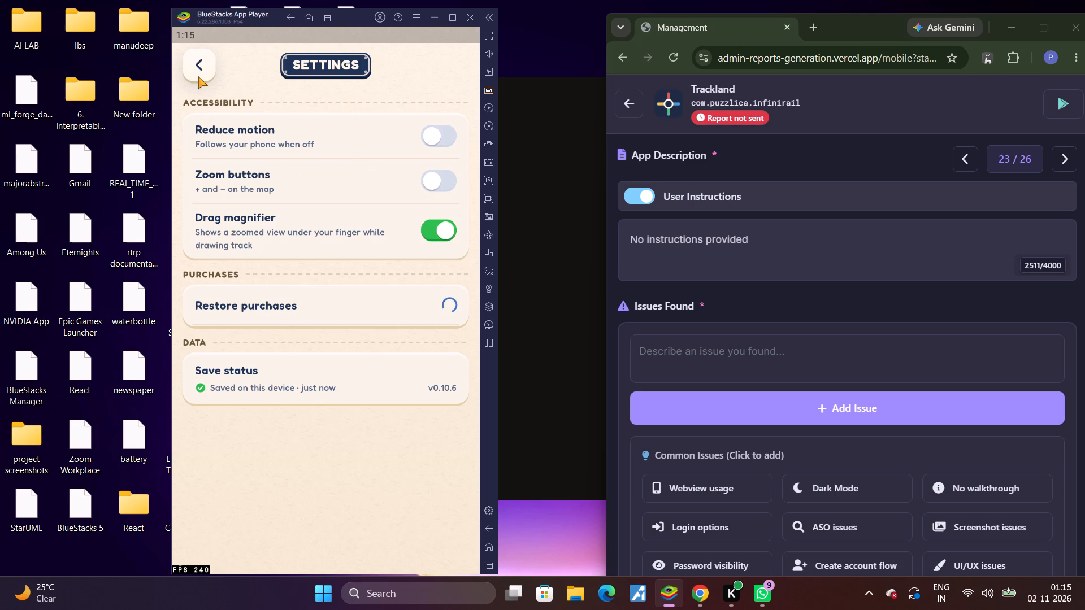
Leave the game's Settings and check the About & privacy page before returning to the main menu.
left_click(198, 76)
left_click(329, 444)
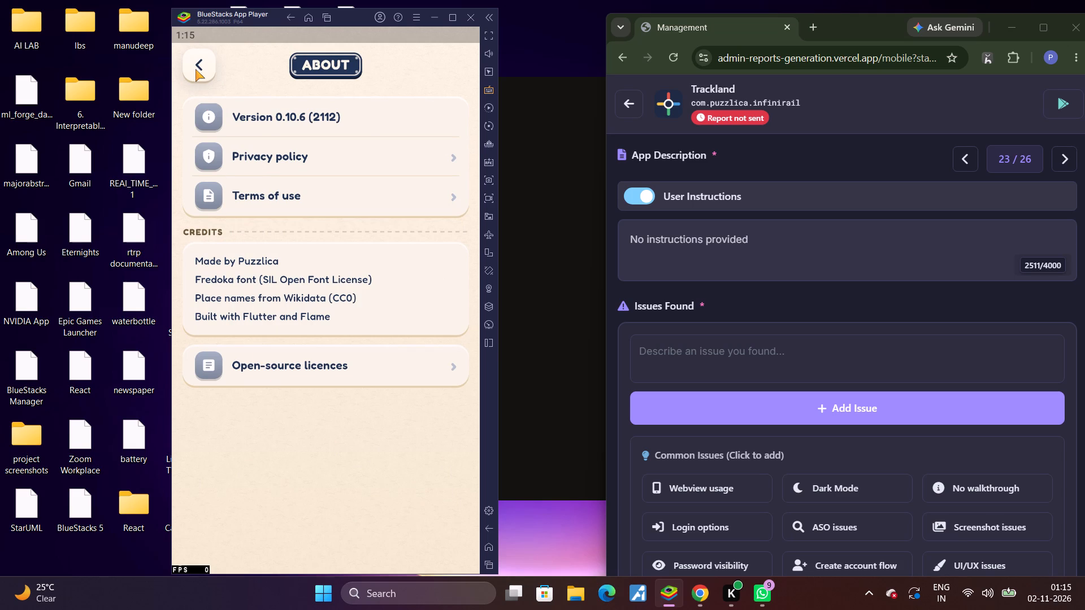
left_click(195, 69)
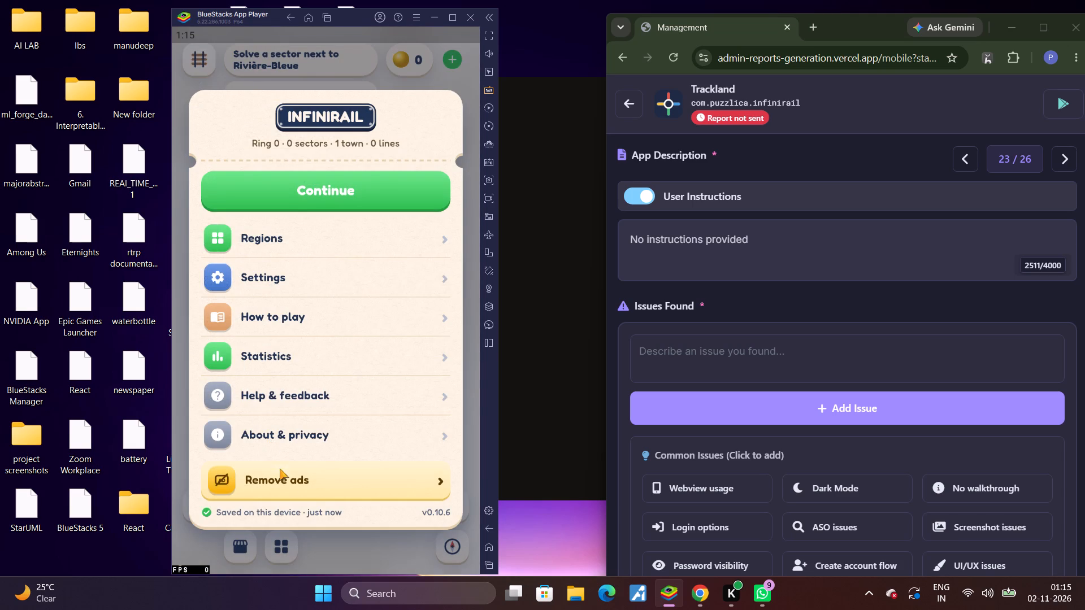
Test the Remove ads offer by starting its purchase in the shop, dismissing the payment sheet and returning to the main menu.
left_click(290, 489)
left_click(300, 391)
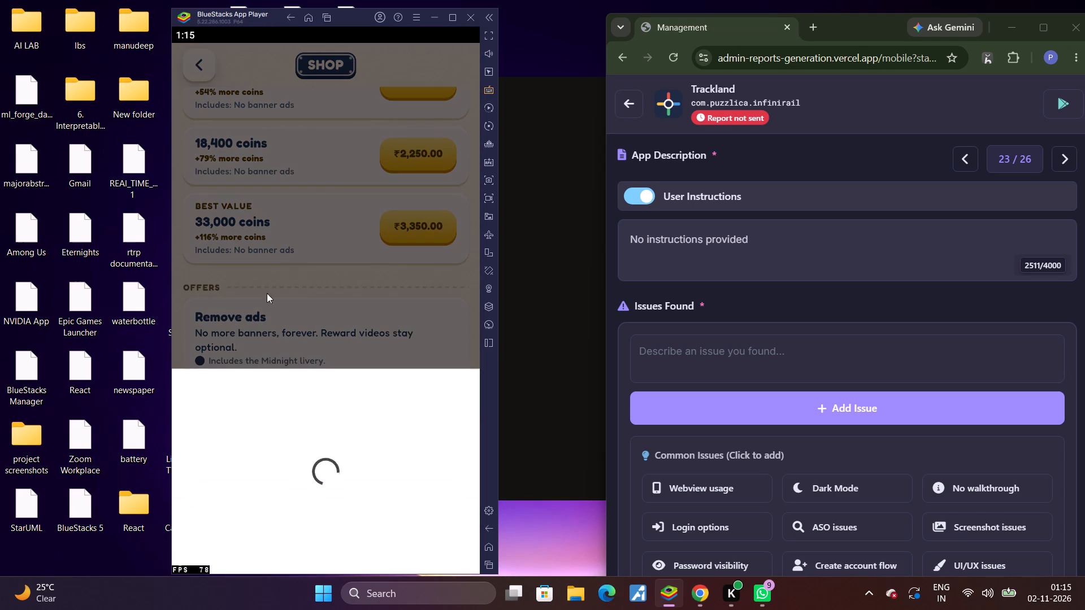
triple_click(260, 220)
left_click(191, 67)
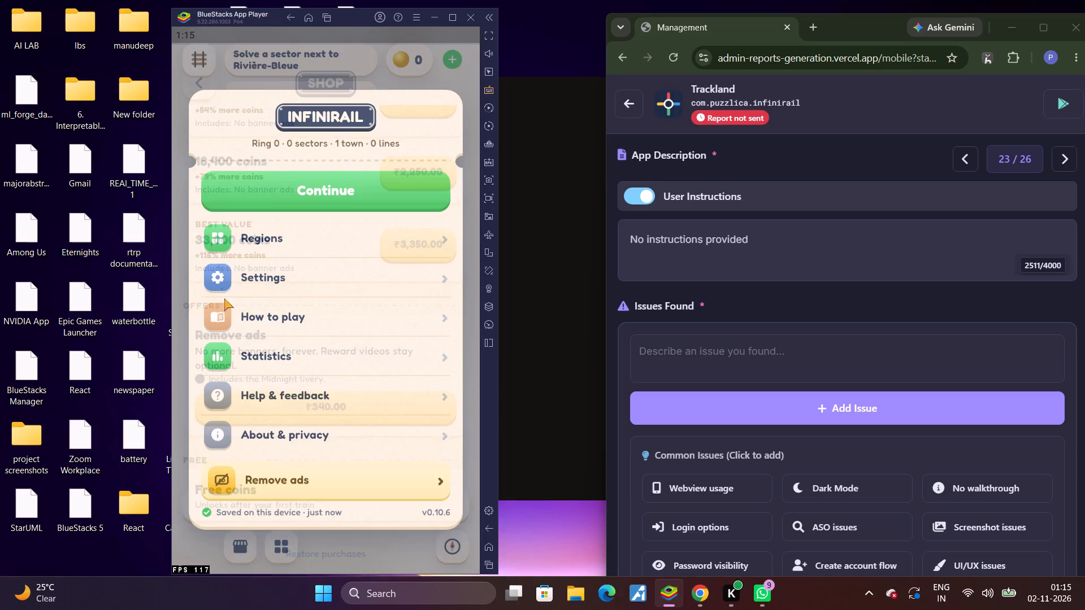
left_click_drag(277, 461, 293, 339)
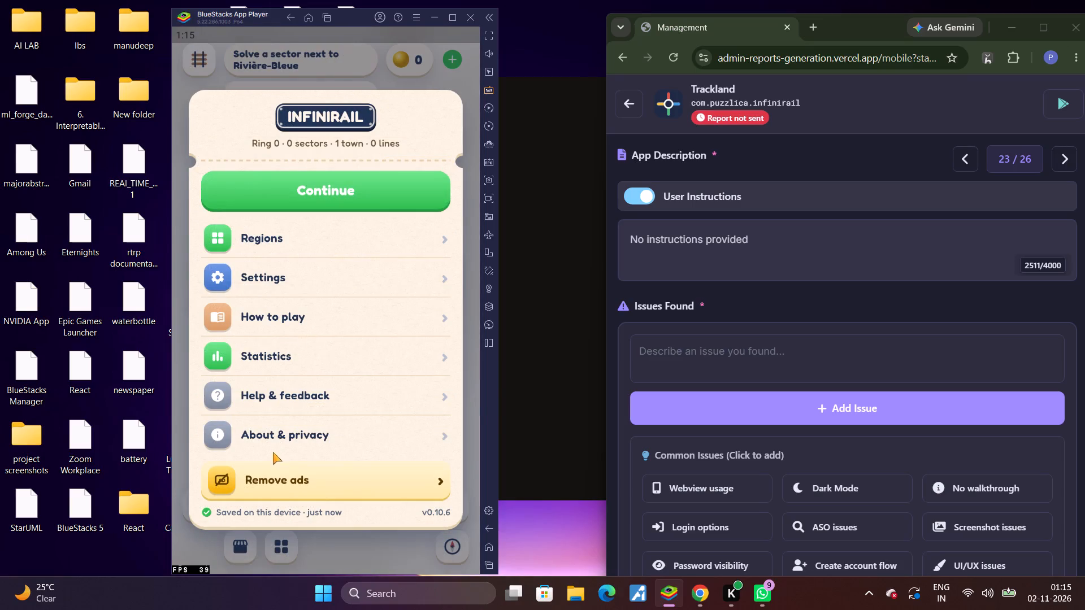
Test Help & feedback: open the Email us draft and back out, open Send a bug report and cancel it, and return to the main menu.
left_click(281, 401)
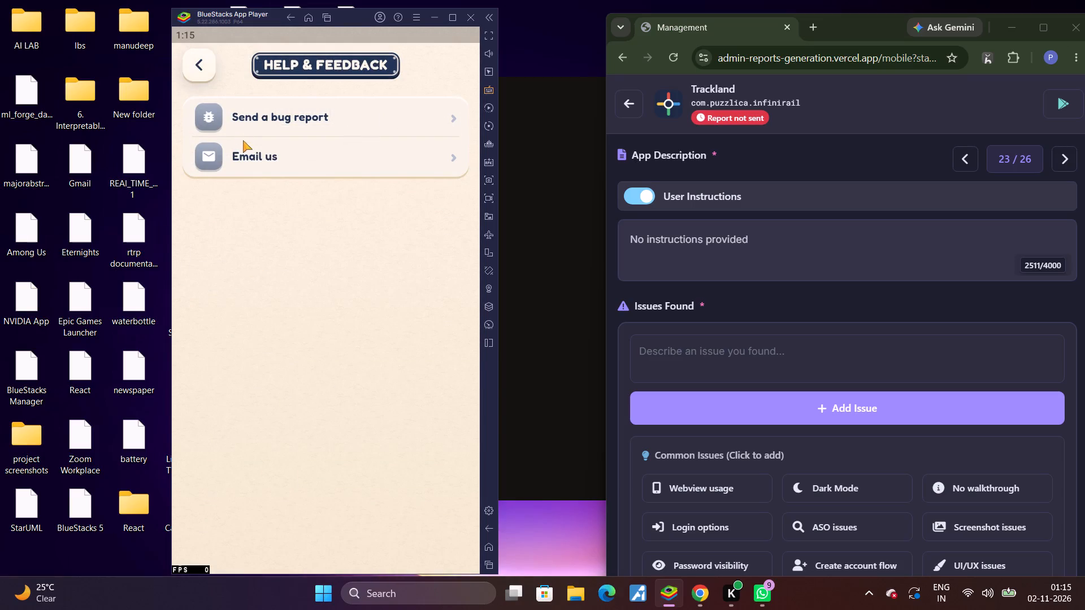
left_click(245, 158)
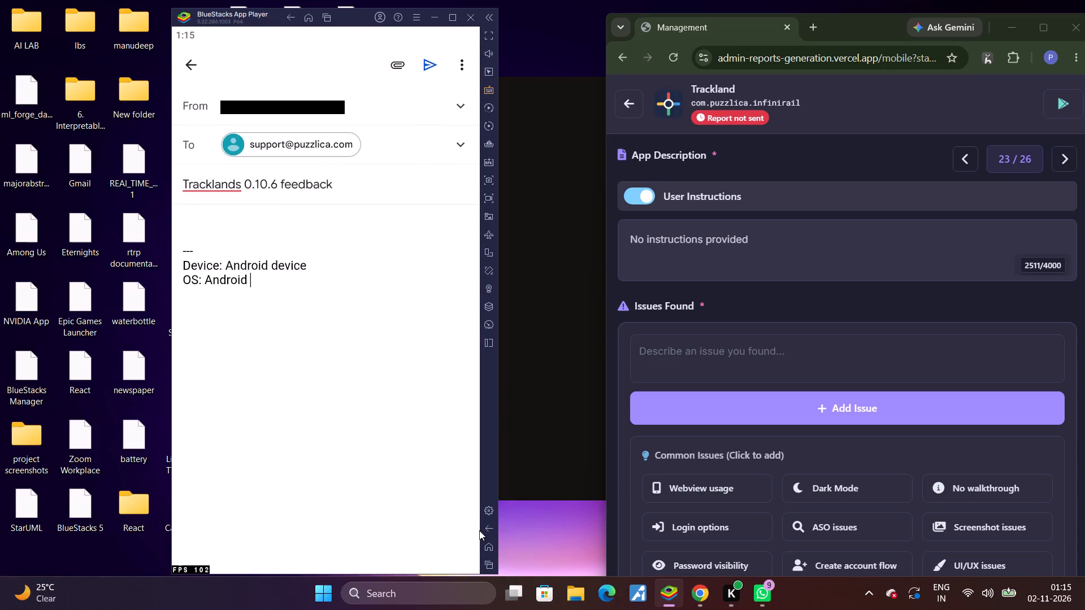
left_click(479, 530)
left_click(487, 528)
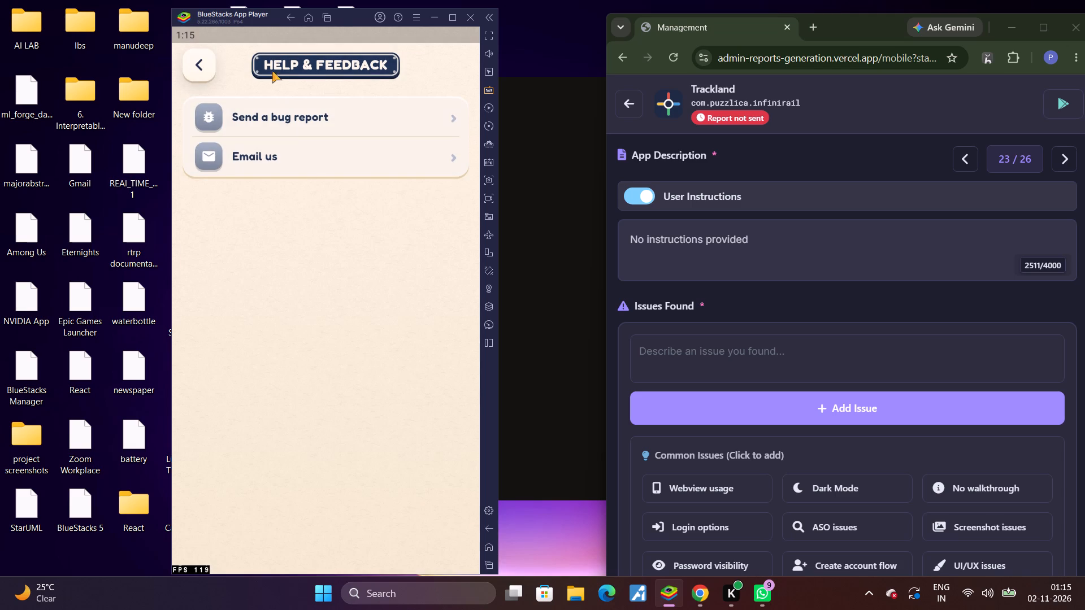
left_click(266, 115)
left_click(281, 345)
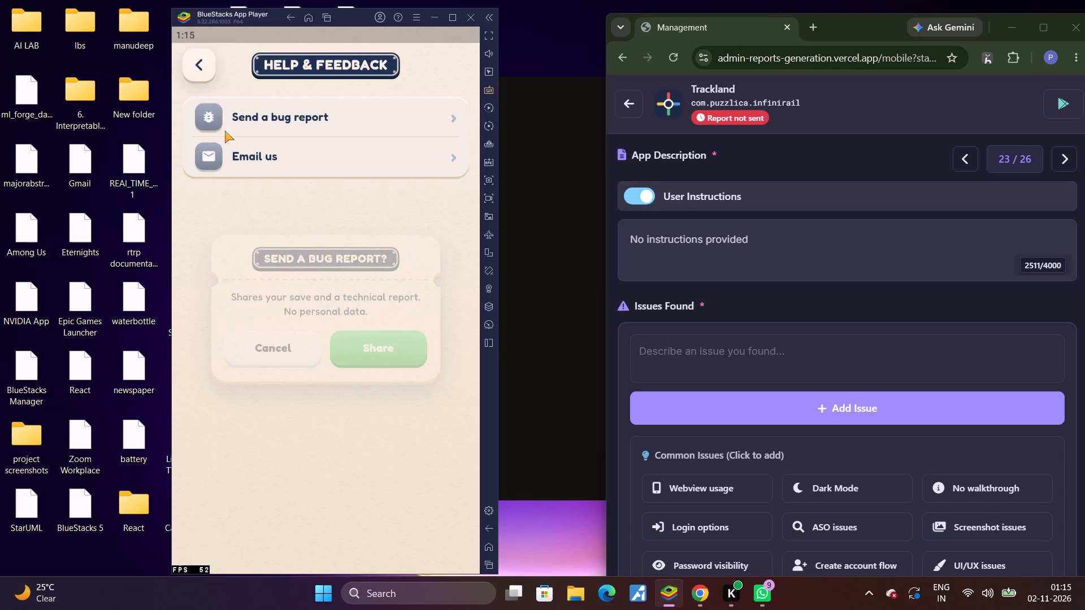
left_click(196, 54)
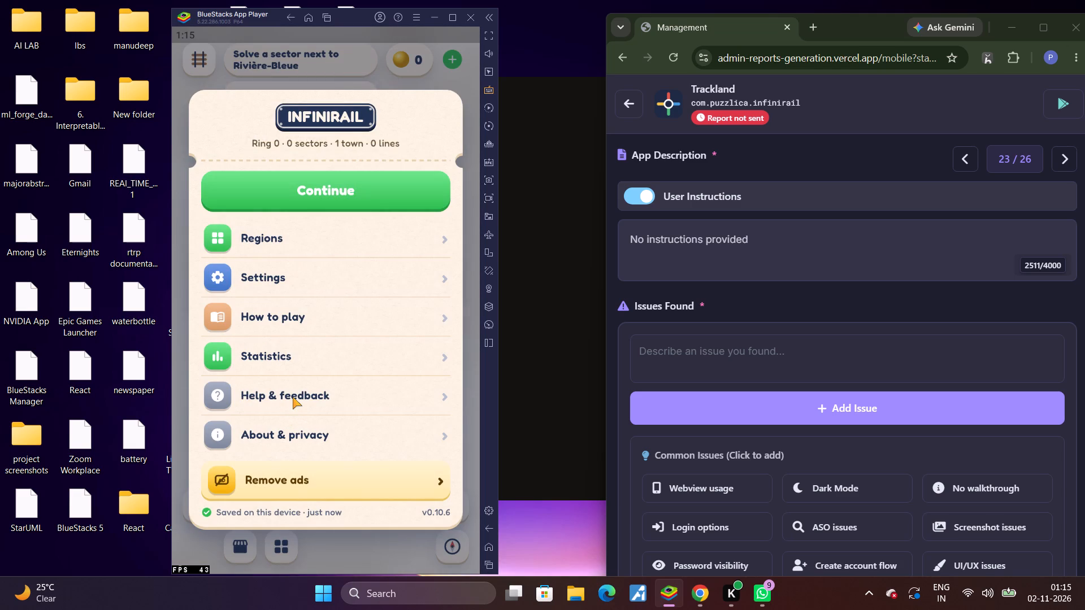
Revisit the About & privacy page and open the game's Statistics page to check it.
left_click(295, 429)
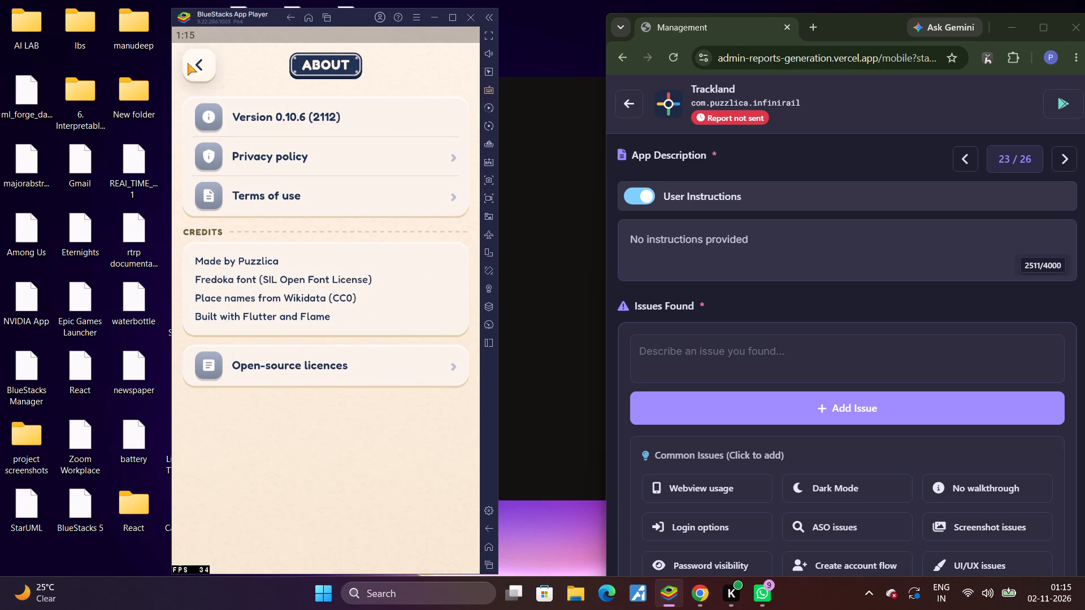
left_click(187, 63)
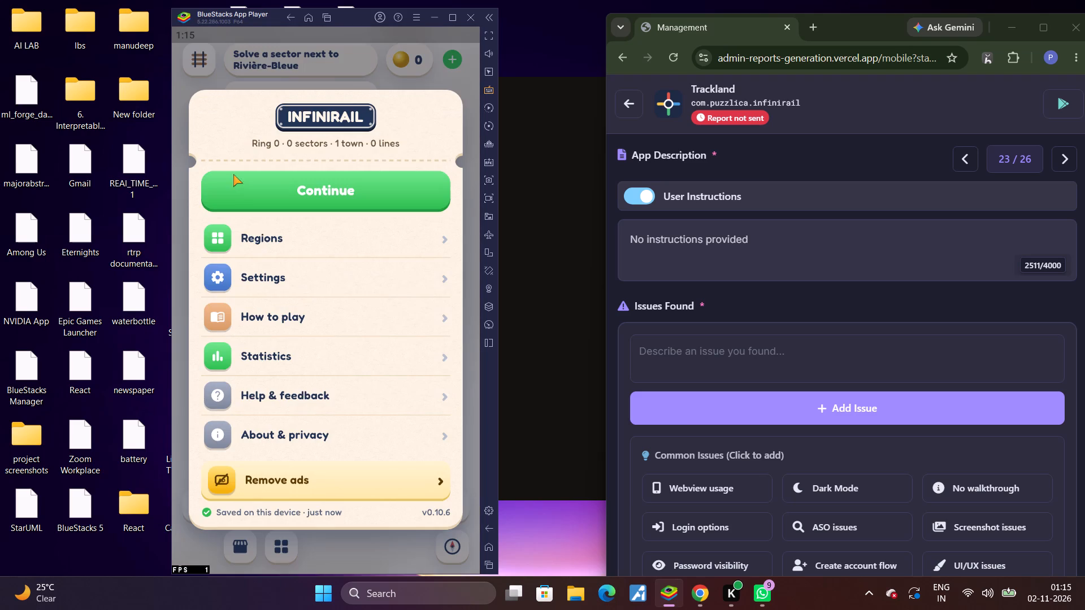
left_click(307, 359)
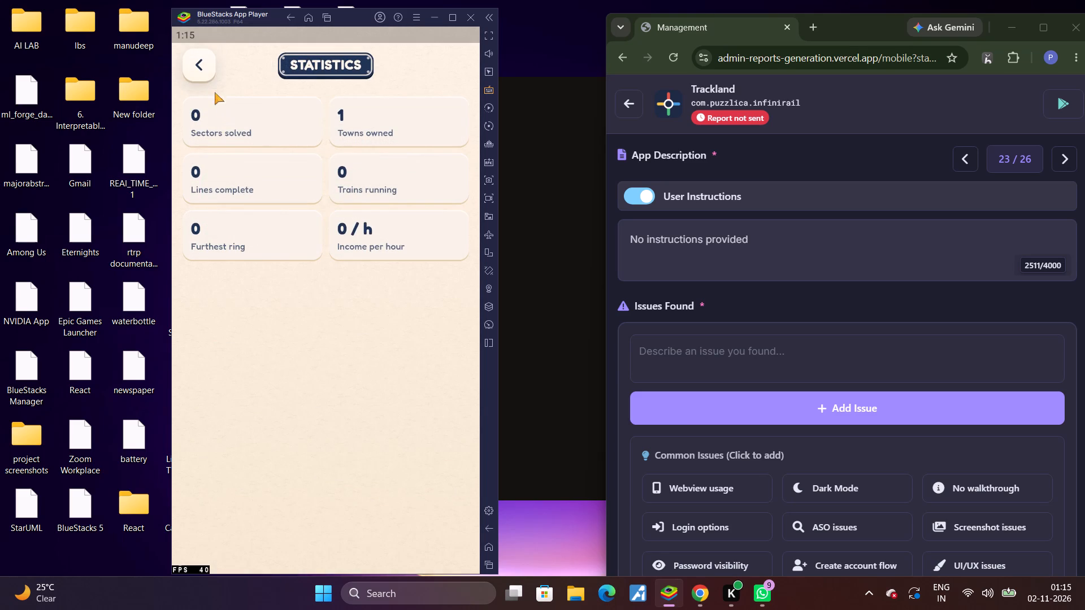
Check the game's How to play, Settings and Regions pages from its main menu, and continue to the map.
left_click(202, 63)
left_click(283, 318)
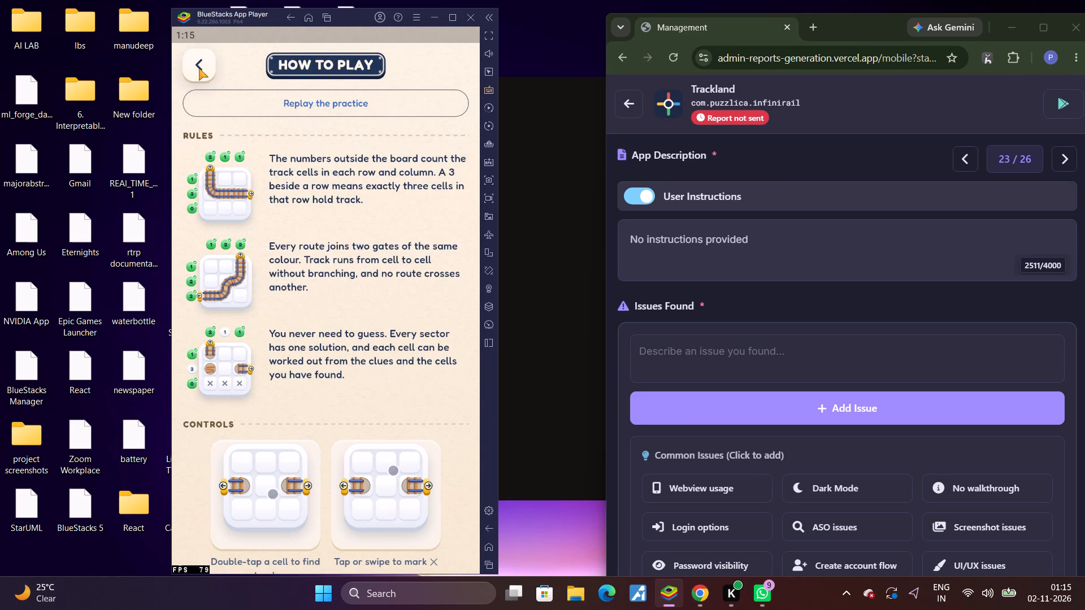
left_click(198, 68)
left_click(309, 274)
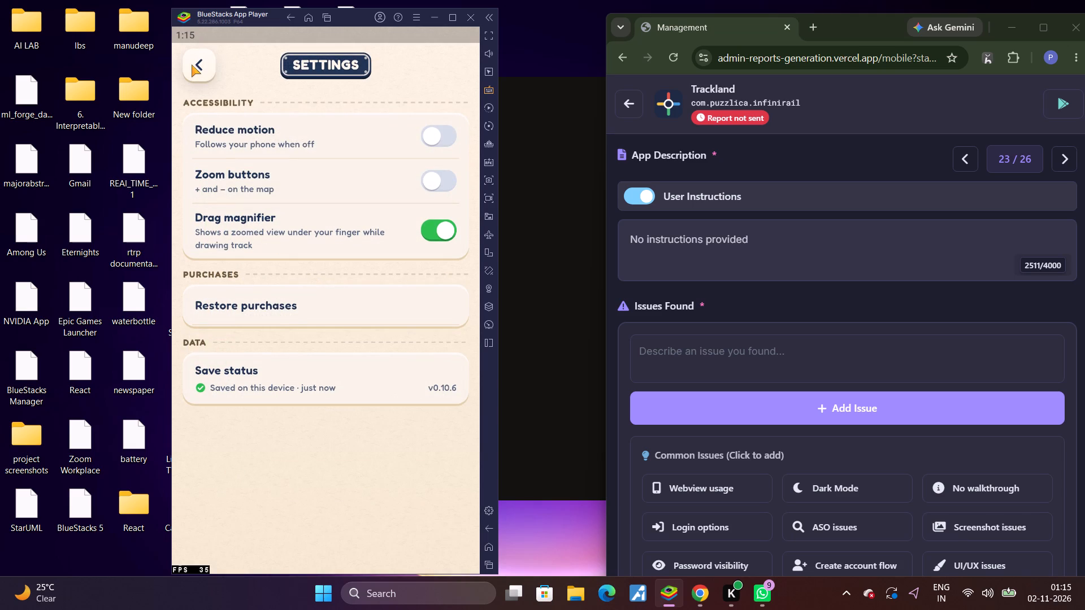
left_click(188, 67)
left_click(254, 229)
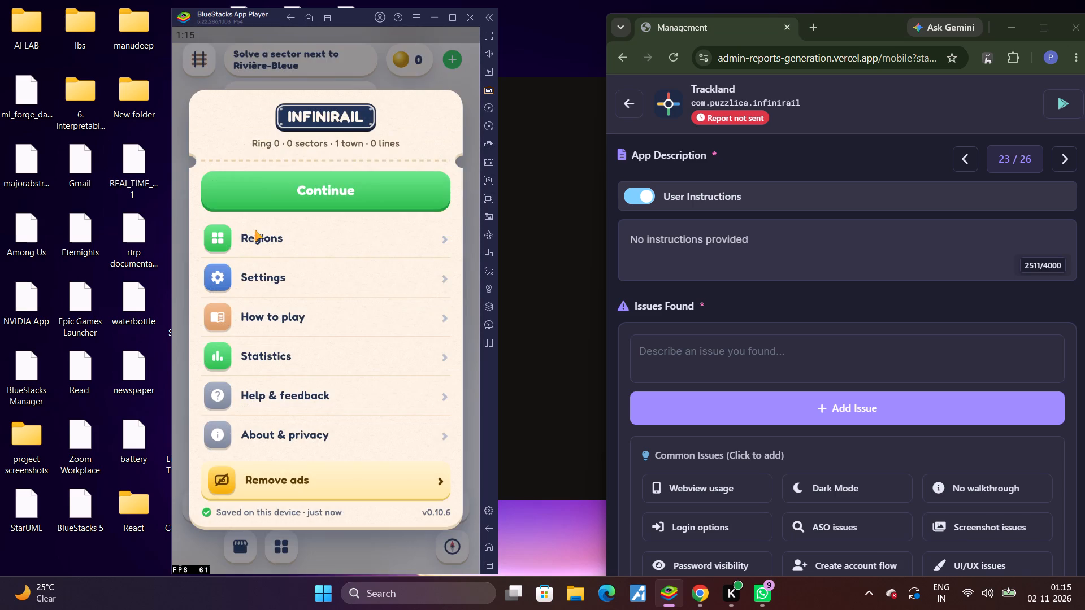
left_click(197, 62)
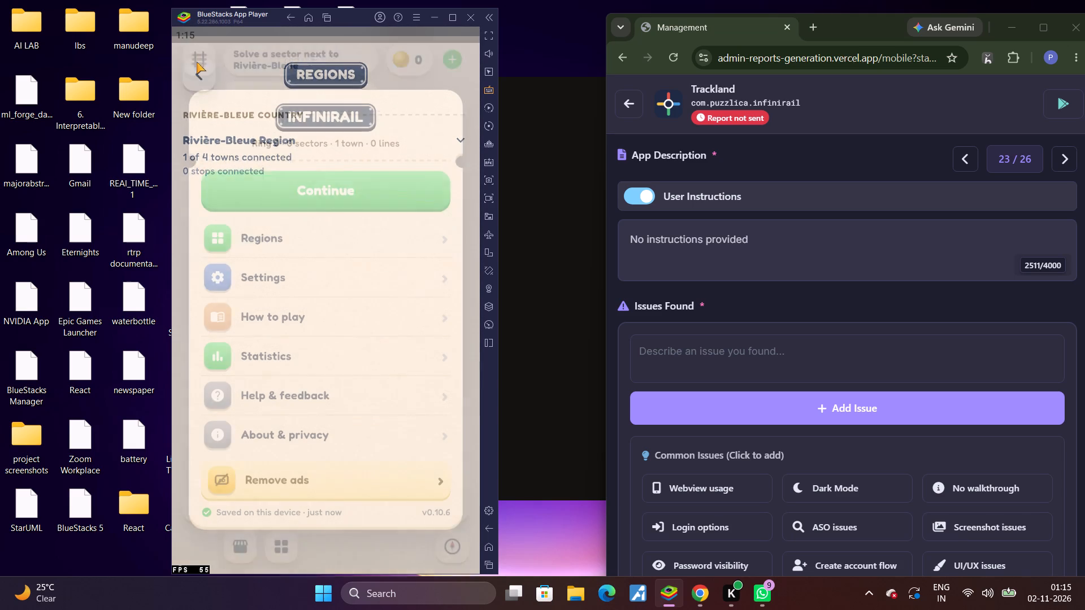
left_click_drag(311, 182, 319, 343)
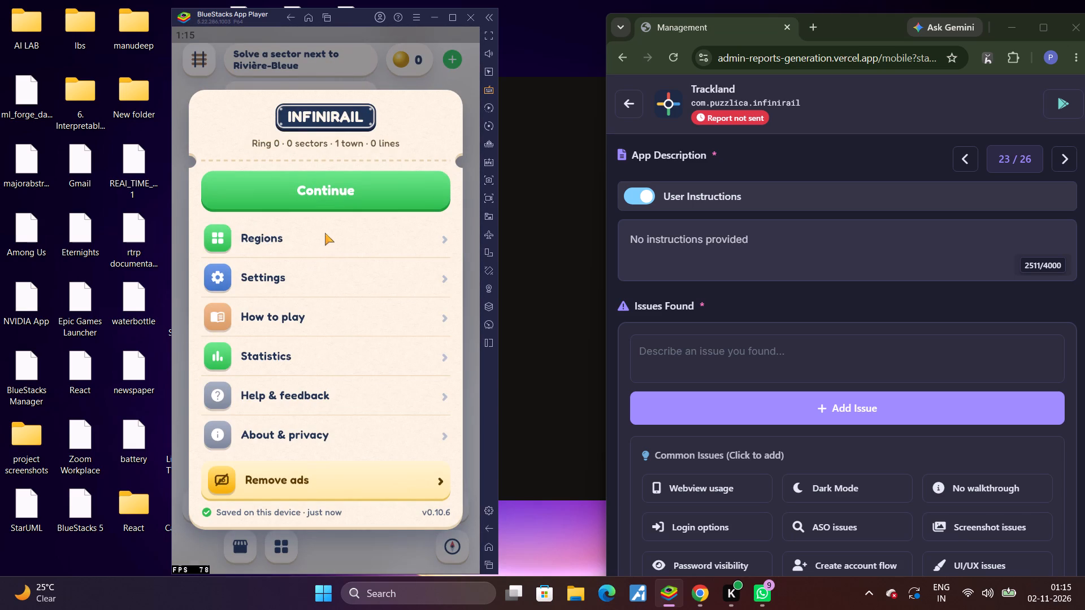
left_click(323, 190)
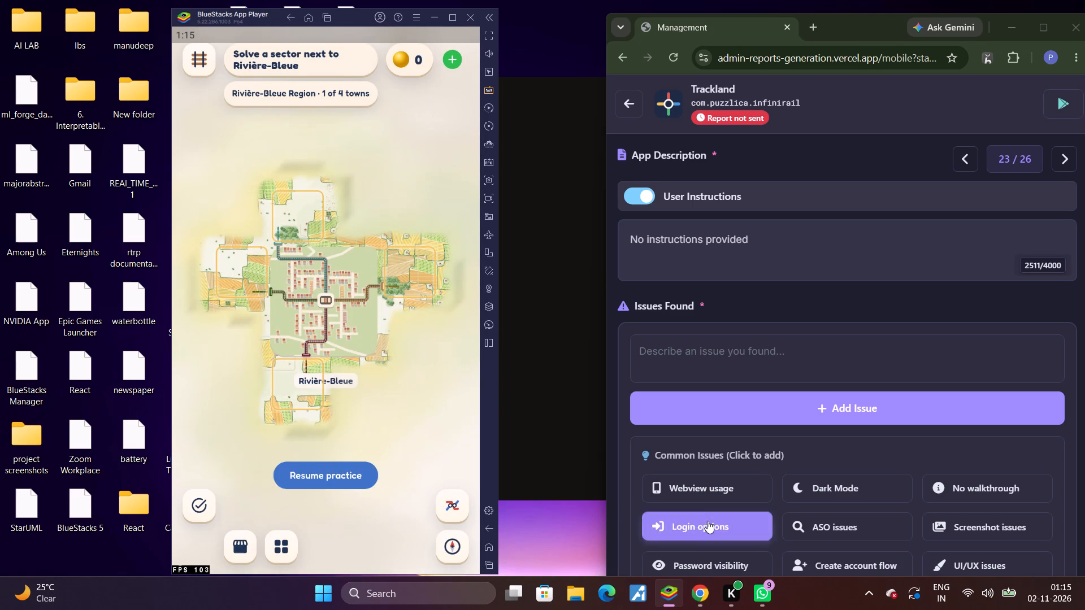
Add the common issues Ratings bar and Share app to the Trackland report.
scroll(697, 537, "down", 5)
left_click(718, 298)
left_click(818, 293)
Add the issue "The app has basic walkthrough make it more dynamic" to the Trackland report and check the issue list.
scroll(819, 297, "up", 5)
left_click(720, 371)
key("super+v")
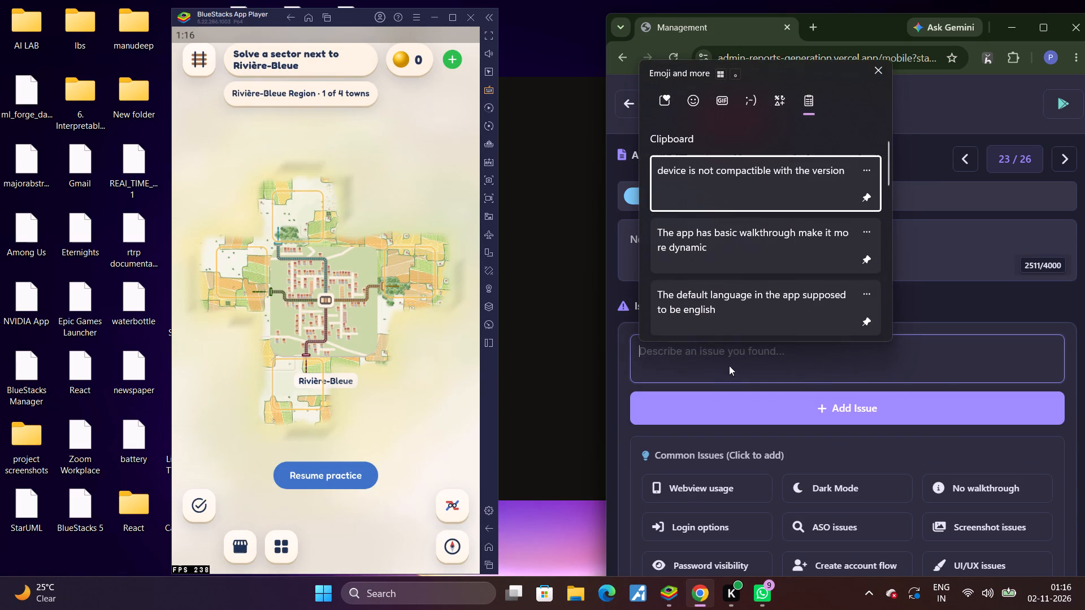
left_click(735, 261)
key("ctrl+v")
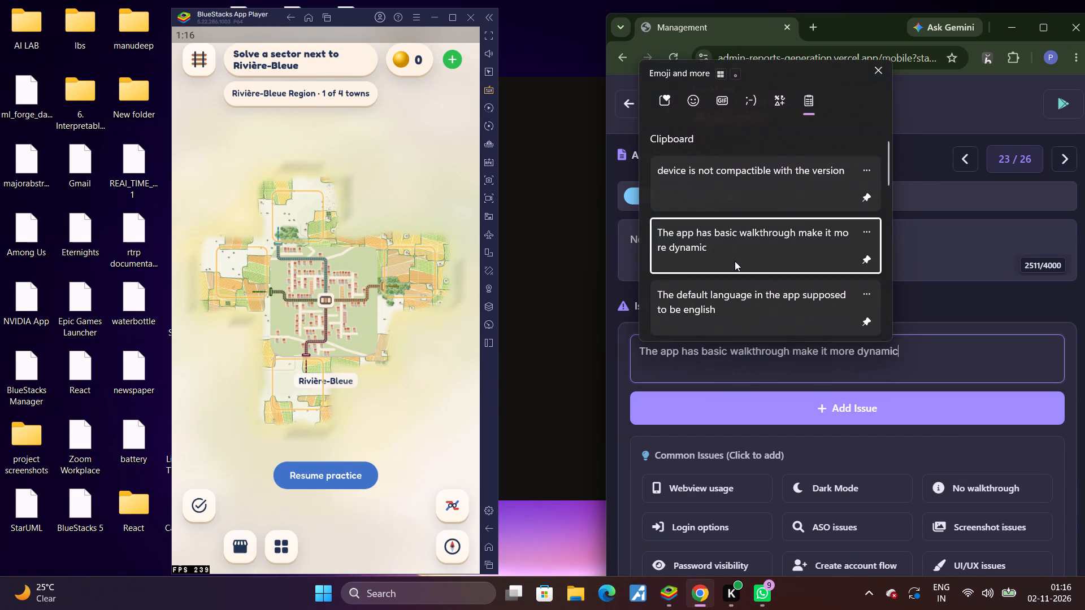
left_click(765, 404)
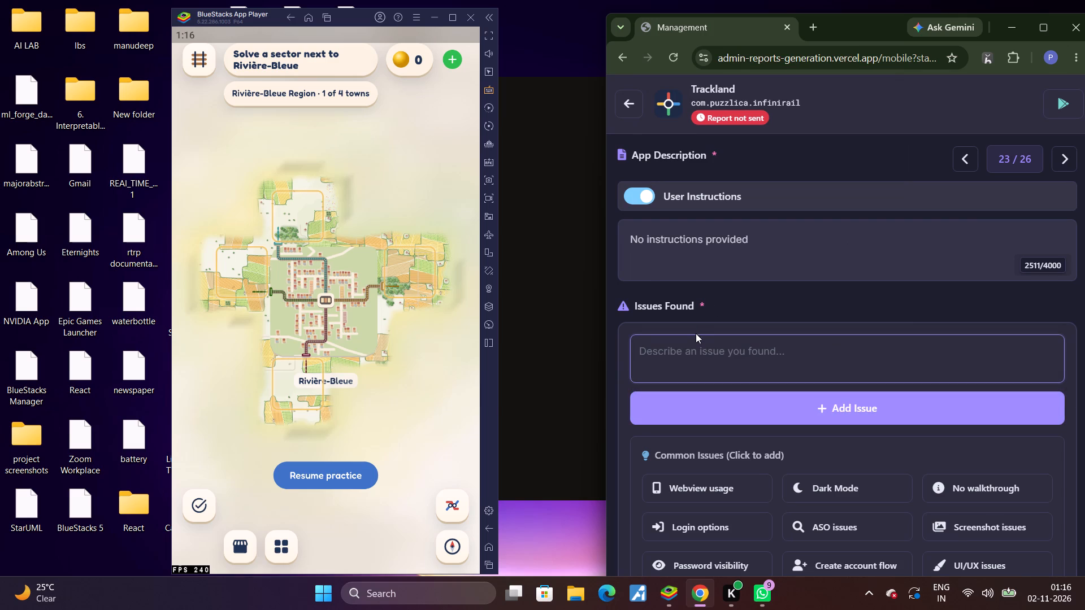
scroll(706, 324, "down", 6)
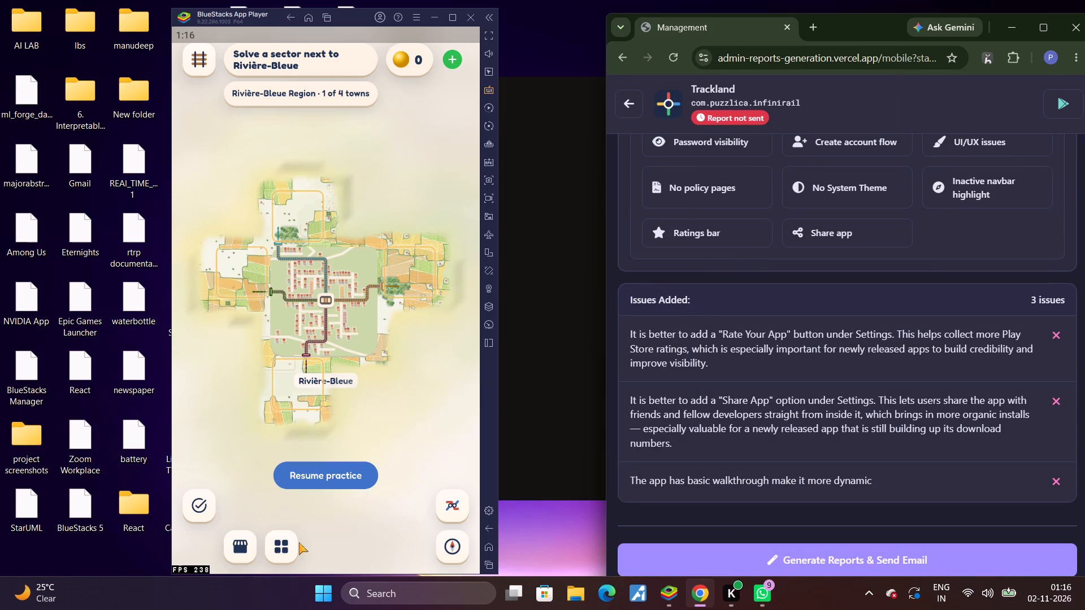
Check the Trackland game's shop, from the coin packs down to the offers and free coins.
left_click(243, 550)
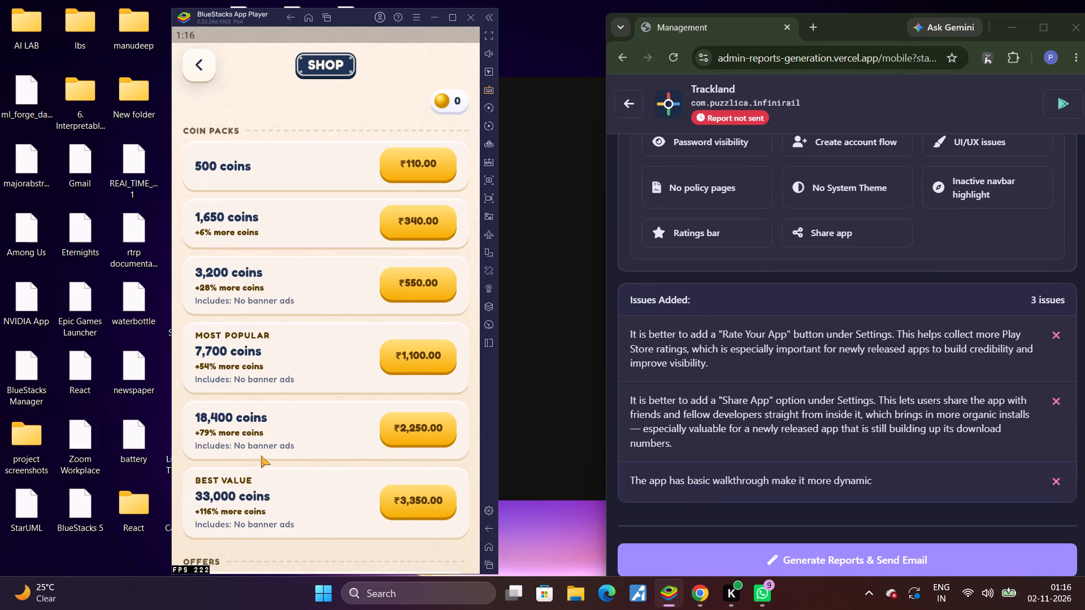
scroll(253, 446, "down", 6)
left_click_drag(320, 535, 342, 374)
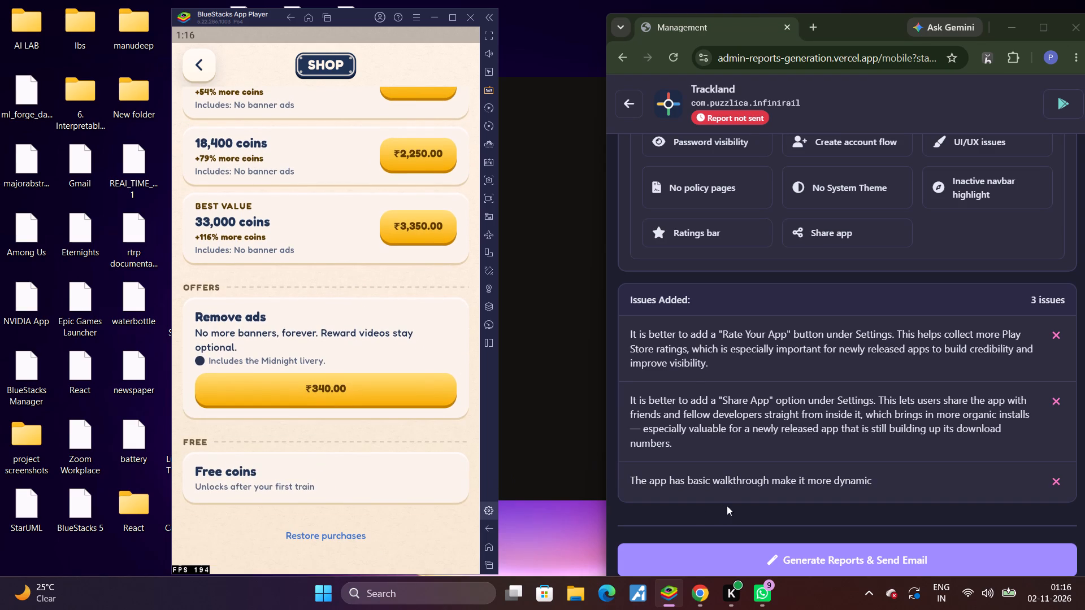
Generate and send the Trackland report, and move on to the next app, Karak Tycoon: Idle Tea Empire.
left_click(721, 548)
scroll(721, 548, "up", 10)
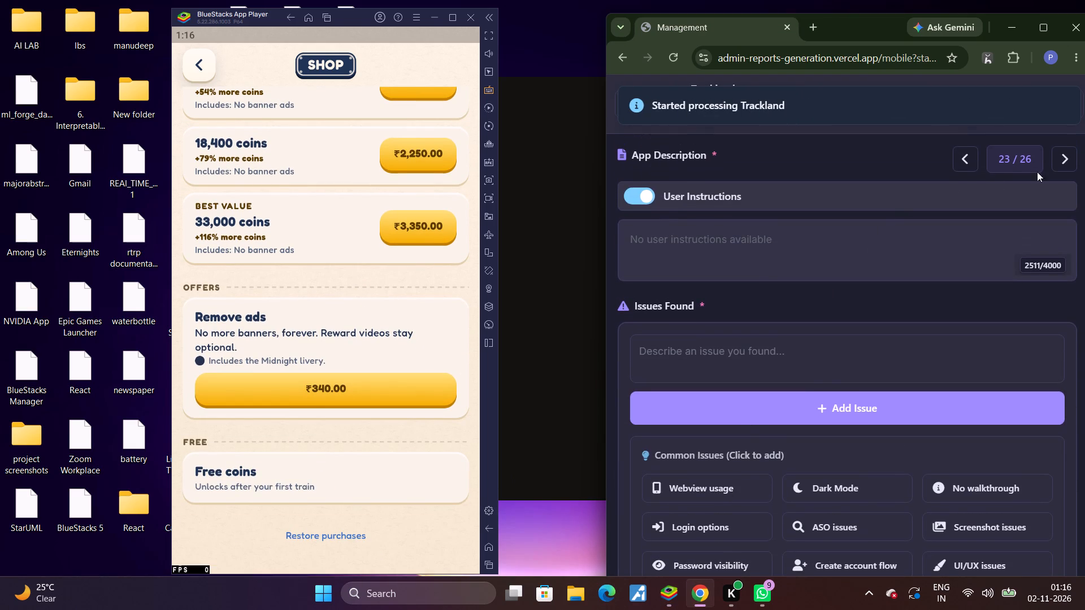
left_click(1070, 156)
Uninstall Tracklands: Train Track Puzzle from its Google Play page in the emulator.
left_click(485, 570)
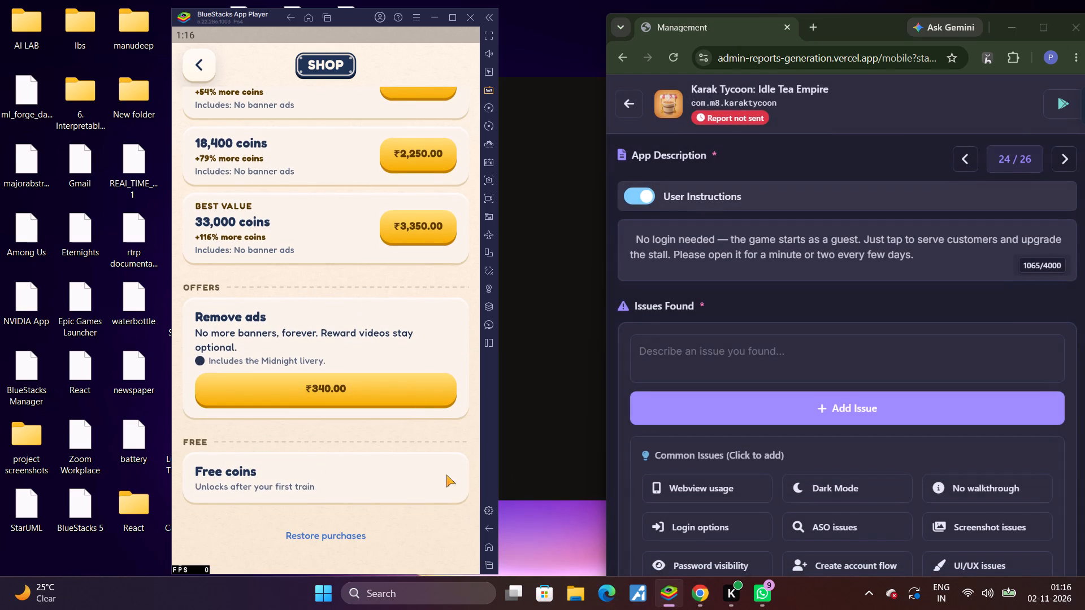
left_click(485, 559)
left_click(363, 303)
left_click(249, 197)
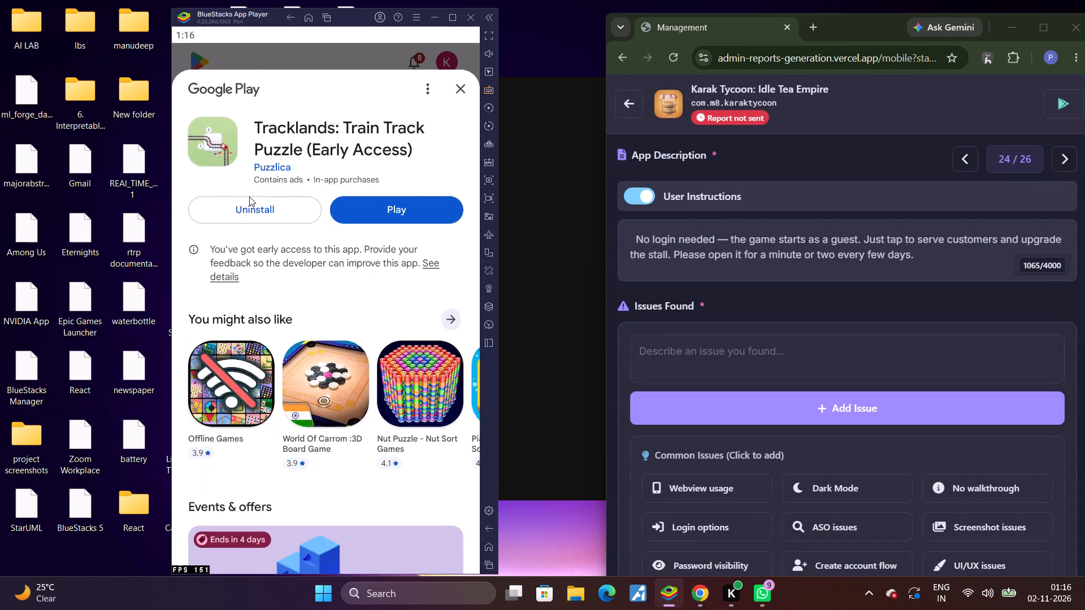
left_click(416, 309)
Go to Karak Tycoon: Idle Tea Empire on the emulator's feedback page, open its Google Play page and install it.
left_click(493, 568)
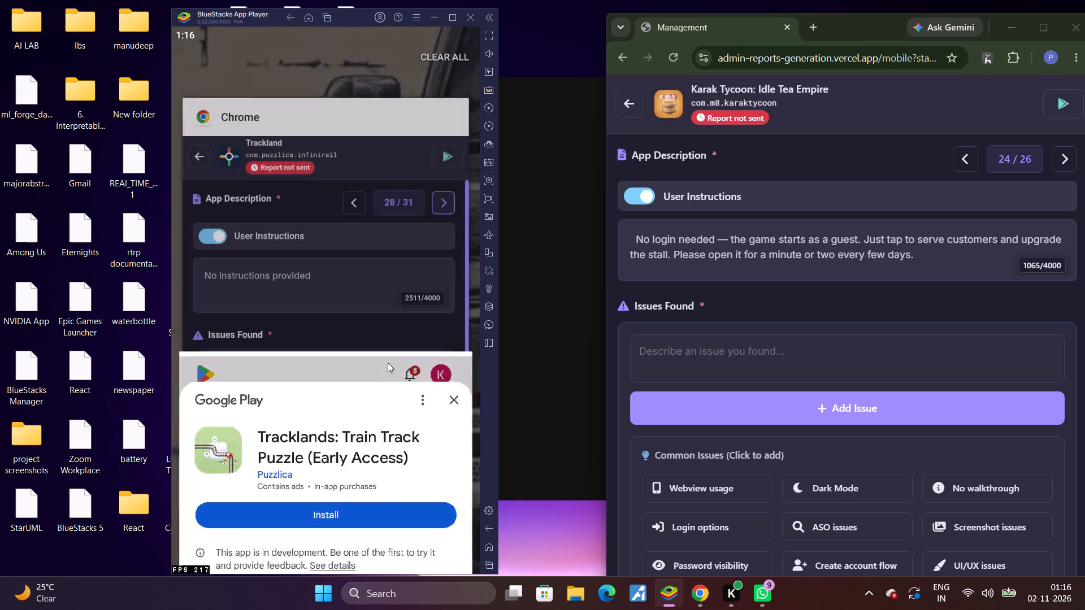
left_click(381, 316)
left_click(443, 158)
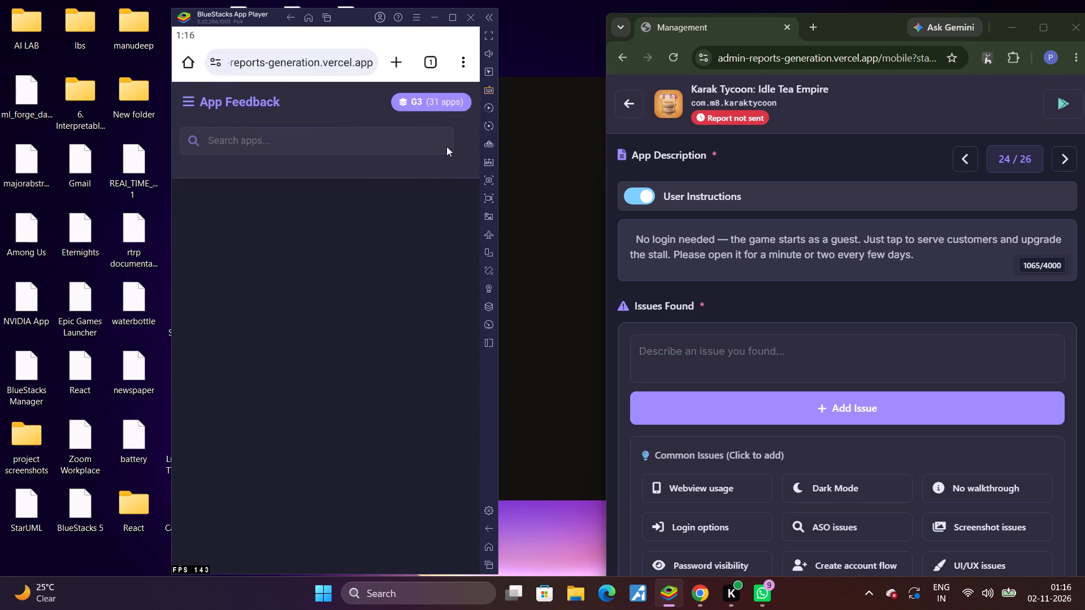
left_click(468, 97)
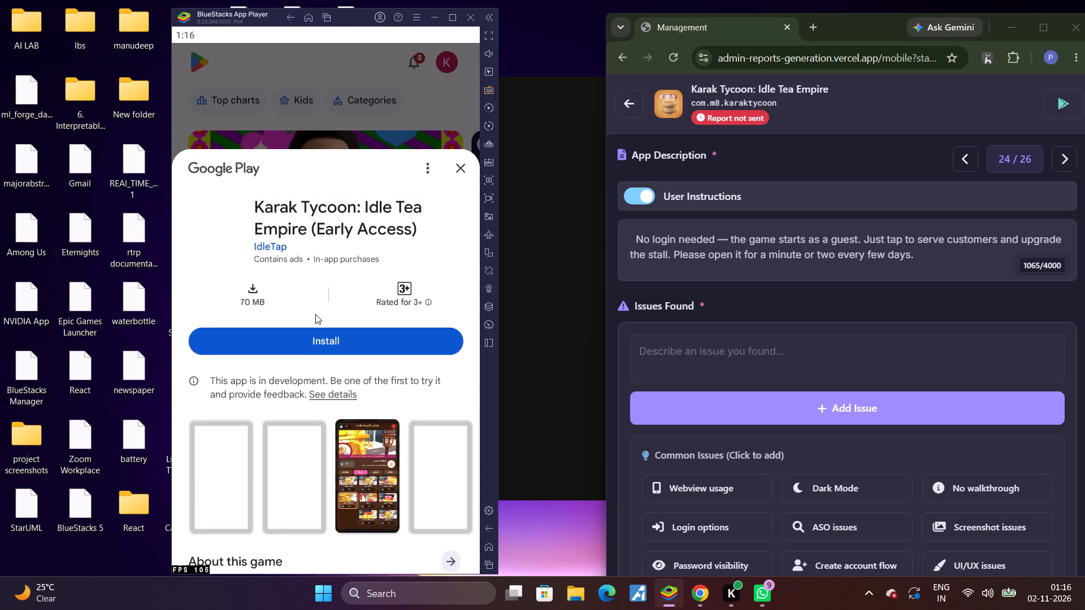
left_click(297, 347)
Examine the Karak Tycoon store listing, including its description and each of its enlarged screenshots.
left_click_drag(325, 447, 336, 336)
left_click_drag(318, 300, 320, 322)
left_click(320, 322)
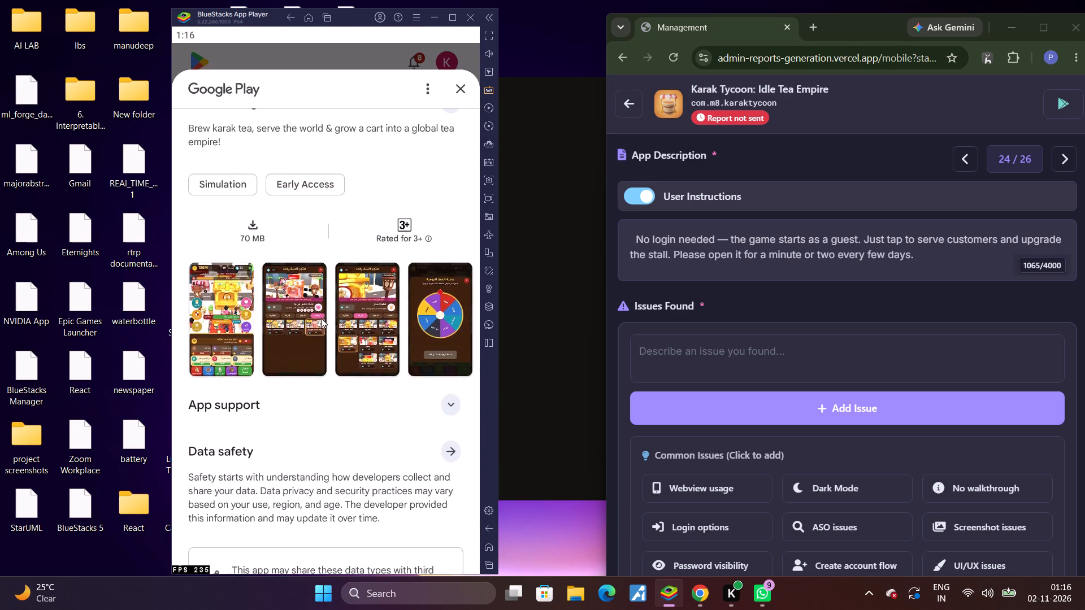
left_click(320, 315)
left_click_drag(314, 181, 414, 179)
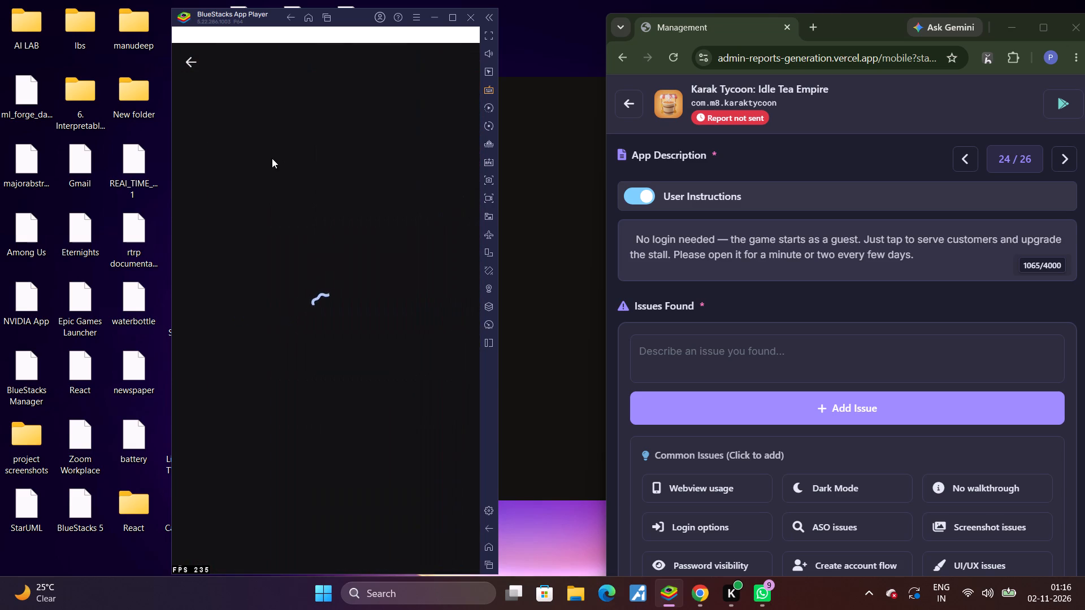
left_click_drag(290, 106, 285, 173)
left_click_drag(390, 156, 314, 171)
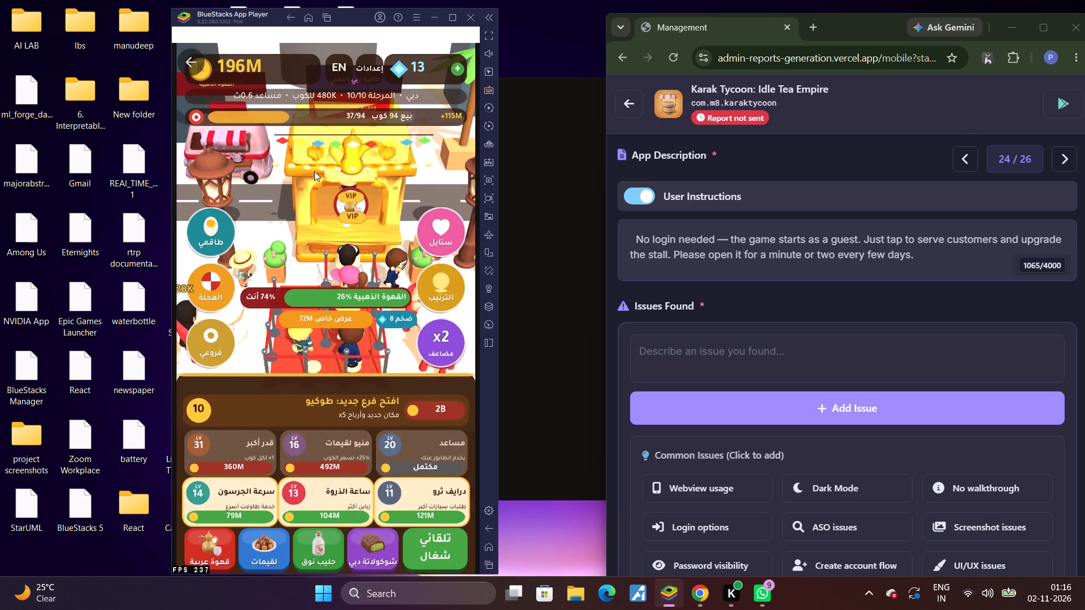
left_click_drag(314, 171, 235, 169)
left_click_drag(371, 150, 227, 151)
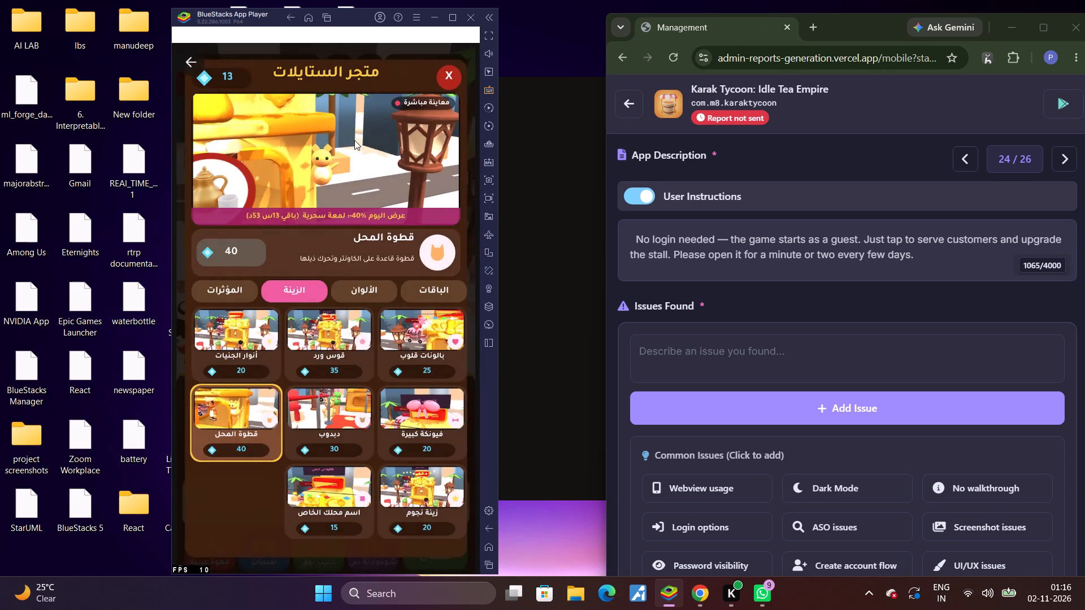
left_click_drag(354, 123, 393, 384)
Add the common issues No walkthrough and Screenshot issues to the Karak Tycoon report and check the issue list.
left_click(969, 478)
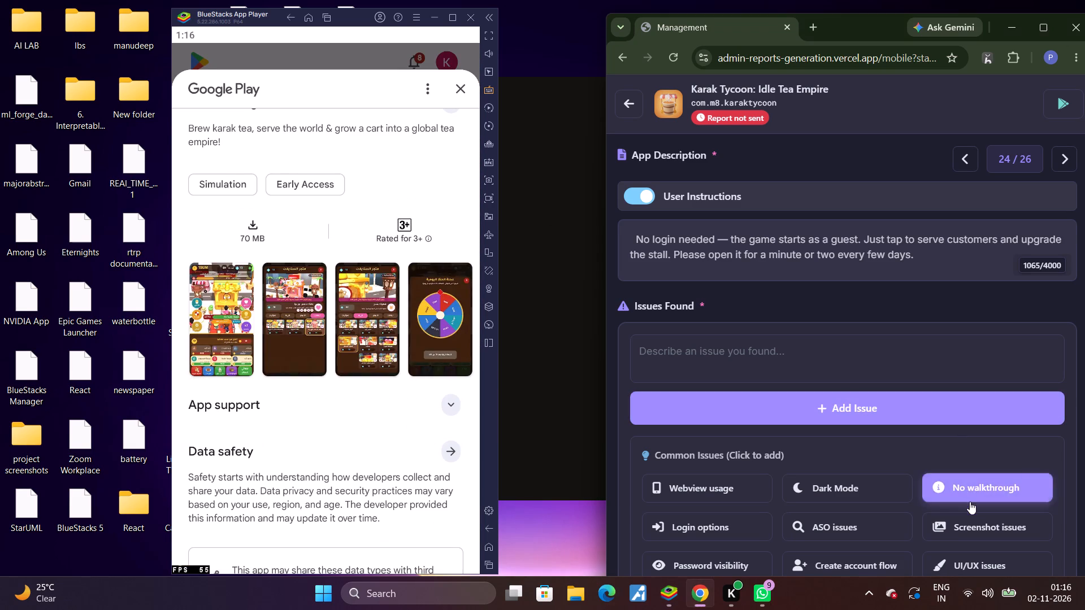
left_click(971, 514)
scroll(950, 399, "down", 6)
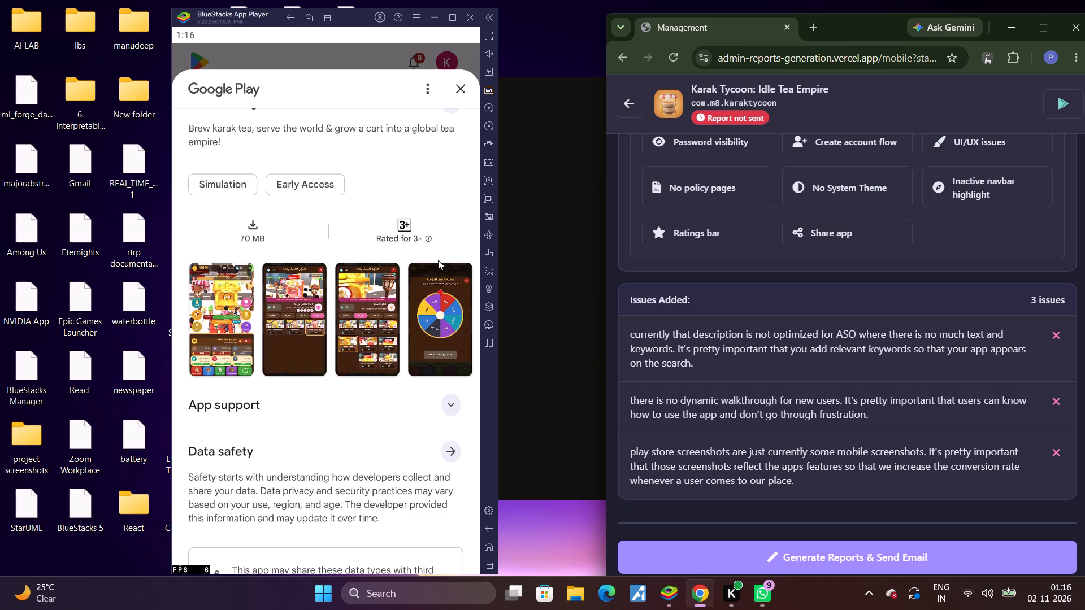
Launch Karak Tycoon from its Google Play page in the emulator.
left_click_drag(436, 254, 443, 492)
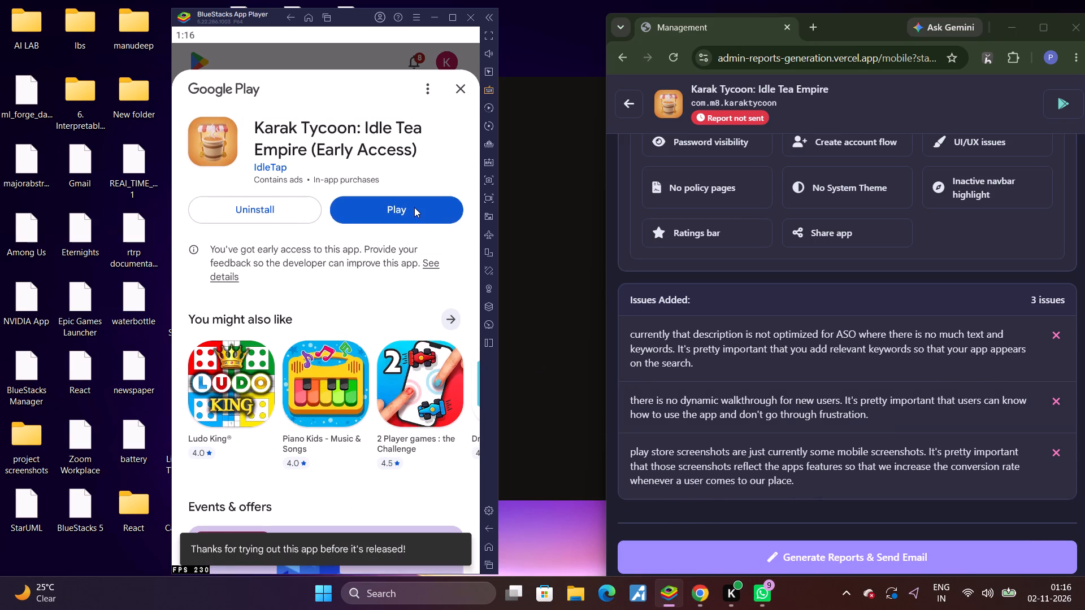
left_click(414, 207)
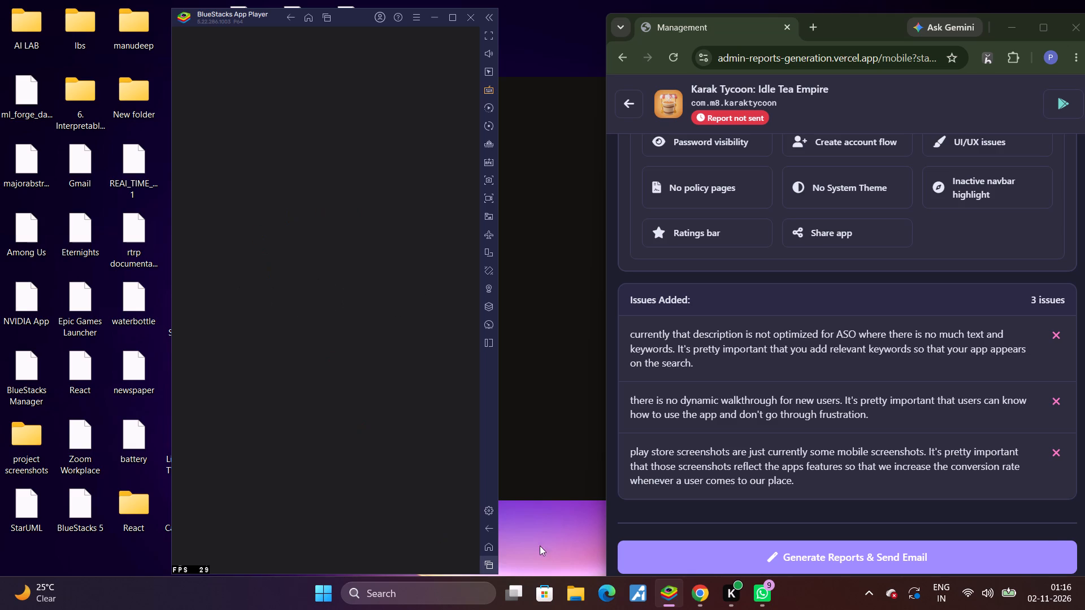
Refresh the Windows desktop.
right_click(541, 524)
left_click(556, 373)
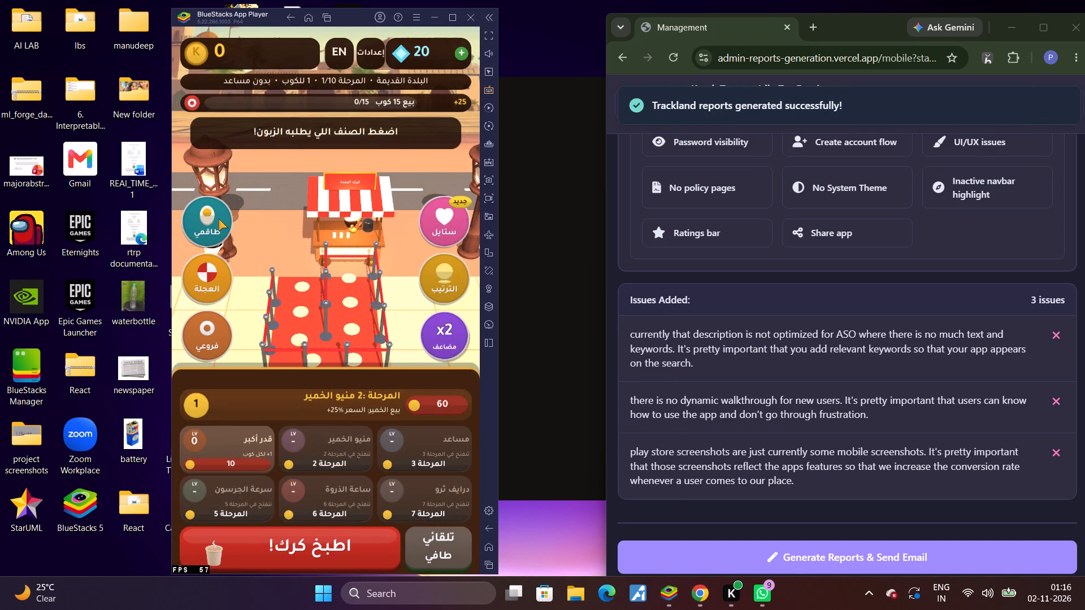
Activate the x2 boost in the Karak Tycoon game.
left_click(445, 336)
left_click(445, 336)
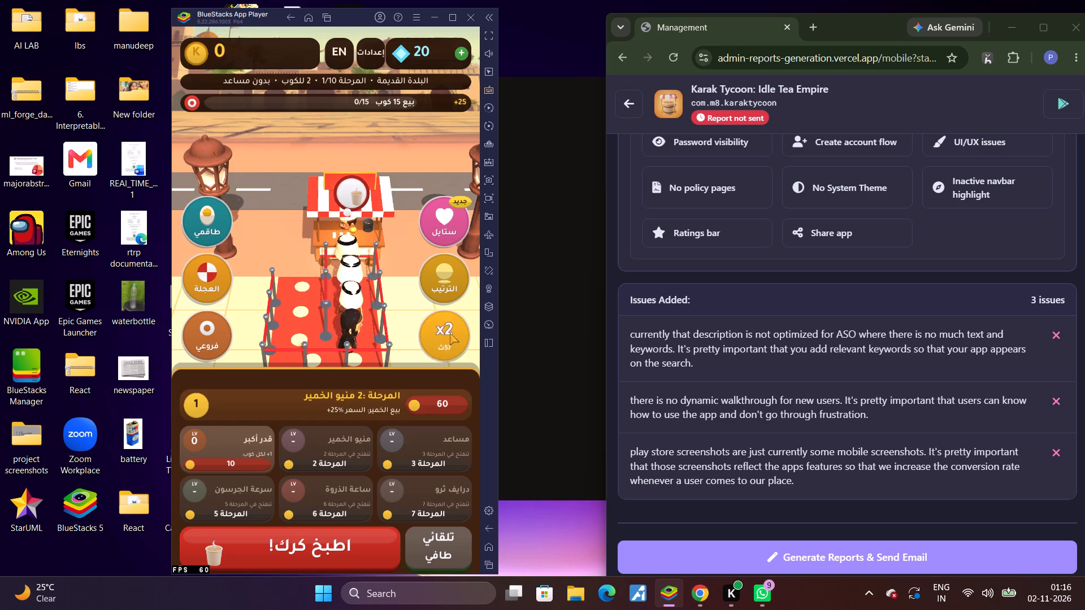
Add the issue "The default language in the app supposed to be english" to the Karak Tycoon report from the clipboard history.
scroll(785, 305, "up", 4)
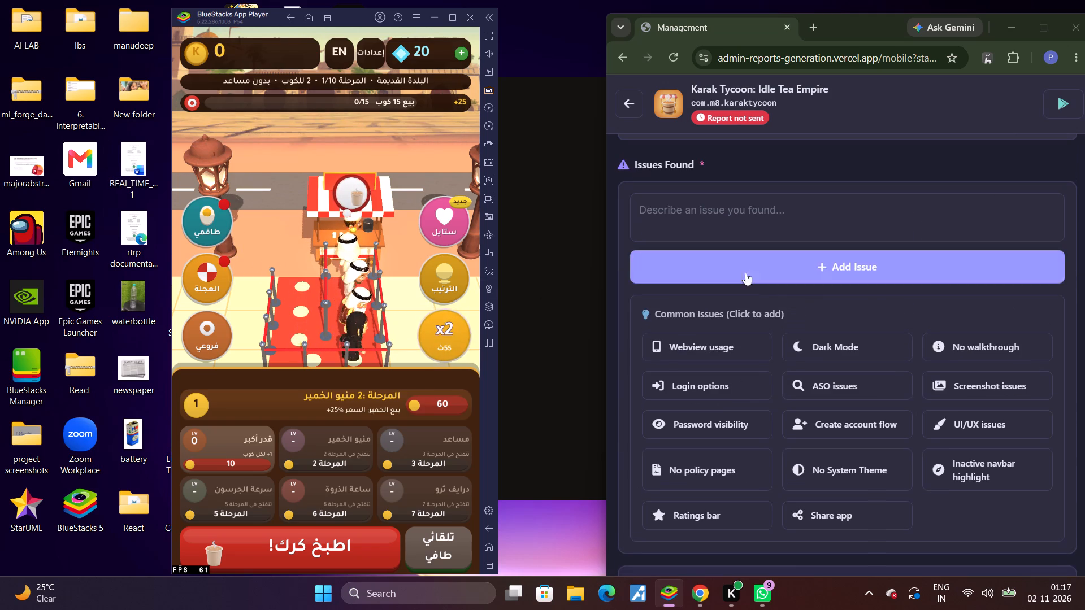
left_click(710, 212)
key("super+v")
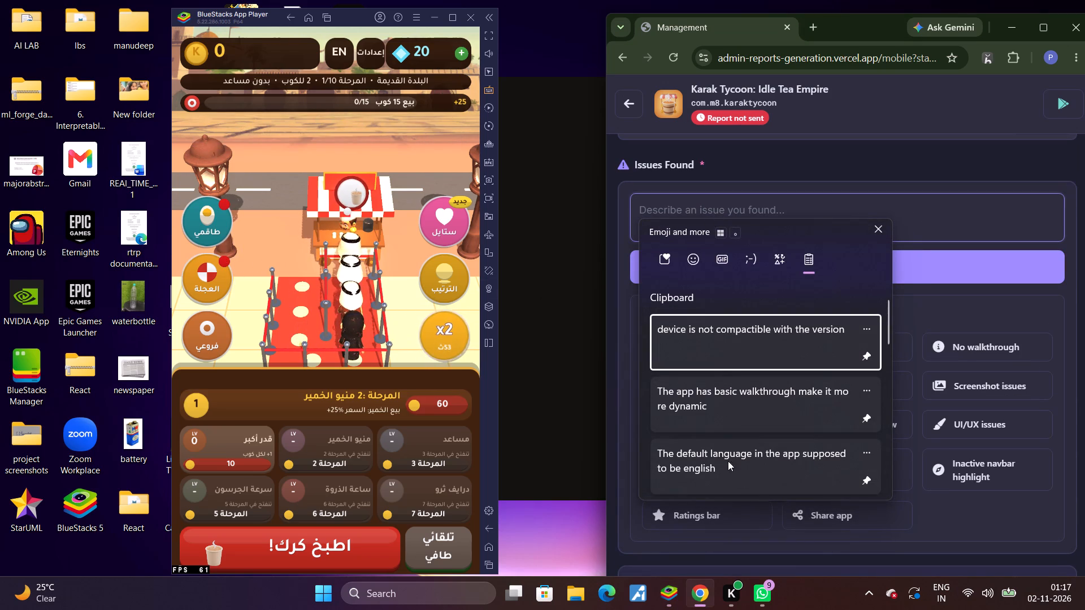
left_click(723, 456)
key("ctrl+v")
left_click(719, 258)
Generate and send the Karak Tycoon report, and move on to the next app, Zircel.
scroll(719, 258, "down", 9)
left_click(747, 372)
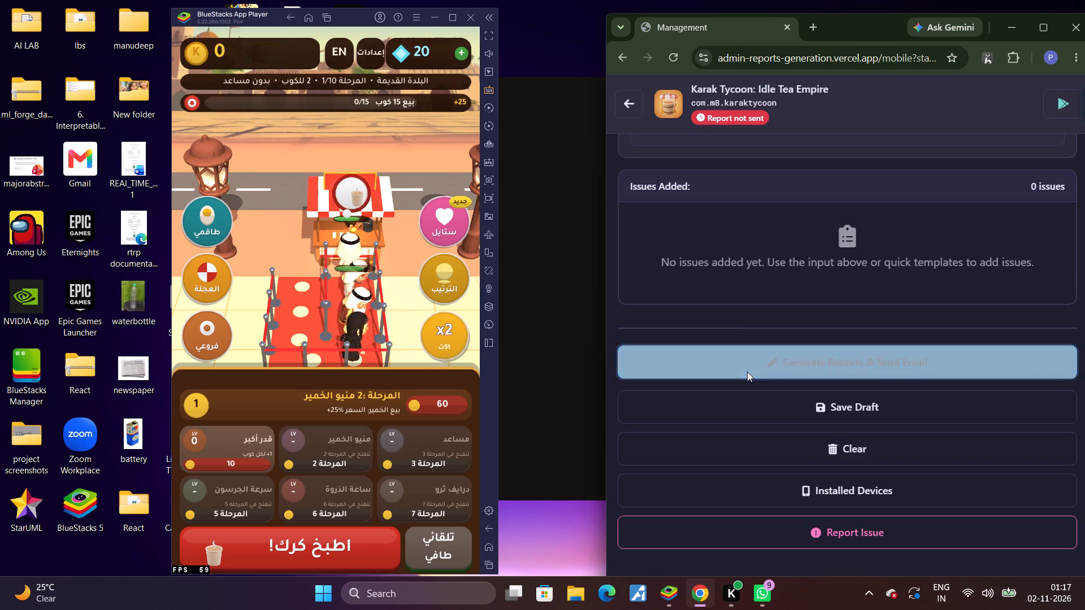
scroll(747, 372, "up", 11)
left_click(1052, 156)
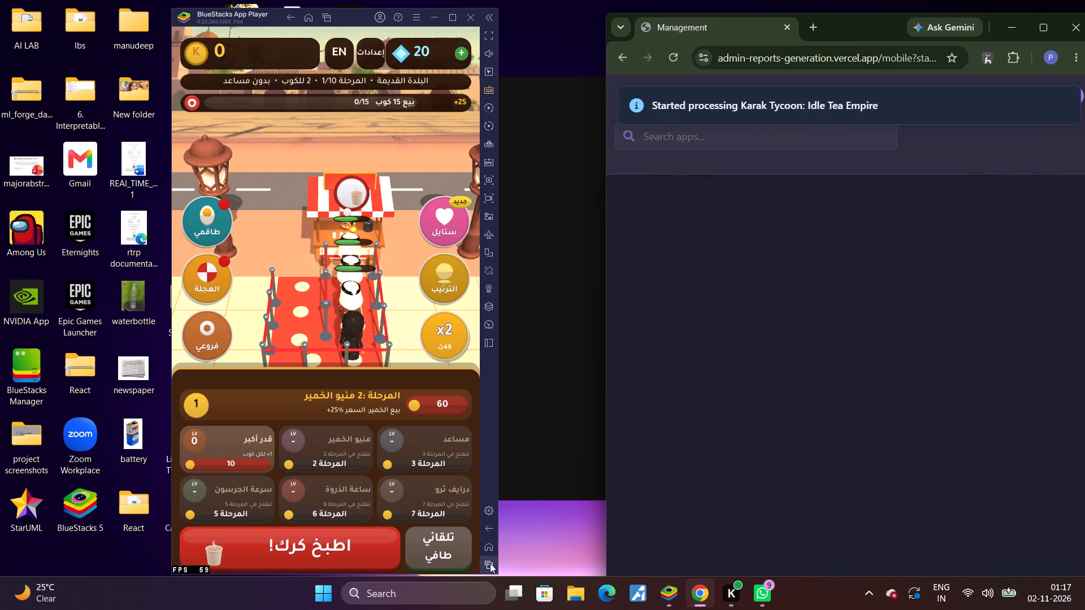
Uninstall Karak Tycoon from its Google Play page in the emulator.
left_click(490, 563)
left_click(406, 252)
left_click(268, 198)
left_click(449, 347)
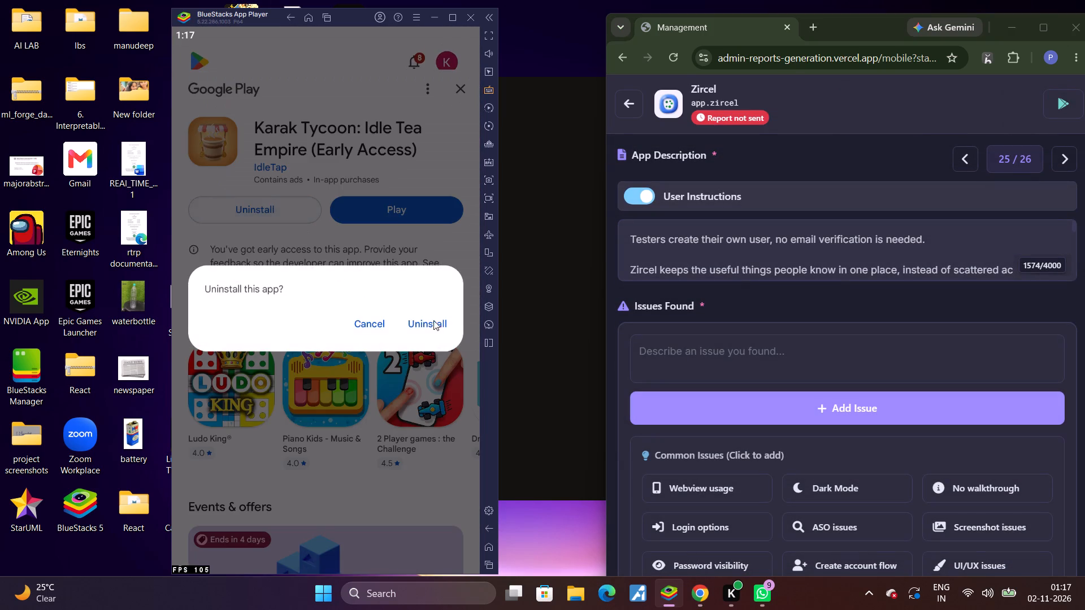
left_click(433, 320)
Go to Zircel on the emulator's feedback page, open its Google Play page and install it.
left_click(490, 559)
left_click(349, 268)
left_click(450, 147)
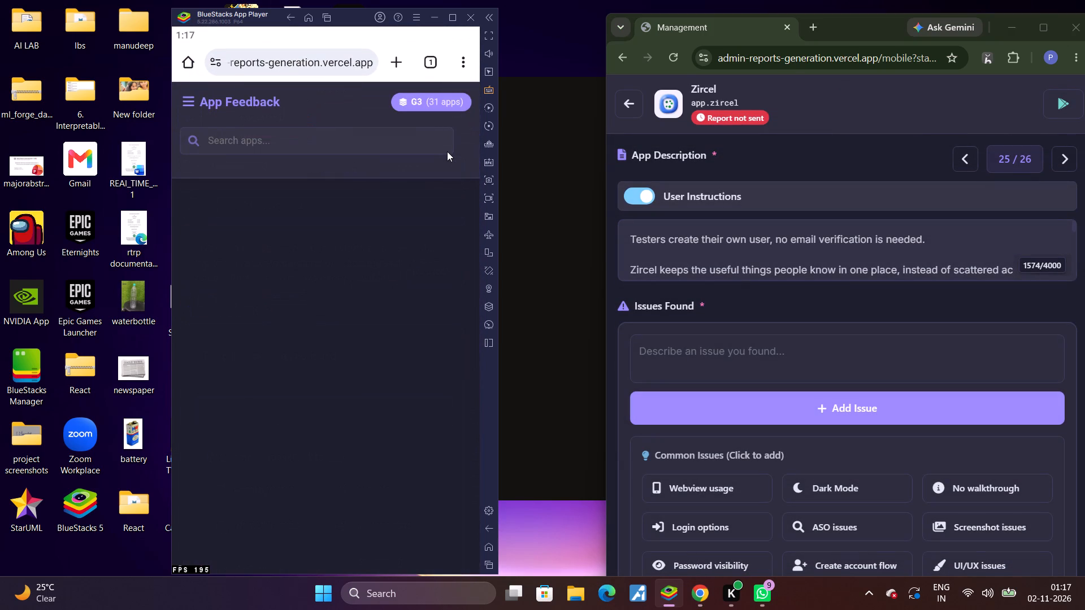
left_click(449, 103)
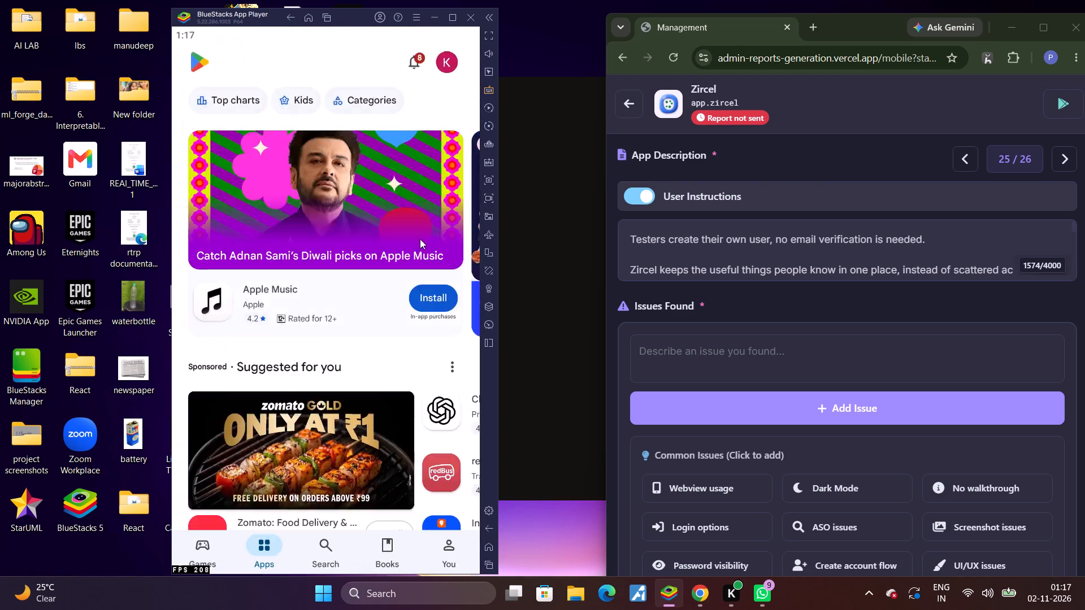
left_click(312, 319)
Add the common issues No walkthrough and ASO issues to the Zircel report.
left_click(938, 483)
left_click(836, 534)
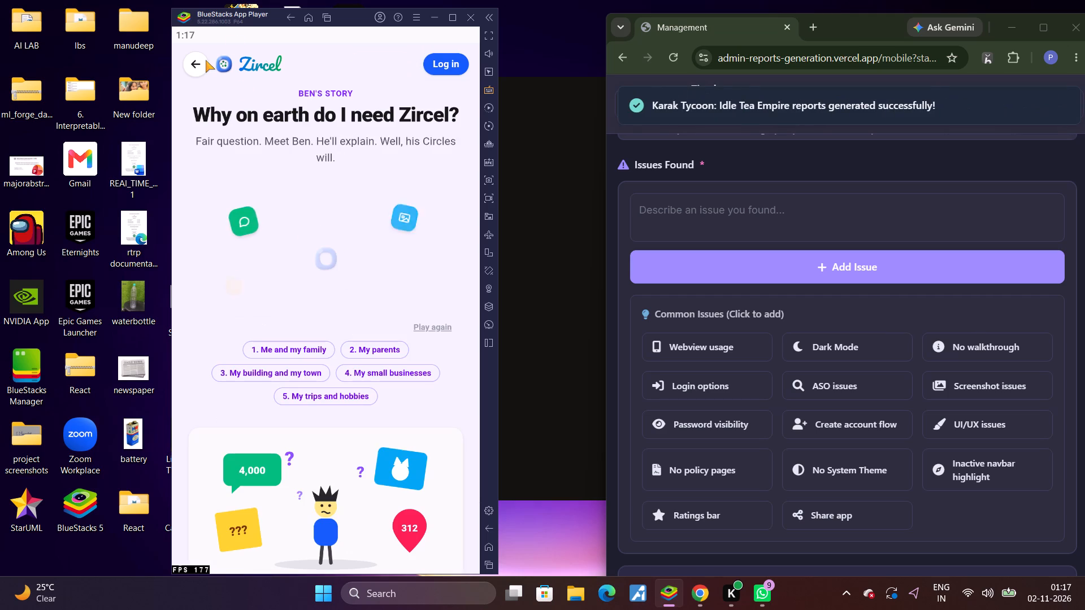
Leave Ben's story in the Zircel app, look through the welcome page and open the login page to check its options.
left_click(205, 60)
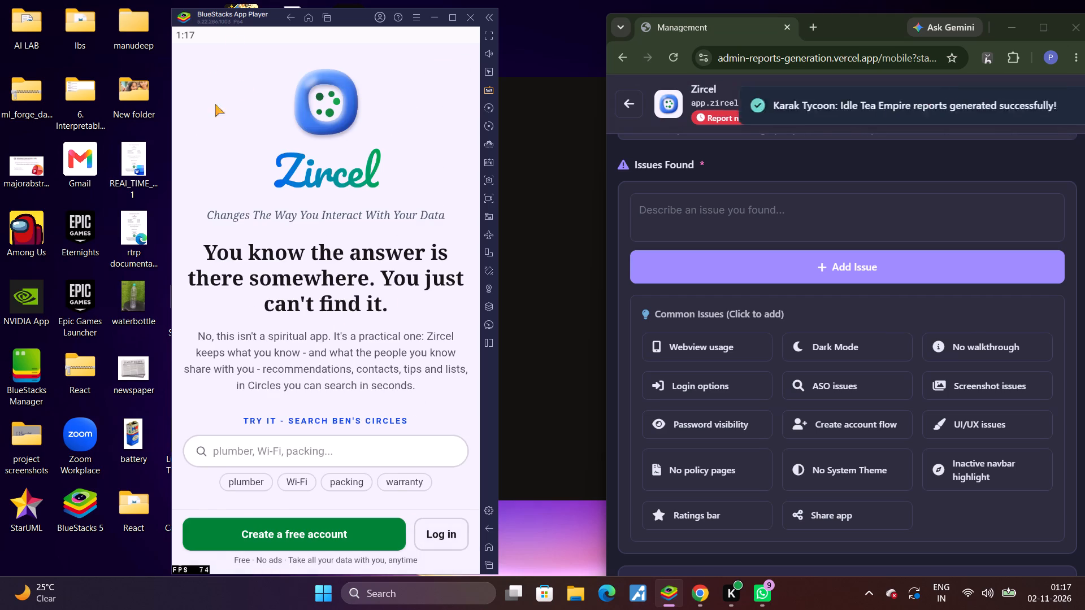
left_click_drag(336, 518, 347, 291)
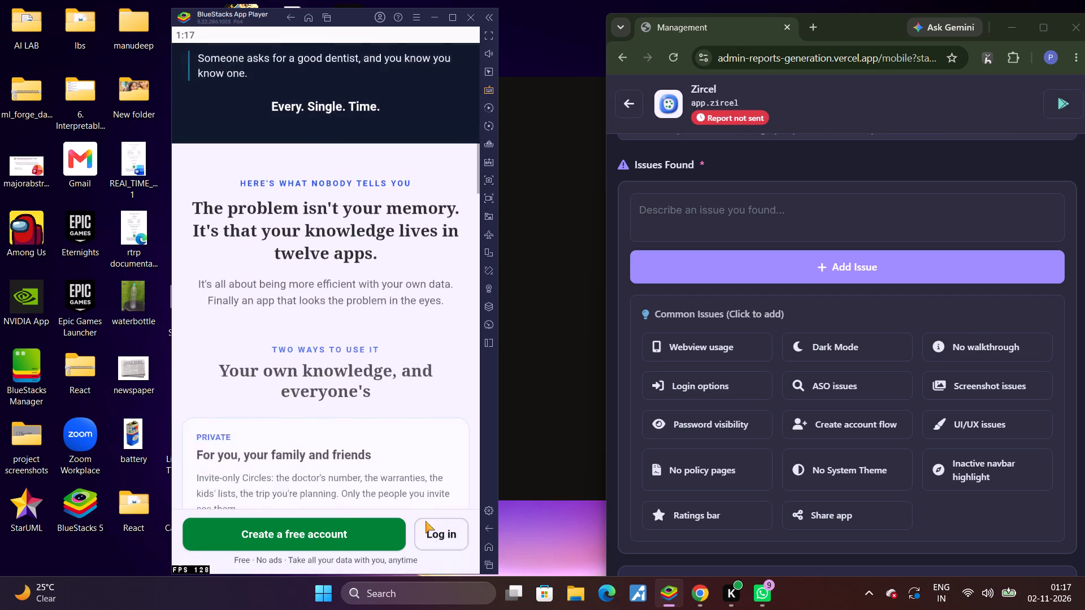
left_click(431, 539)
left_click(431, 535)
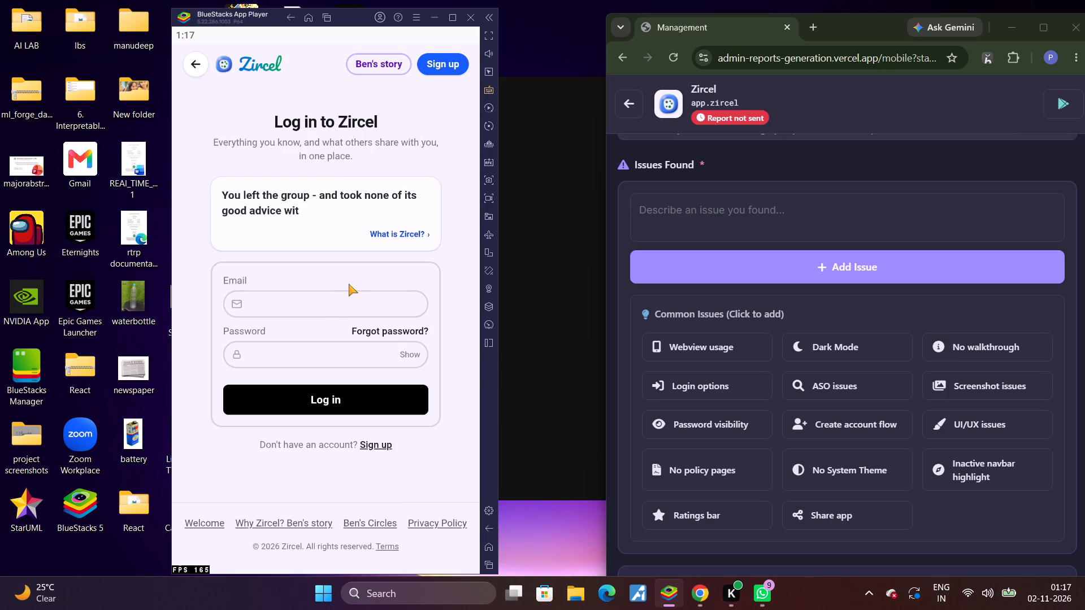
Generate and send the Zircel report, and move on to the next app, BINGO!.
scroll(717, 385, "down", 6)
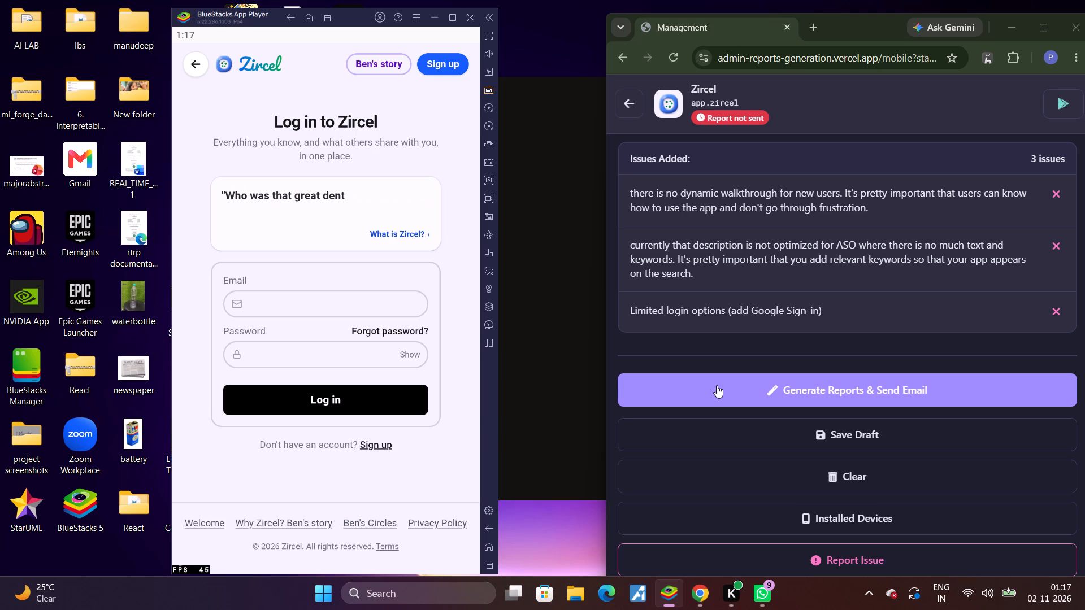
left_click(717, 385)
scroll(717, 385, "up", 9)
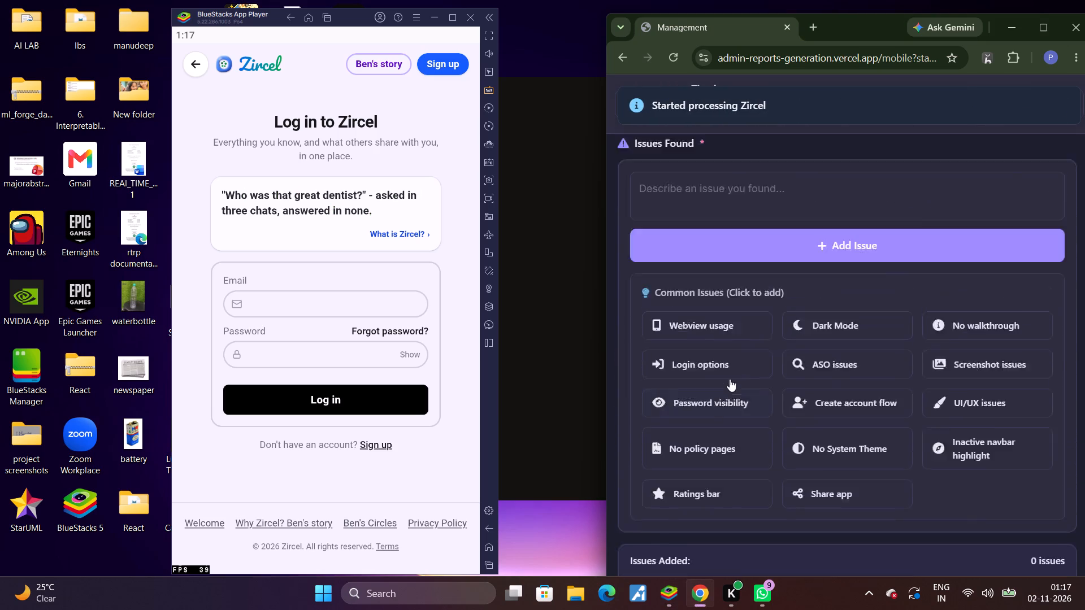
left_click(1064, 151)
Uninstall Zircel from its Google Play page in the emulator.
left_click(484, 563)
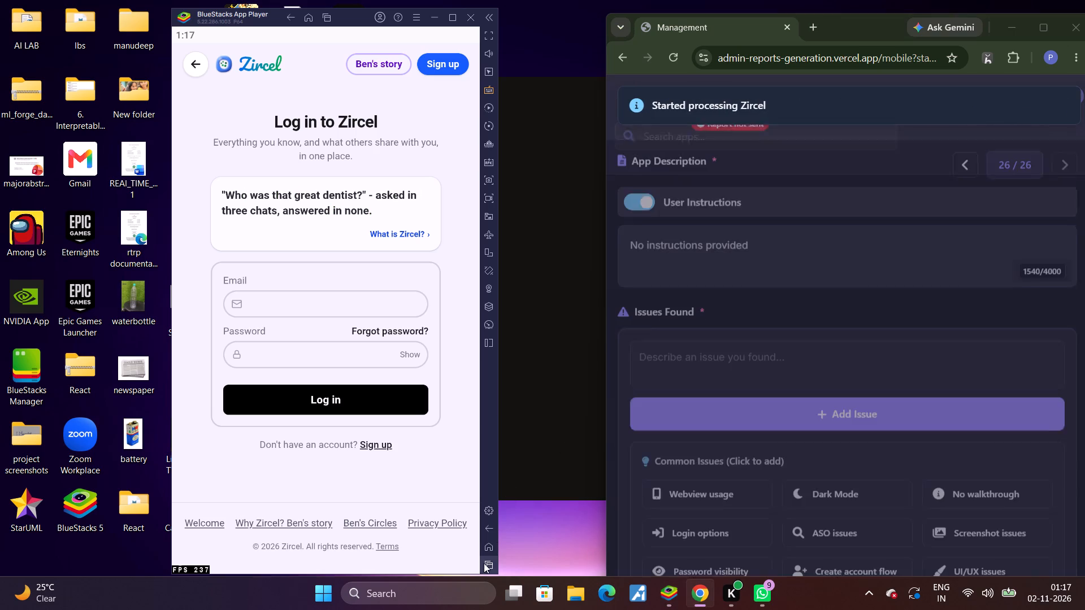
left_click(313, 172)
left_click(236, 196)
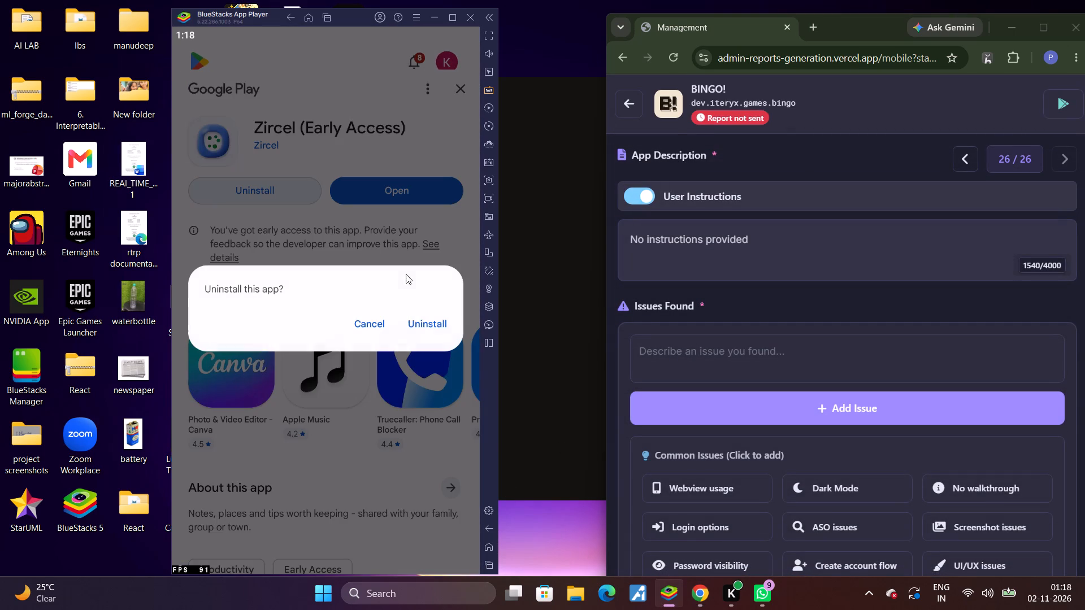
left_click(419, 323)
Return to the emulator's browser and open BINGO!'s Google Play page from its report page.
left_click(493, 560)
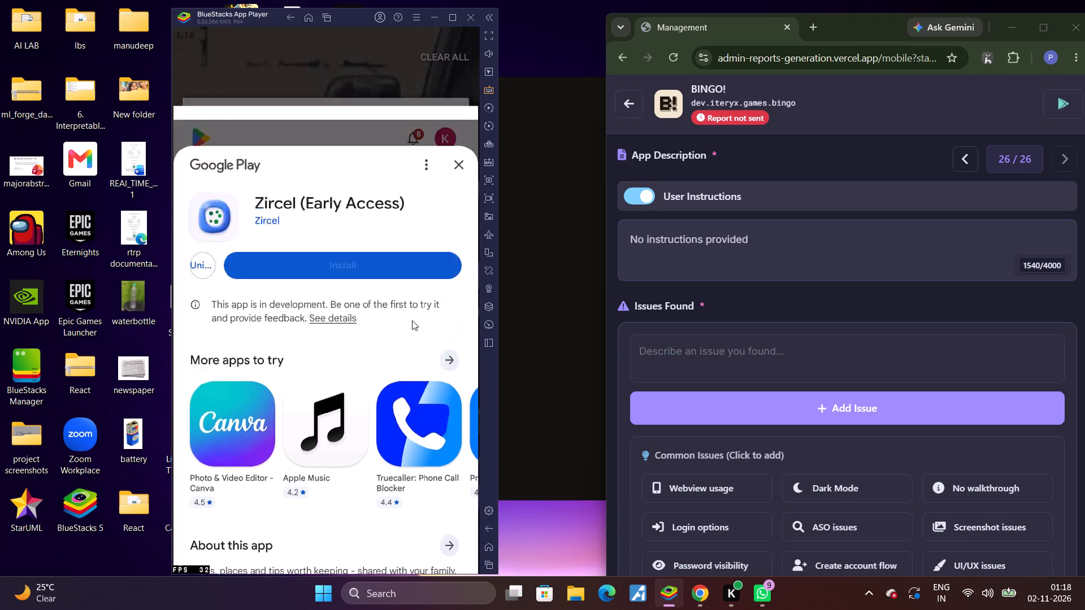
left_click(383, 206)
left_click(451, 143)
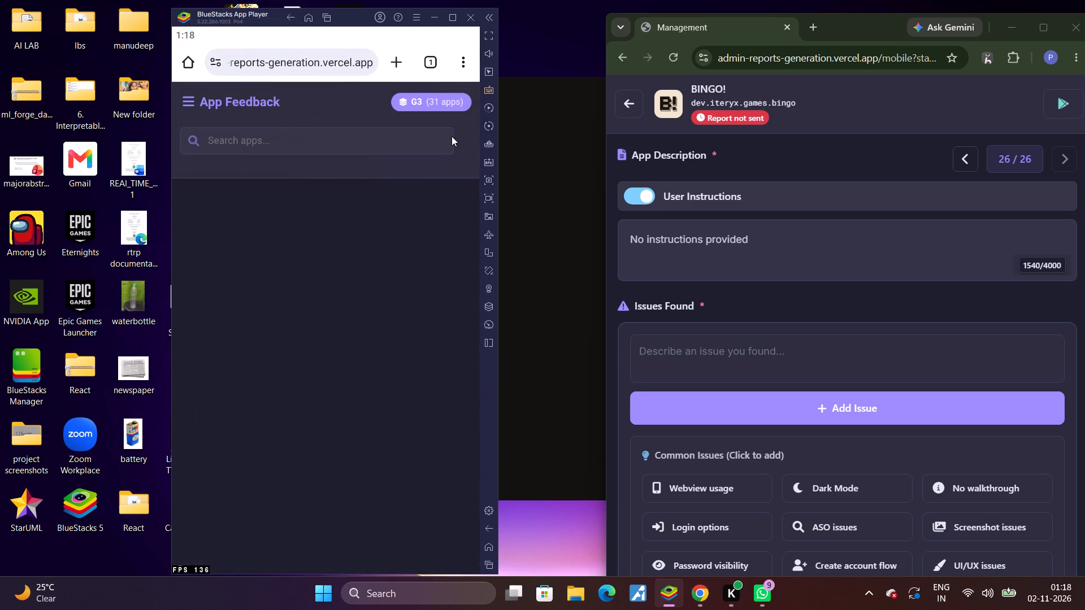
left_click(451, 101)
Add the common issues No walkthrough and ASO issues to the BINGO! report.
left_click(969, 482)
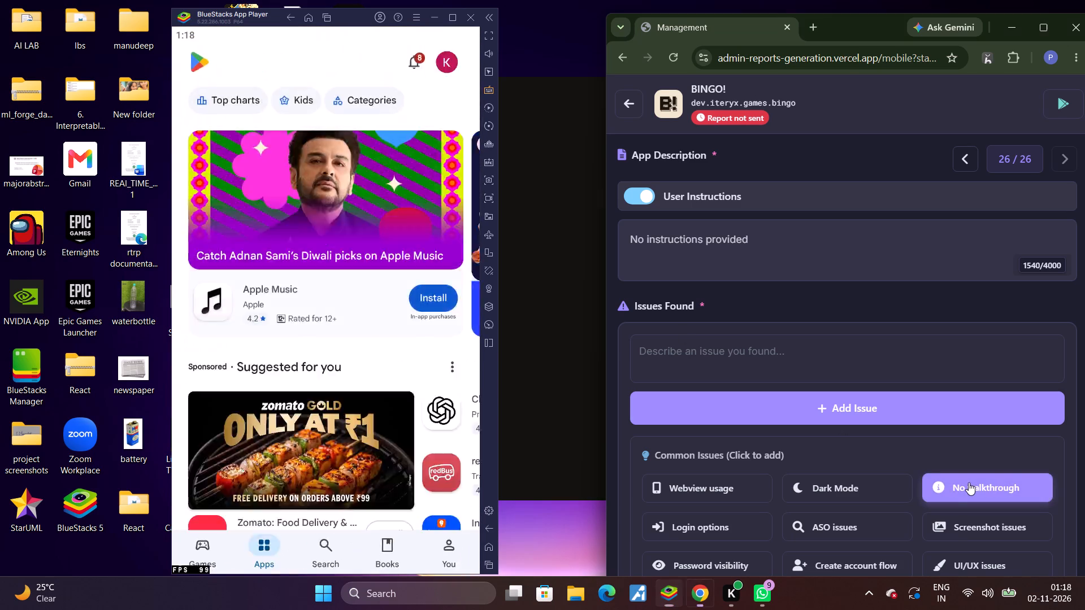
left_click(870, 535)
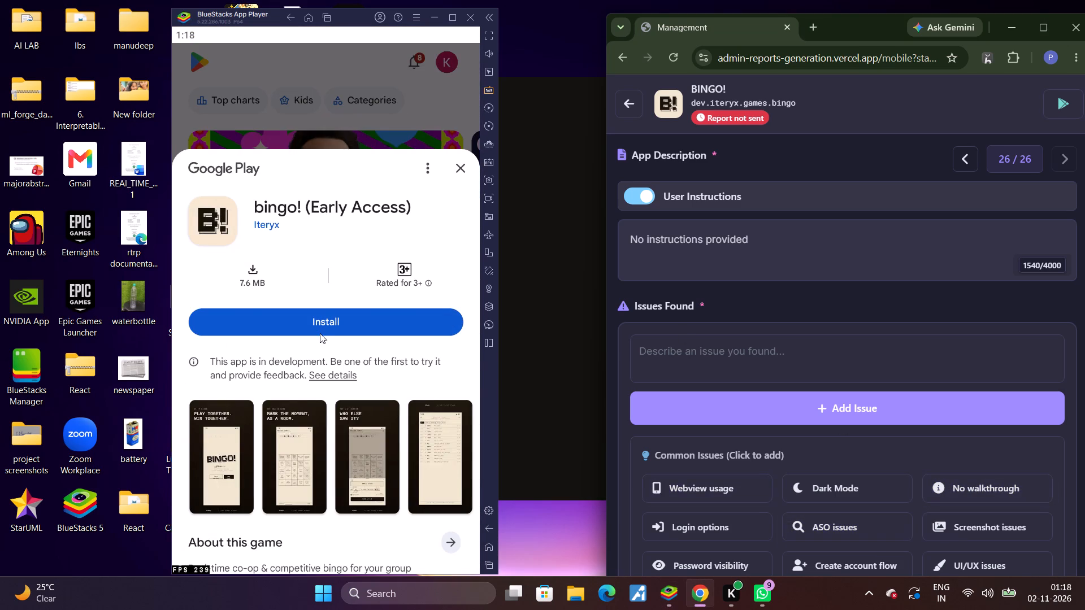
Install bingo! (Early Access) from its Google Play page in the emulator and launch it.
left_click(320, 333)
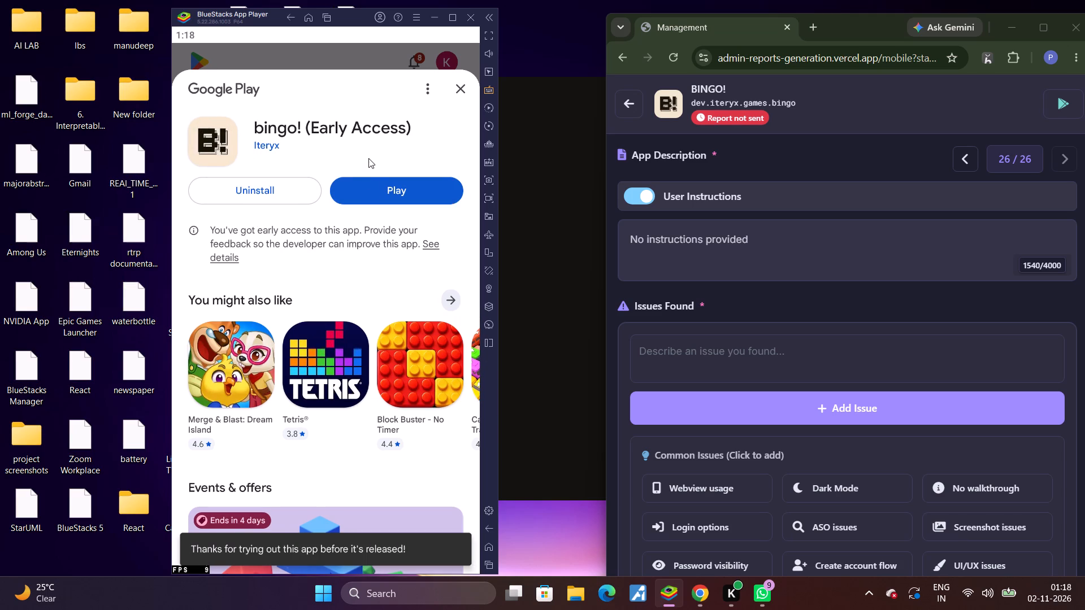
left_click(368, 184)
right_click(530, 10)
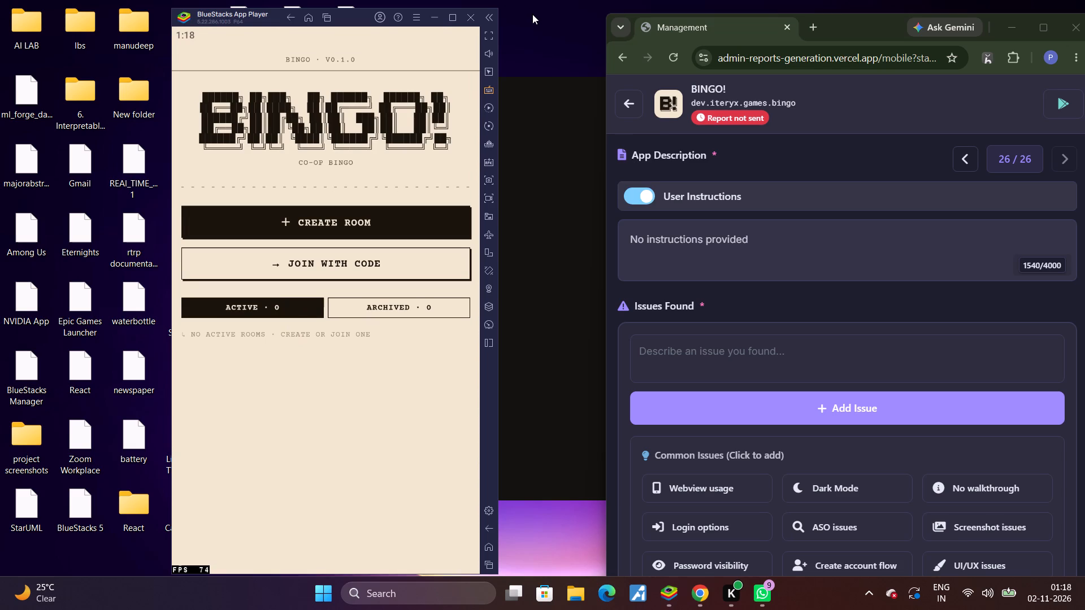
left_click(561, 69)
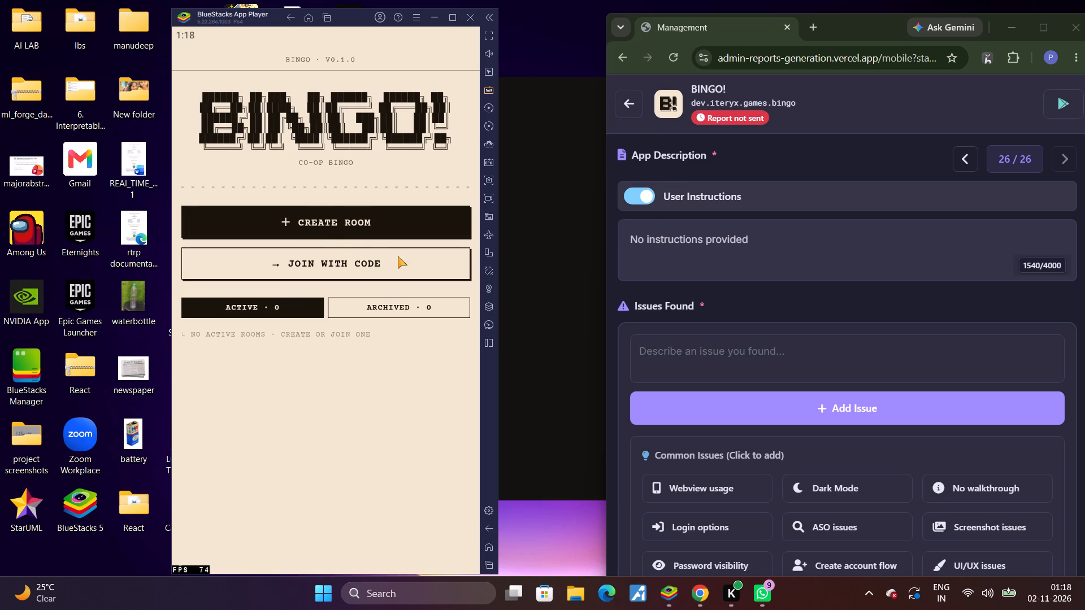
Examine the BINGO! home screen, testing whether the large title, version heading and Co-op Bingo caption respond.
left_click(314, 105)
double_click(223, 114)
left_click(229, 128)
left_click(259, 136)
left_click(278, 128)
left_click(363, 133)
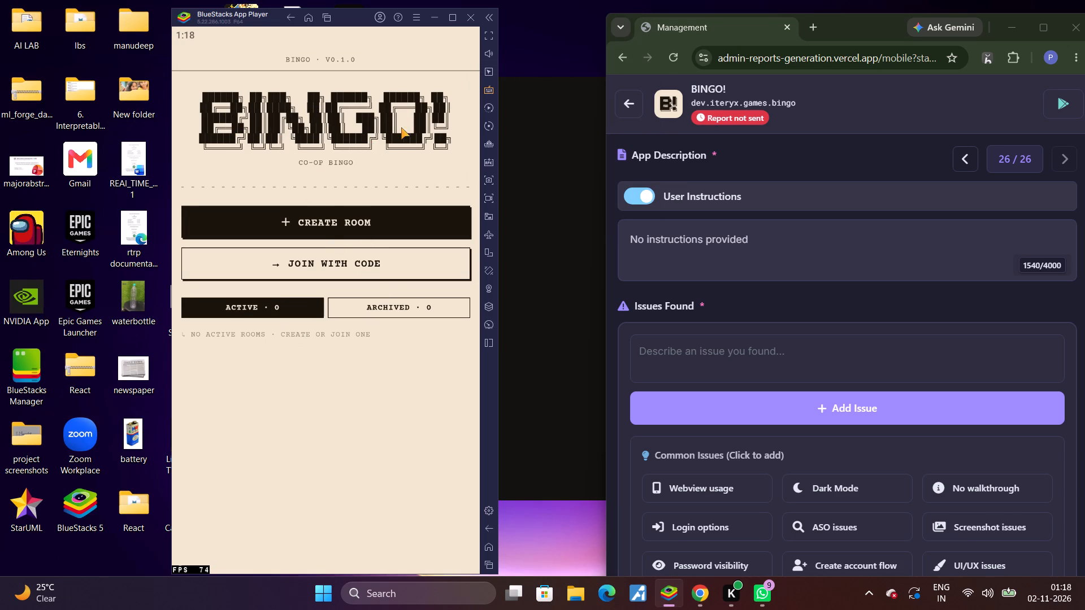
left_click(401, 127)
left_click(436, 117)
left_click(296, 52)
left_click(355, 59)
left_click(305, 160)
left_click(325, 163)
left_click(333, 159)
Look through BINGO!'s room creation page and its join-with-code page, and return to the home screen.
left_click(344, 222)
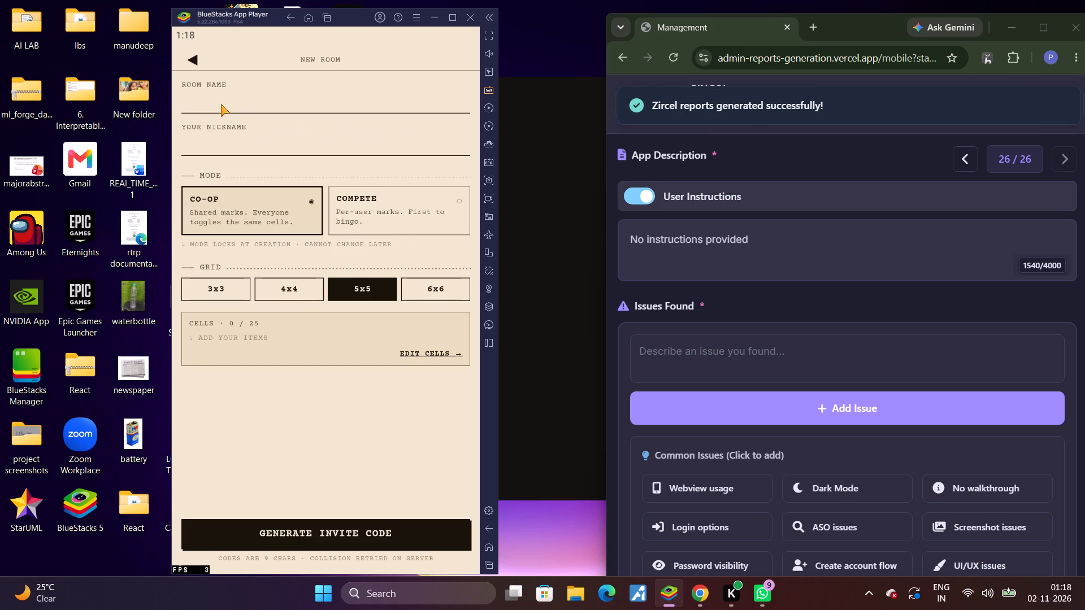
left_click(195, 60)
left_click(279, 263)
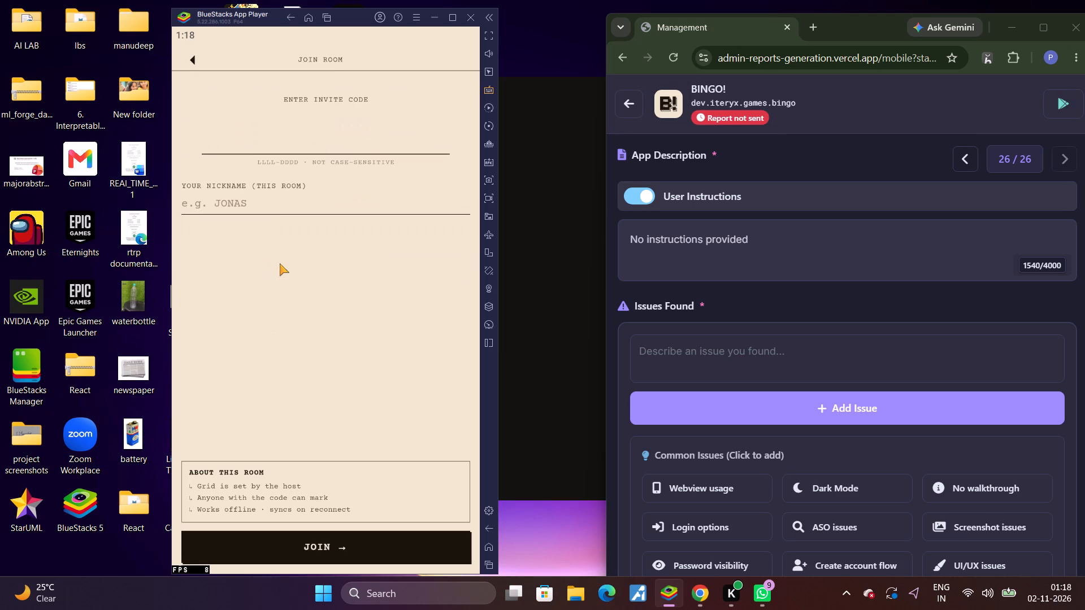
left_click(187, 59)
left_click(189, 58)
left_click(194, 63)
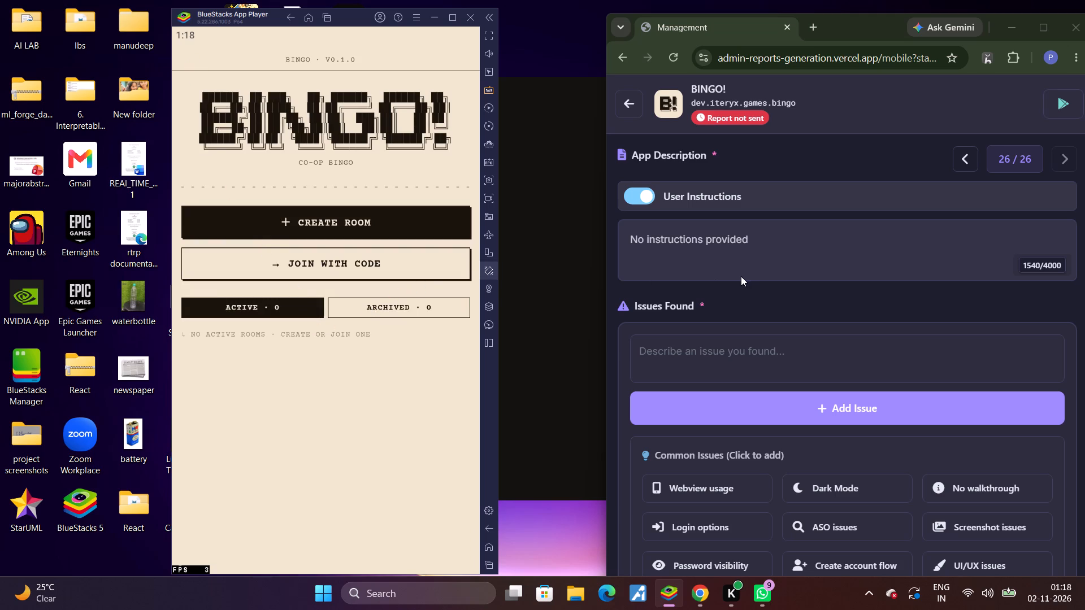
Write "app is feezing when using" as a custom issue description for the BINGO! report.
scroll(741, 276, "up", 2)
scroll(739, 283, "down", 6)
scroll(739, 283, "up", 5)
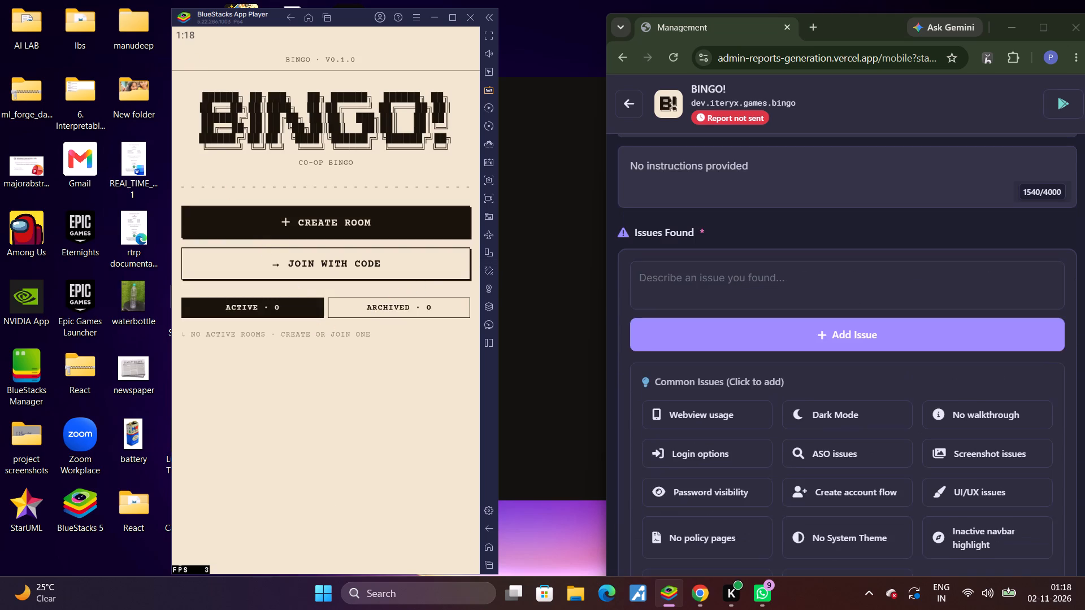
scroll(550, 381, "down", 2)
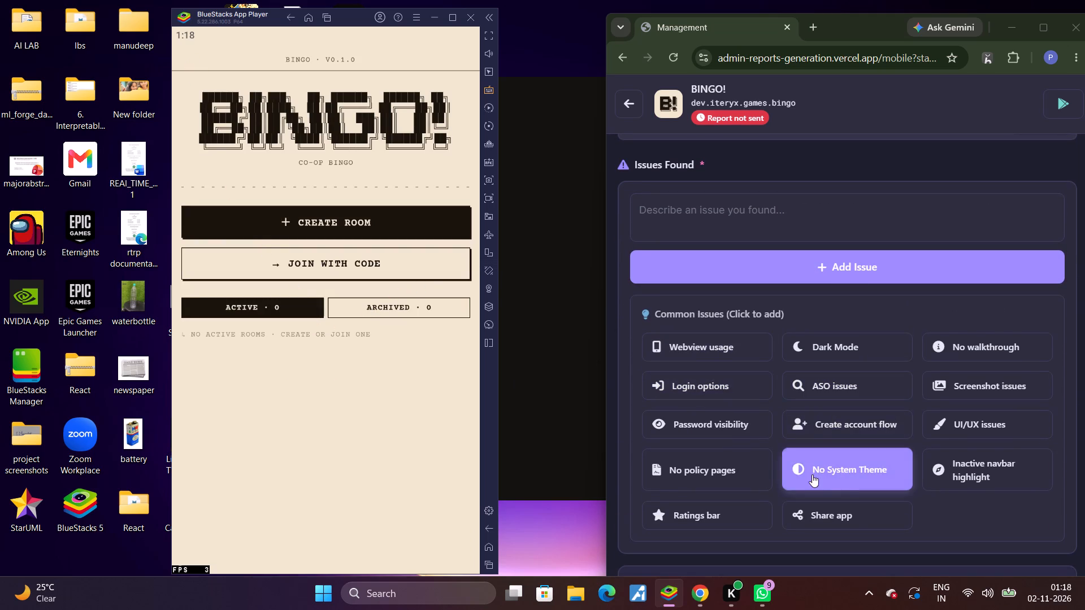
left_click(687, 220)
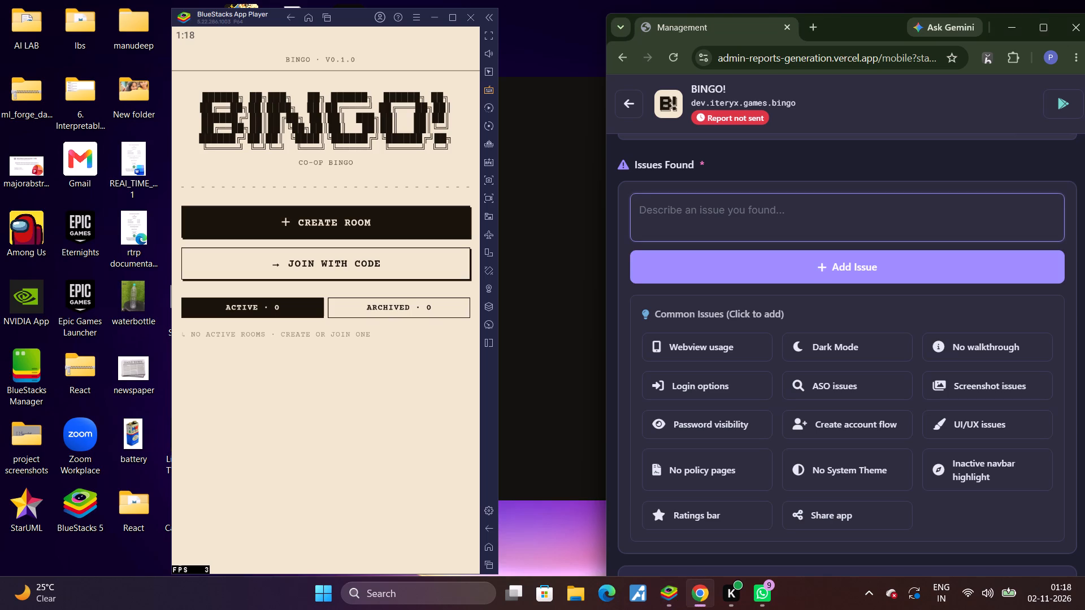
type("app u")
key("BackSpace")
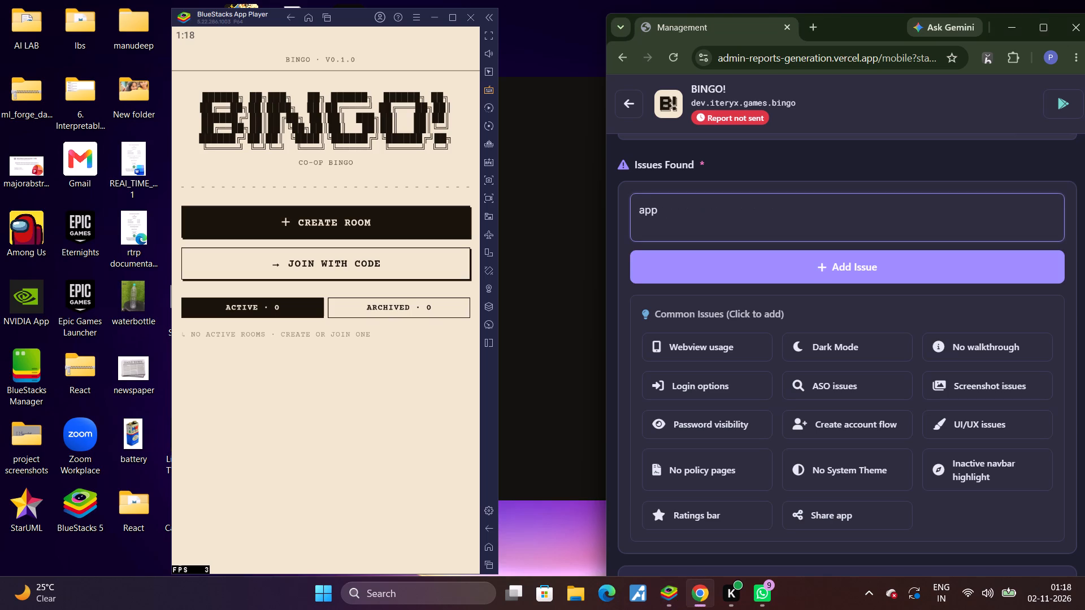
type("is feezing when using")
key("space")
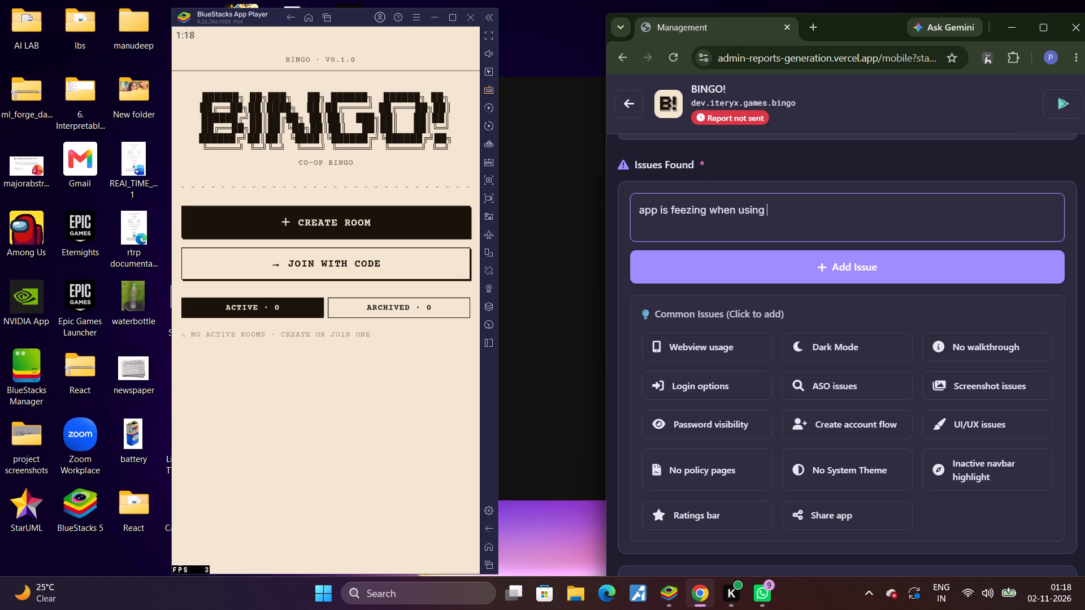
Insert "sometimes" after "app is" in the issue description and add the issue to the BINGO! report.
left_click(711, 213)
key("Left")
key("Left")
key("Left")
key("Left")
key("Left")
key("Left")
key("Left")
key("Left")
key("Left")
key("Left")
key("Left")
key("Right")
key("Right")
key("space")
type("sometim es")
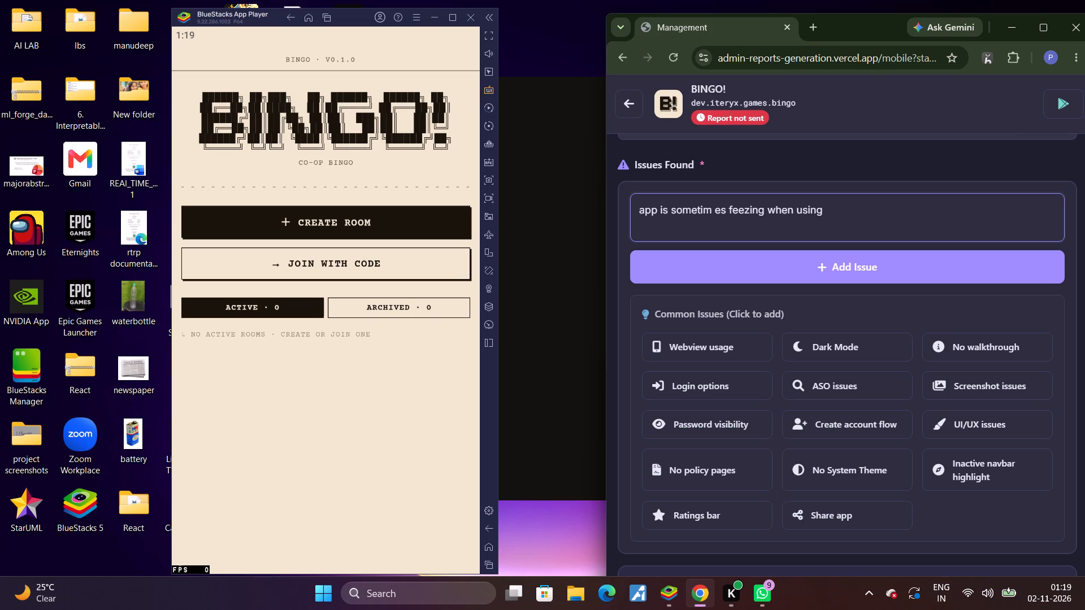
key("Left")
key("Left")
key("BackSpace")
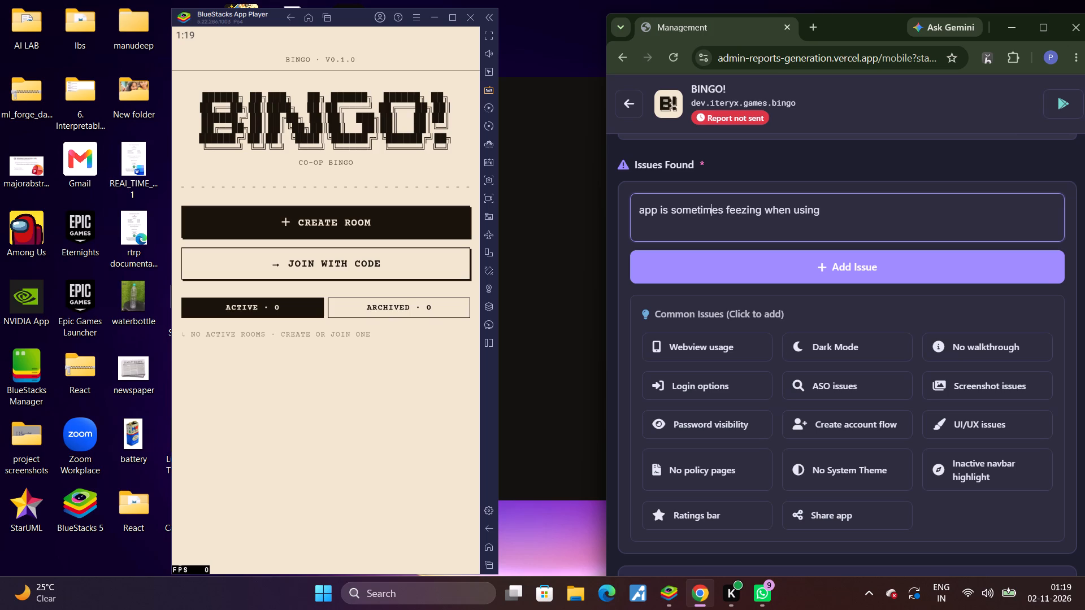
left_click(840, 257)
Review the issues added for BINGO!, and generate and send its report.
scroll(841, 200, "down", 6)
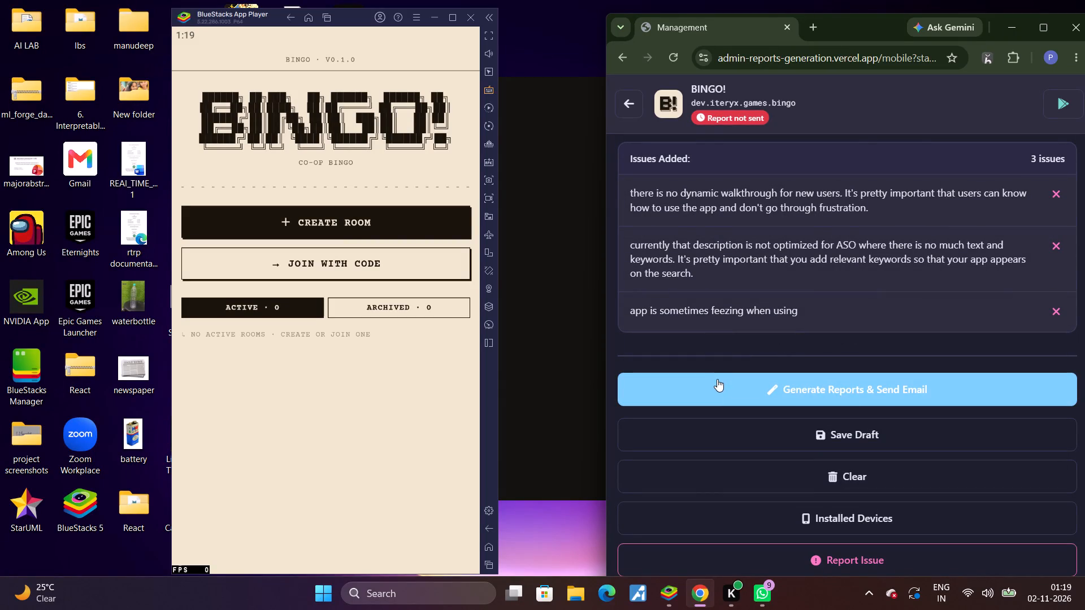
scroll(717, 379, "up", 9)
scroll(715, 380, "down", 8)
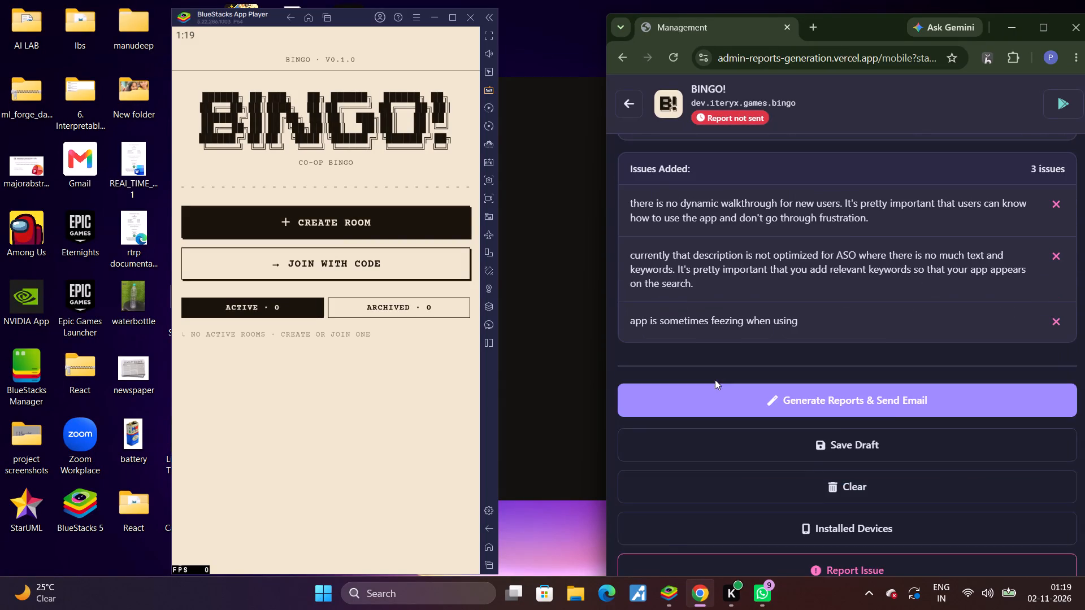
left_click(695, 395)
scroll(695, 395, "up", 12)
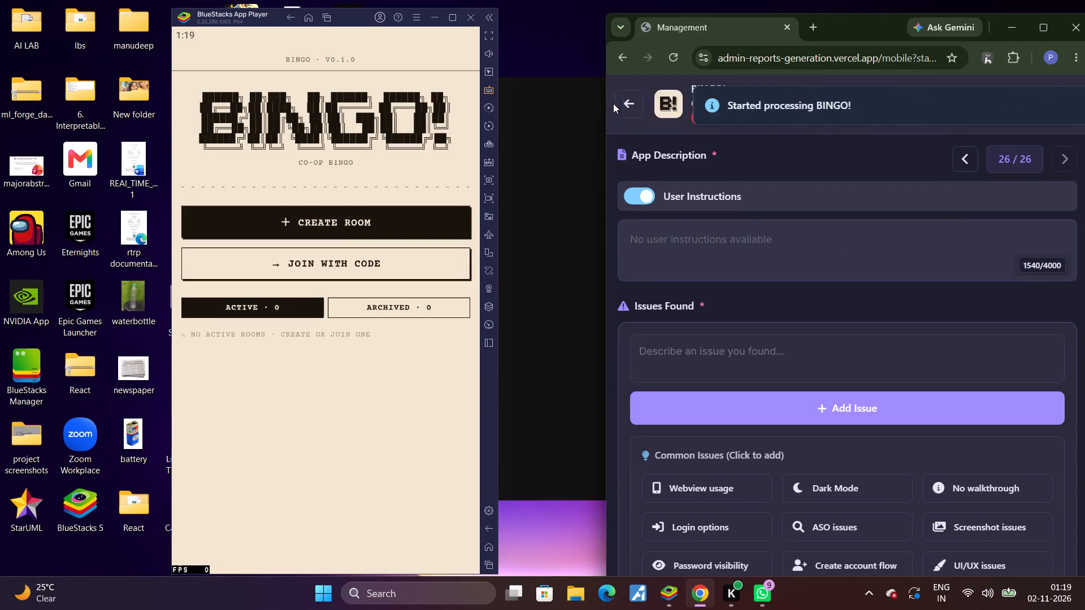
Leave the BINGO! report in the desktop browser for the App Feedback list and reload the page.
left_click(622, 110)
left_click(628, 97)
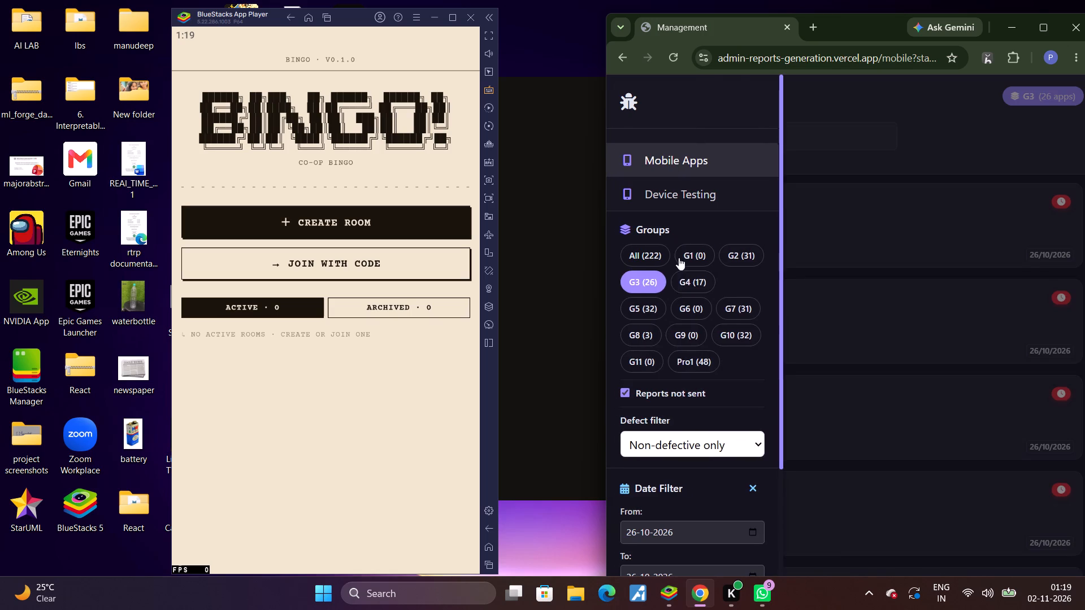
left_click(860, 297)
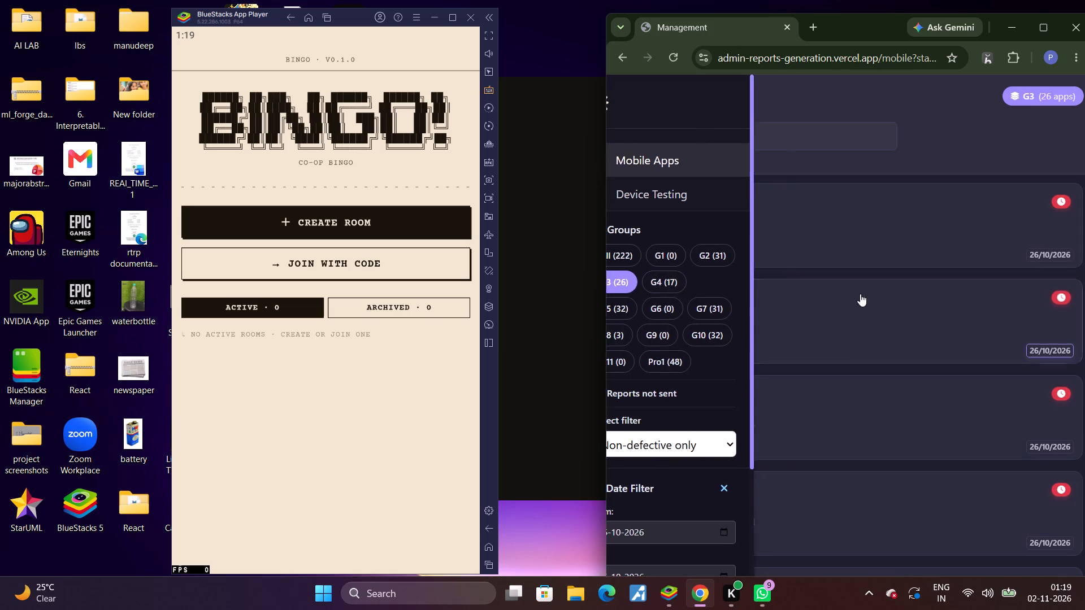
left_click_drag(734, 121, 764, 372)
left_click(676, 64)
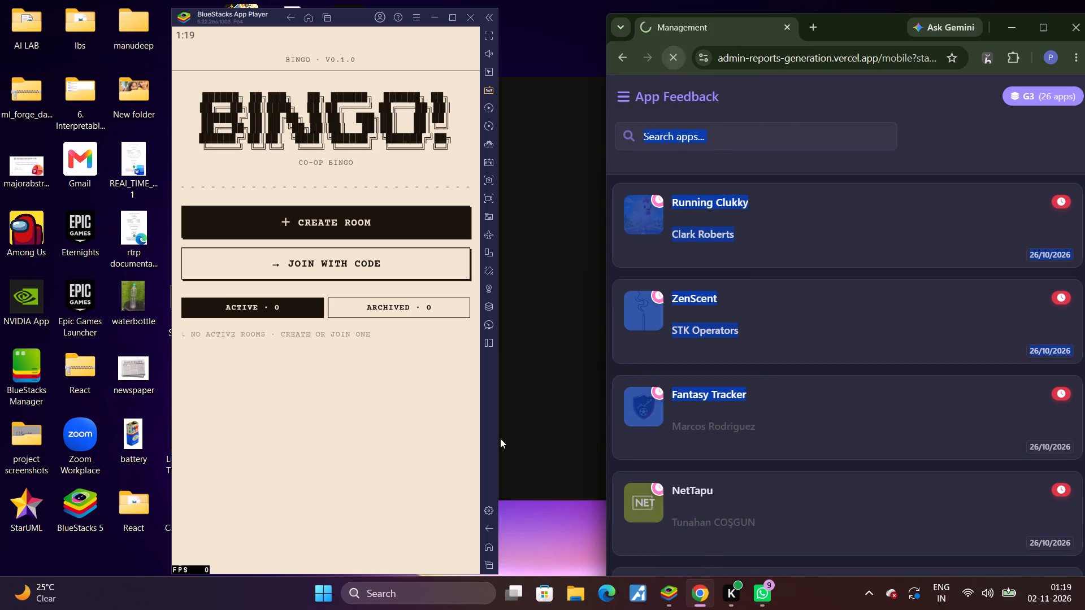
Switch to BINGO!'s Google Play page in the emulator and uninstall the app.
left_click(485, 564)
left_click_drag(262, 555, 322, 530)
left_click(370, 329)
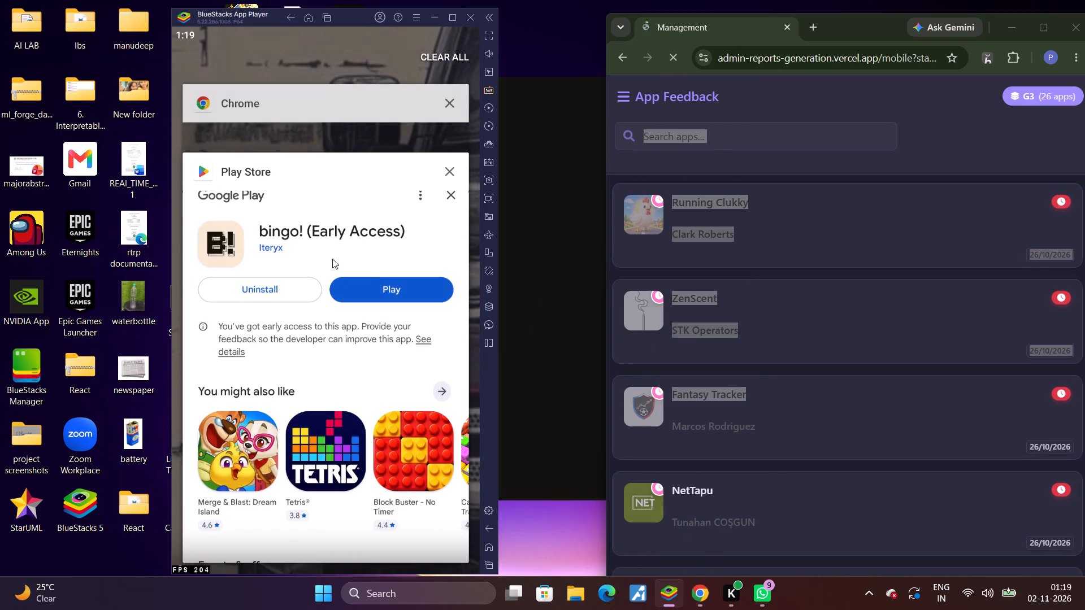
left_click(284, 199)
left_click(432, 333)
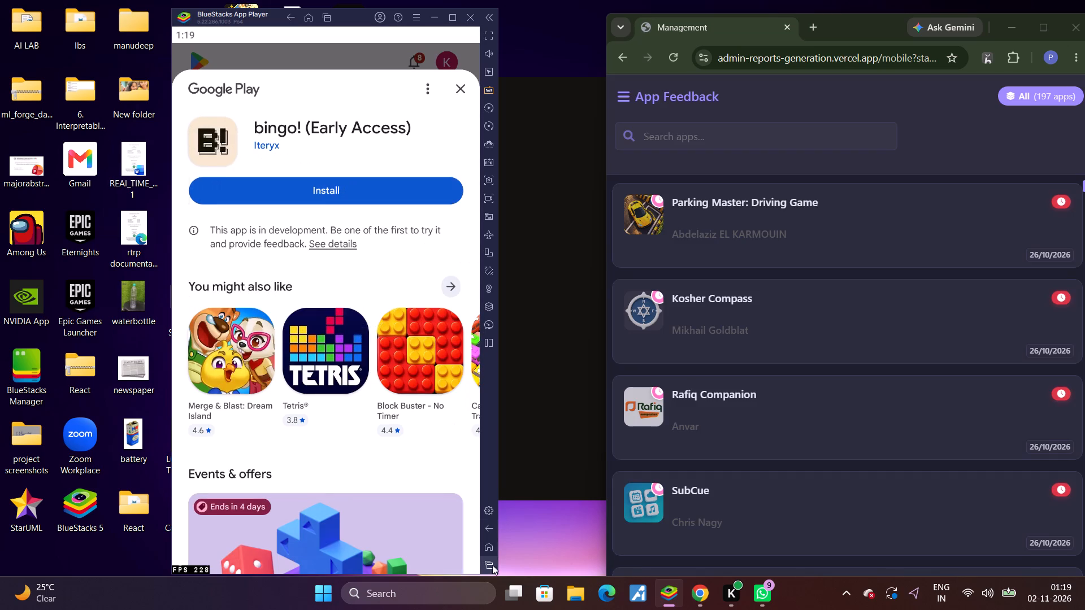
Return to the G3 App Feedback list in the emulator's browser and refresh it.
double_click(492, 573)
left_click(487, 563)
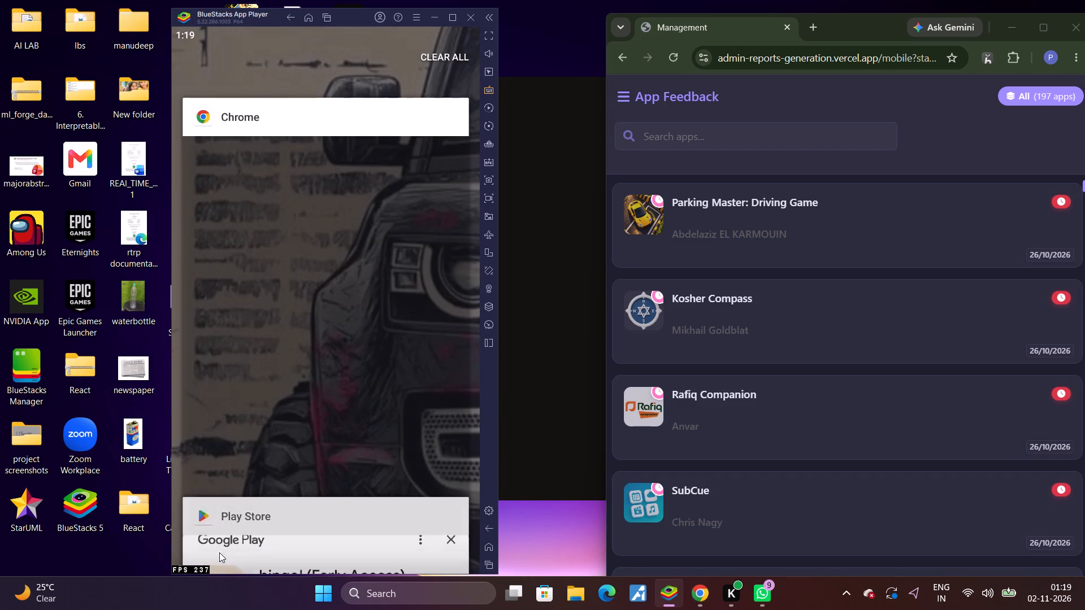
left_click_drag(219, 552, 275, 548)
left_click(341, 335)
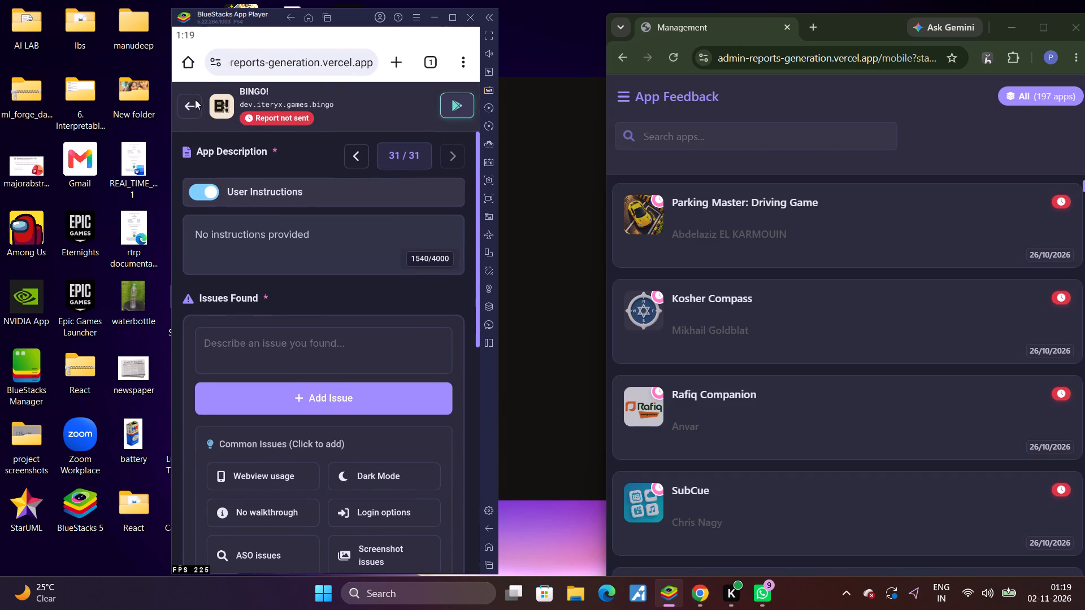
left_click(193, 99)
left_click_drag(276, 168, 258, 319)
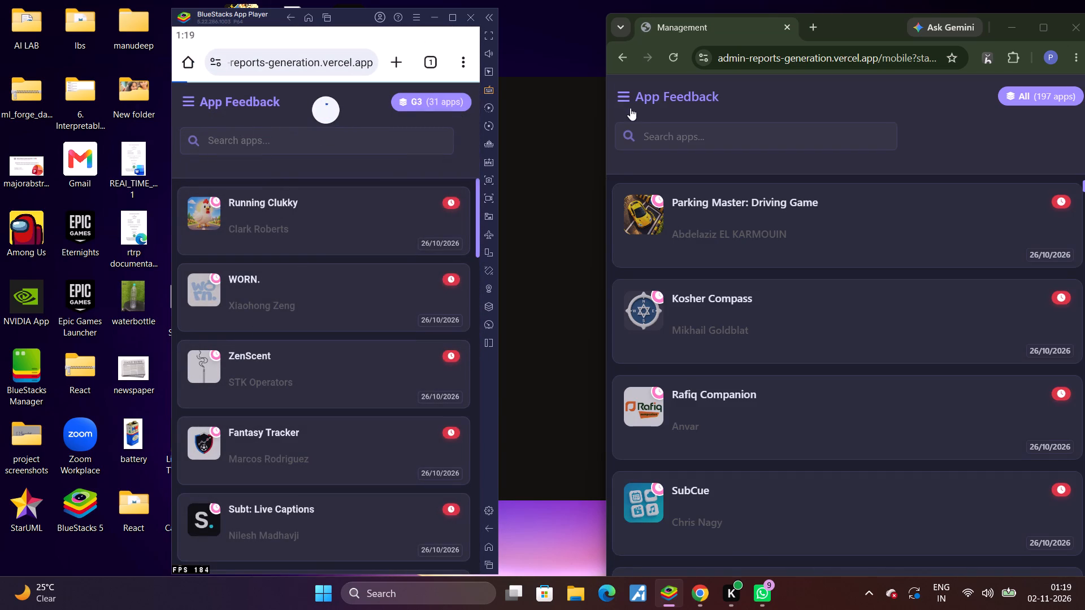
Filter the desktop browser's App Feedback list to the date range 27-10-2026 to 27-10-2026.
left_click(622, 102)
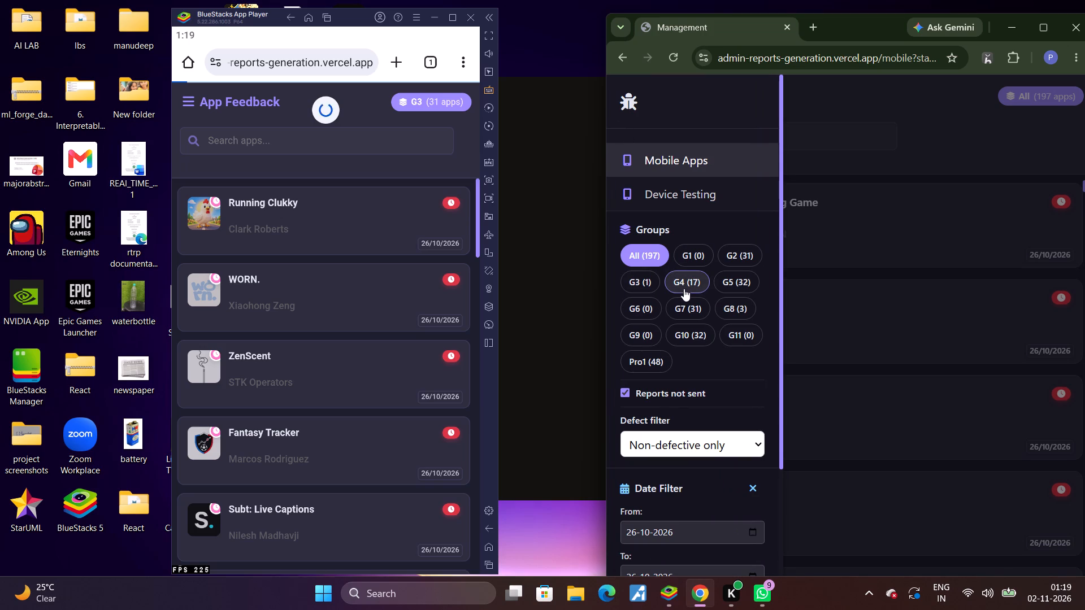
left_click(748, 532)
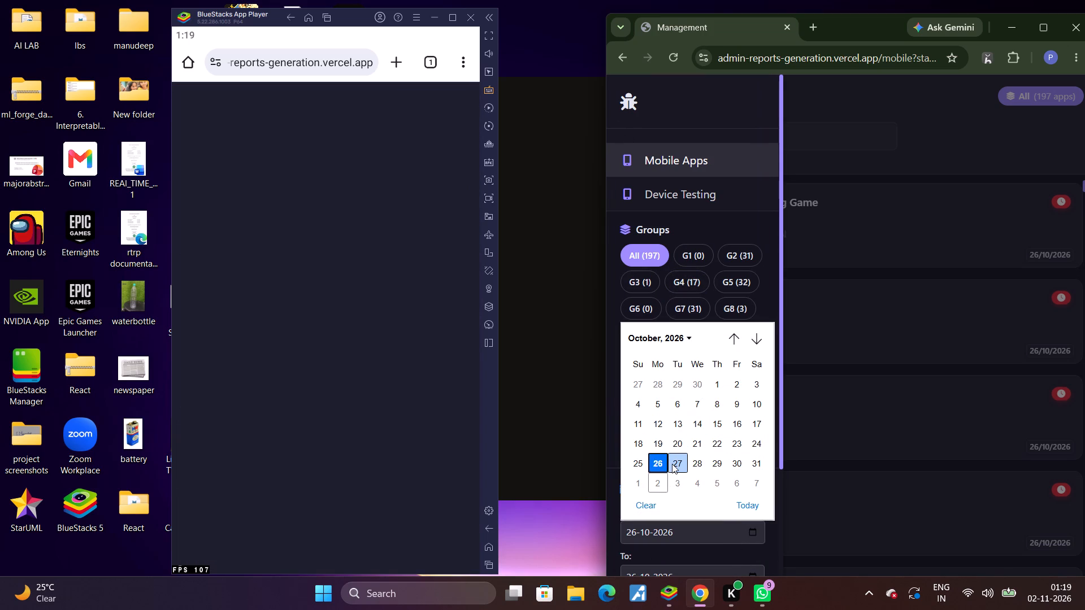
left_click(672, 464)
scroll(752, 542, "down", 5)
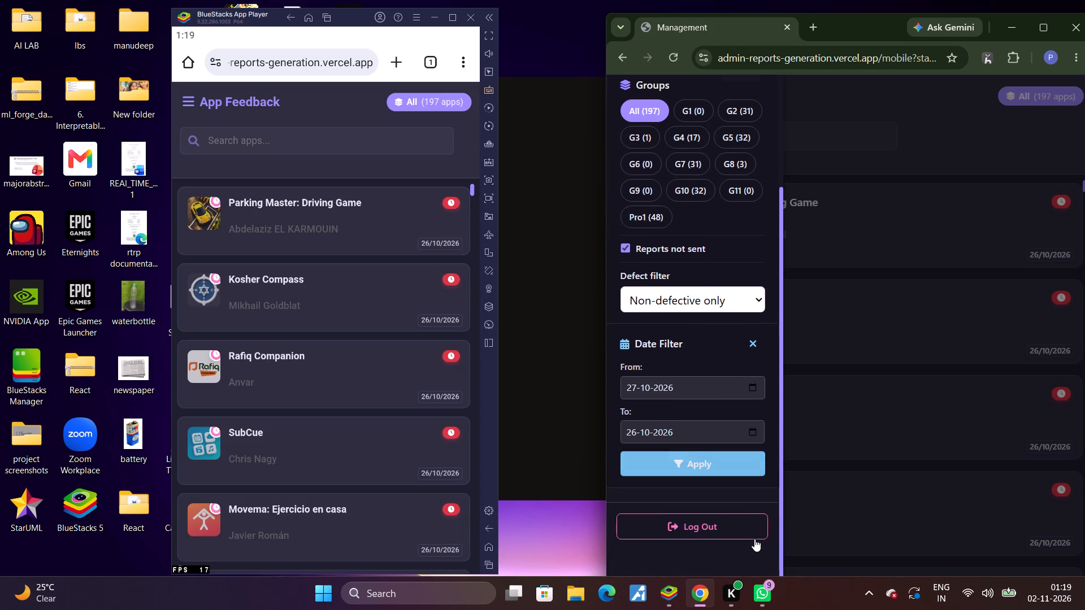
left_click(750, 429)
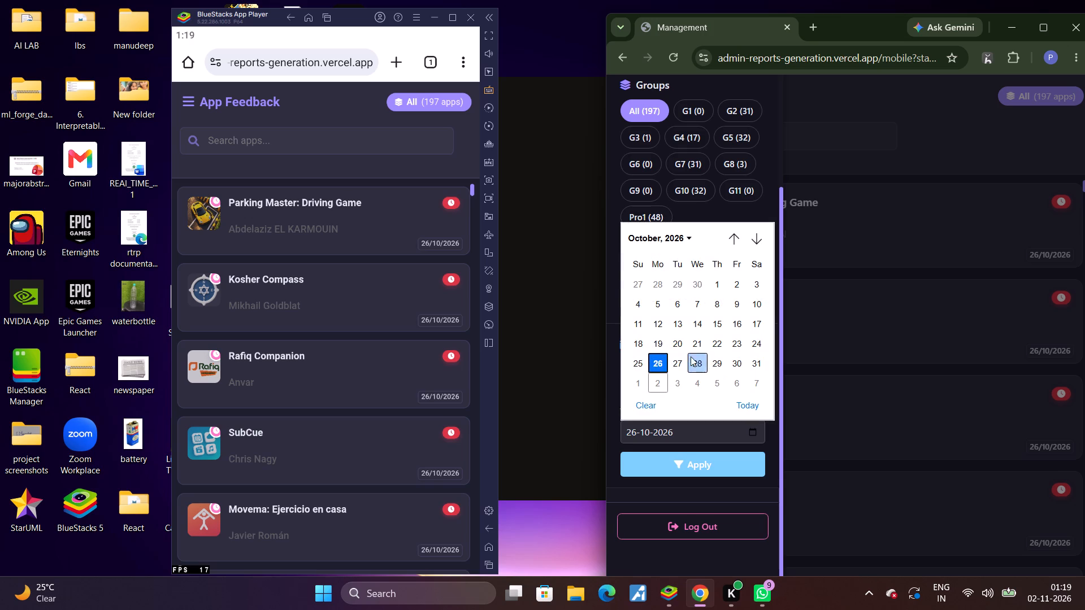
left_click(684, 365)
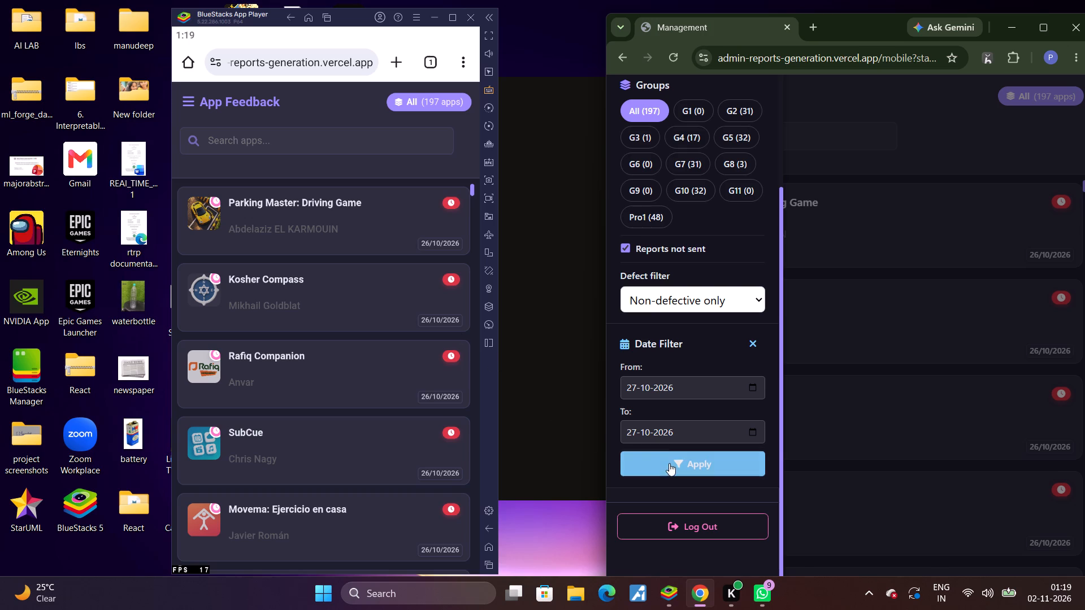
left_click(669, 463)
Filter the emulator's App Feedback list to the date range 10/28/2026 to 10/28/2026.
left_click(185, 98)
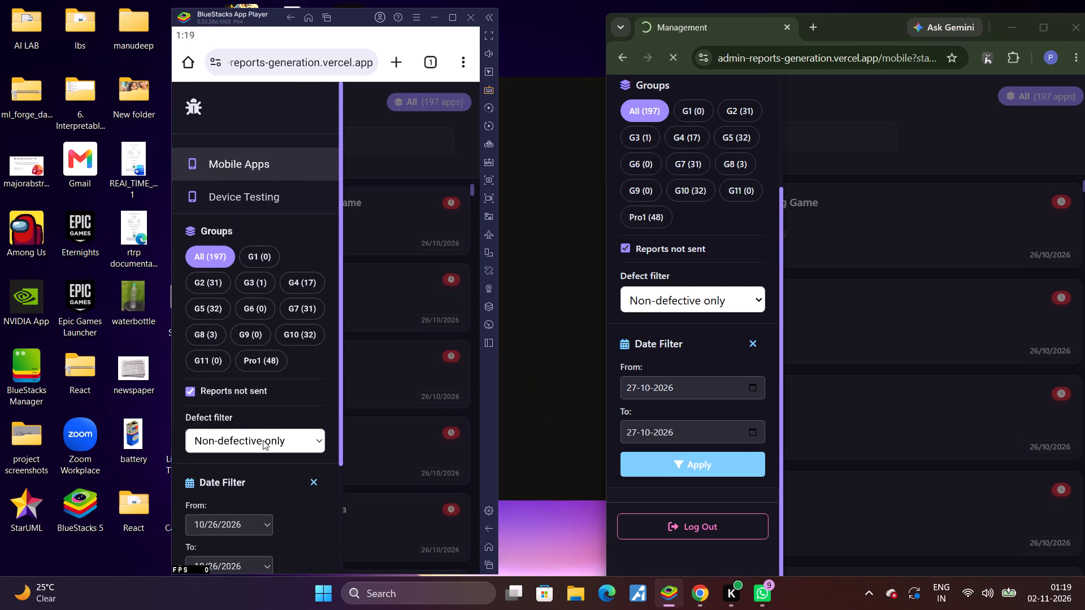
left_click(250, 528)
left_click(329, 395)
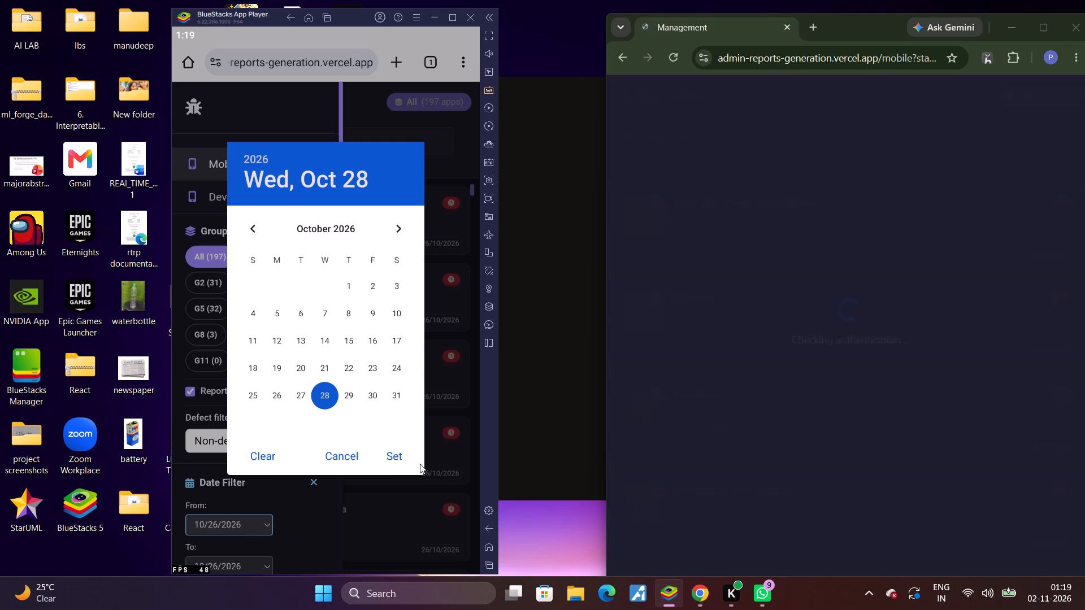
left_click(400, 455)
left_click(260, 561)
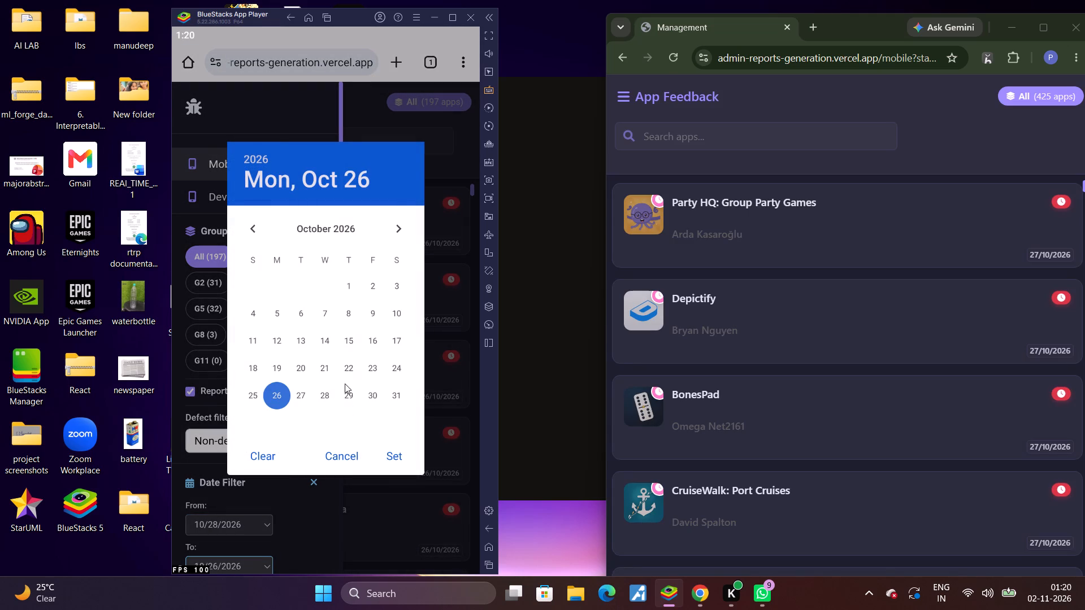
left_click(321, 392)
left_click(384, 452)
scroll(280, 543, "down", 4)
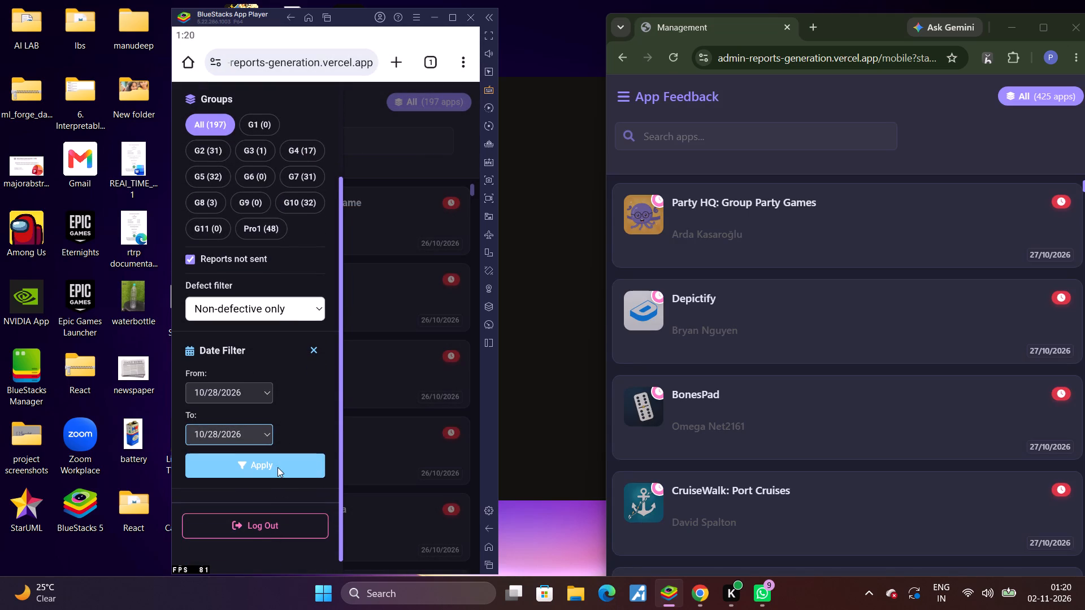
left_click(279, 460)
Show only group G3 in the desktop browser's App Feedback list.
left_click(630, 98)
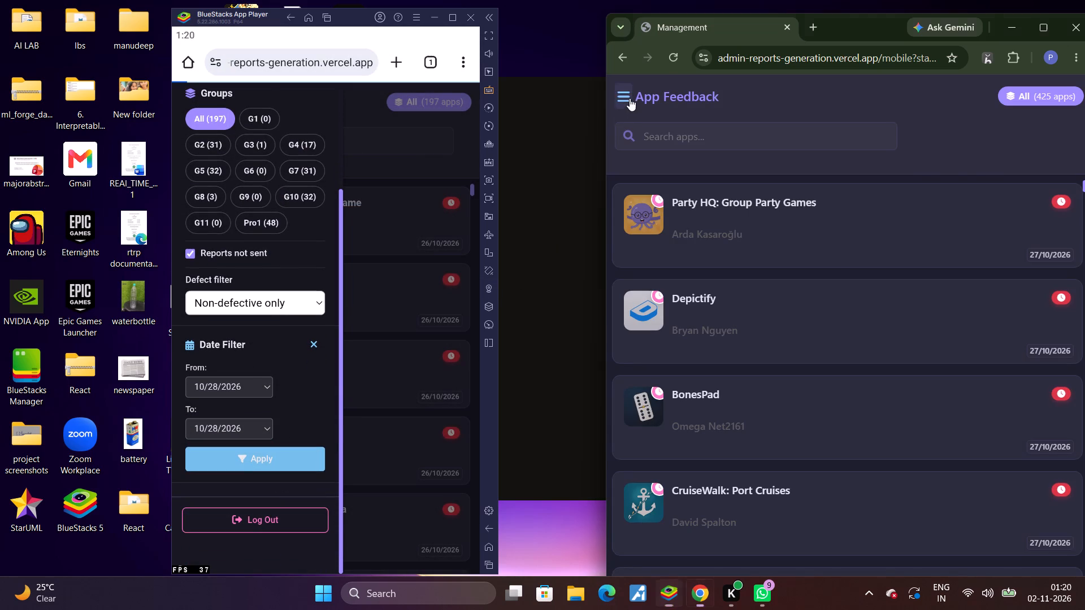
left_click(696, 284)
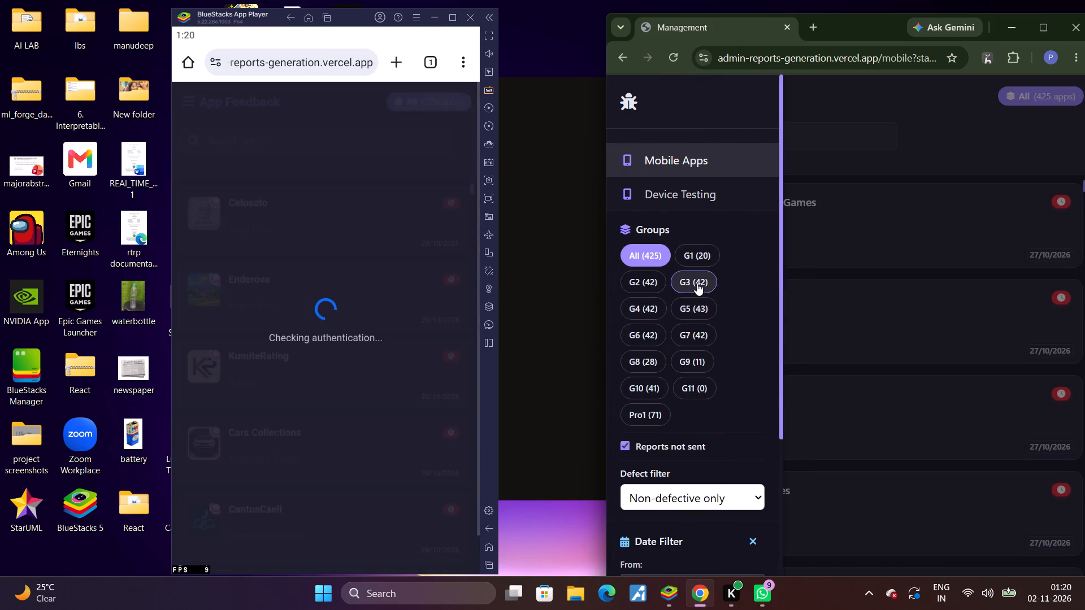
Check the number of unsent reports per group in the emulator's App Feedback filters.
left_click(196, 102)
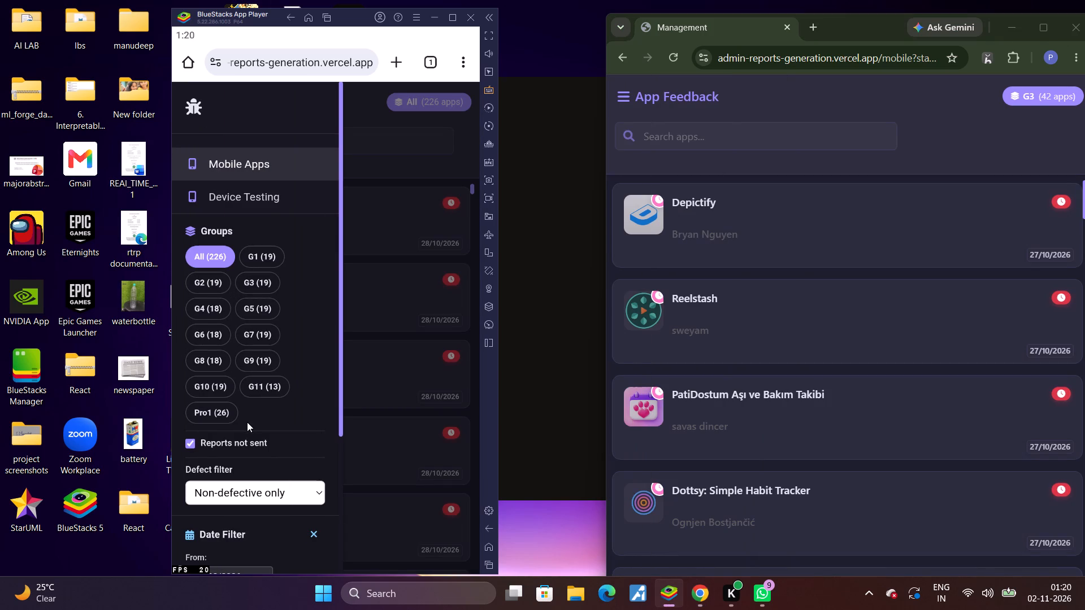
scroll(247, 422, "down", 3)
scroll(247, 422, "up", 3)
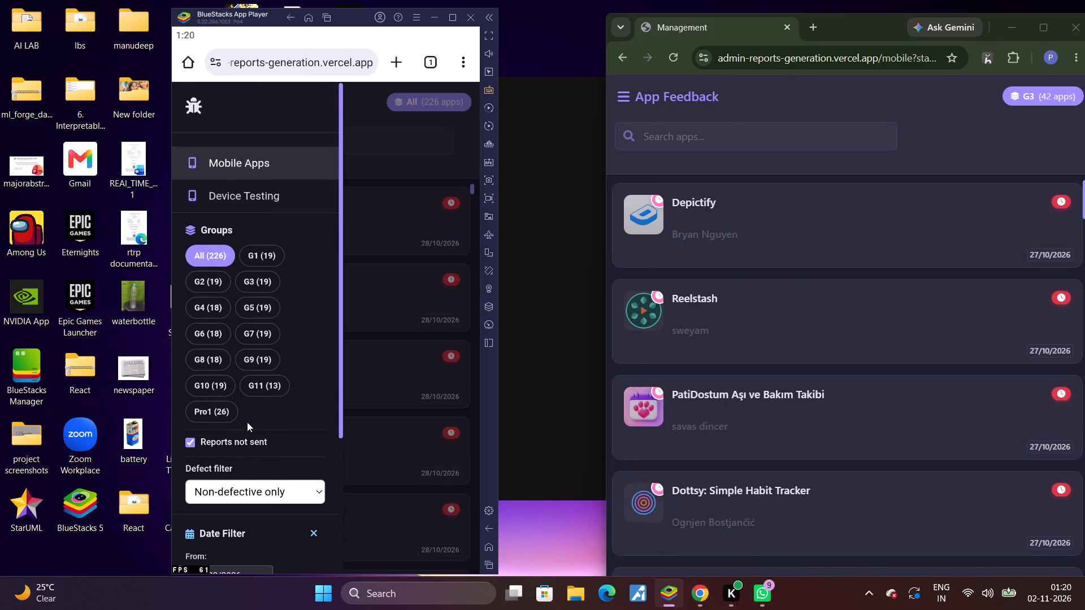
Close the desktop browser window and the BlueStacks emulator.
left_click(1066, 23)
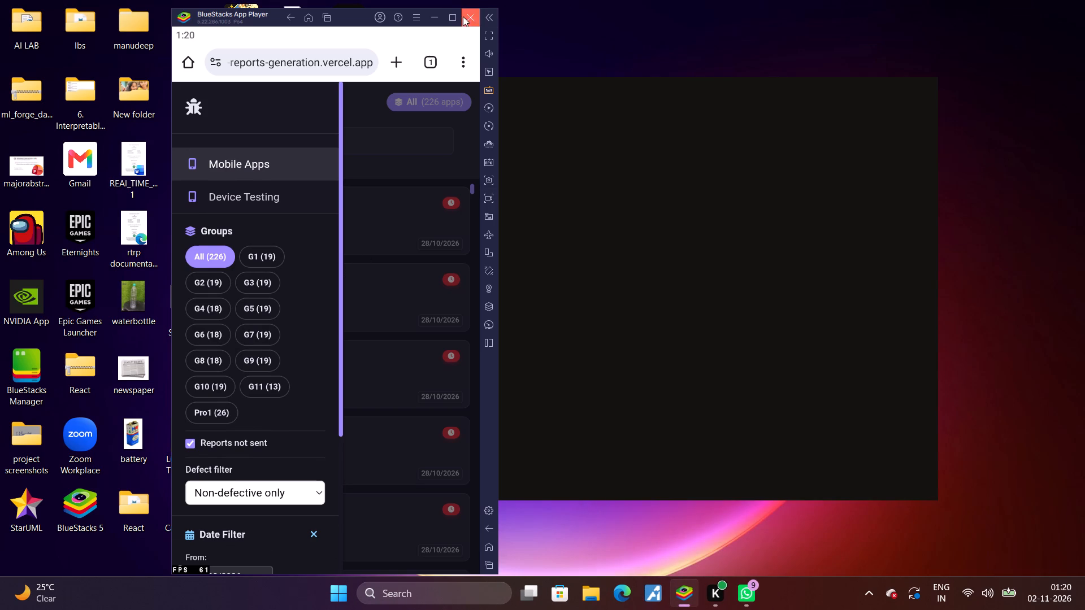
left_click(468, 12)
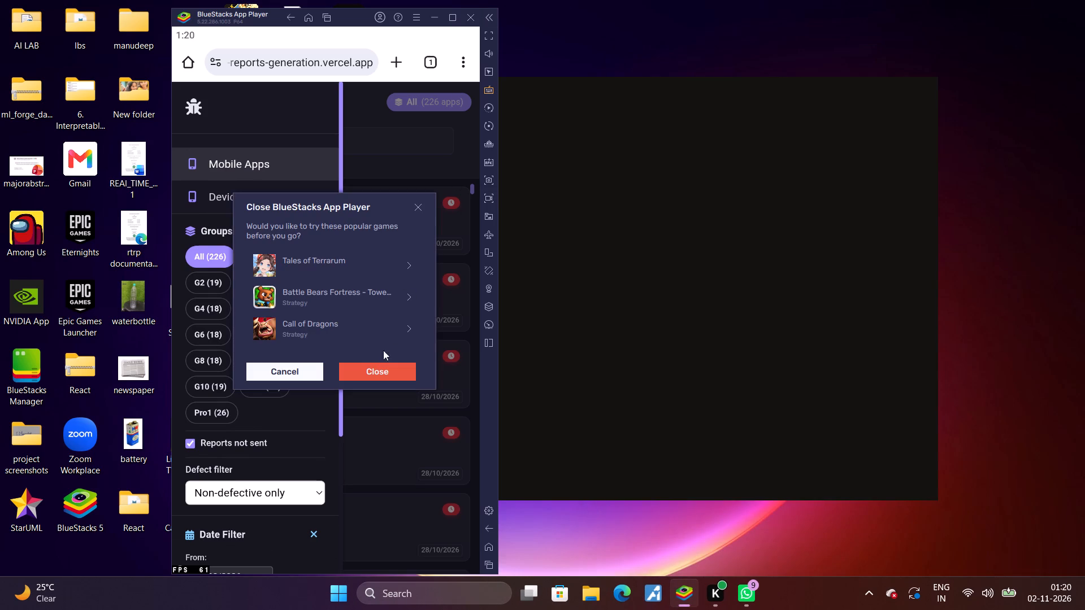